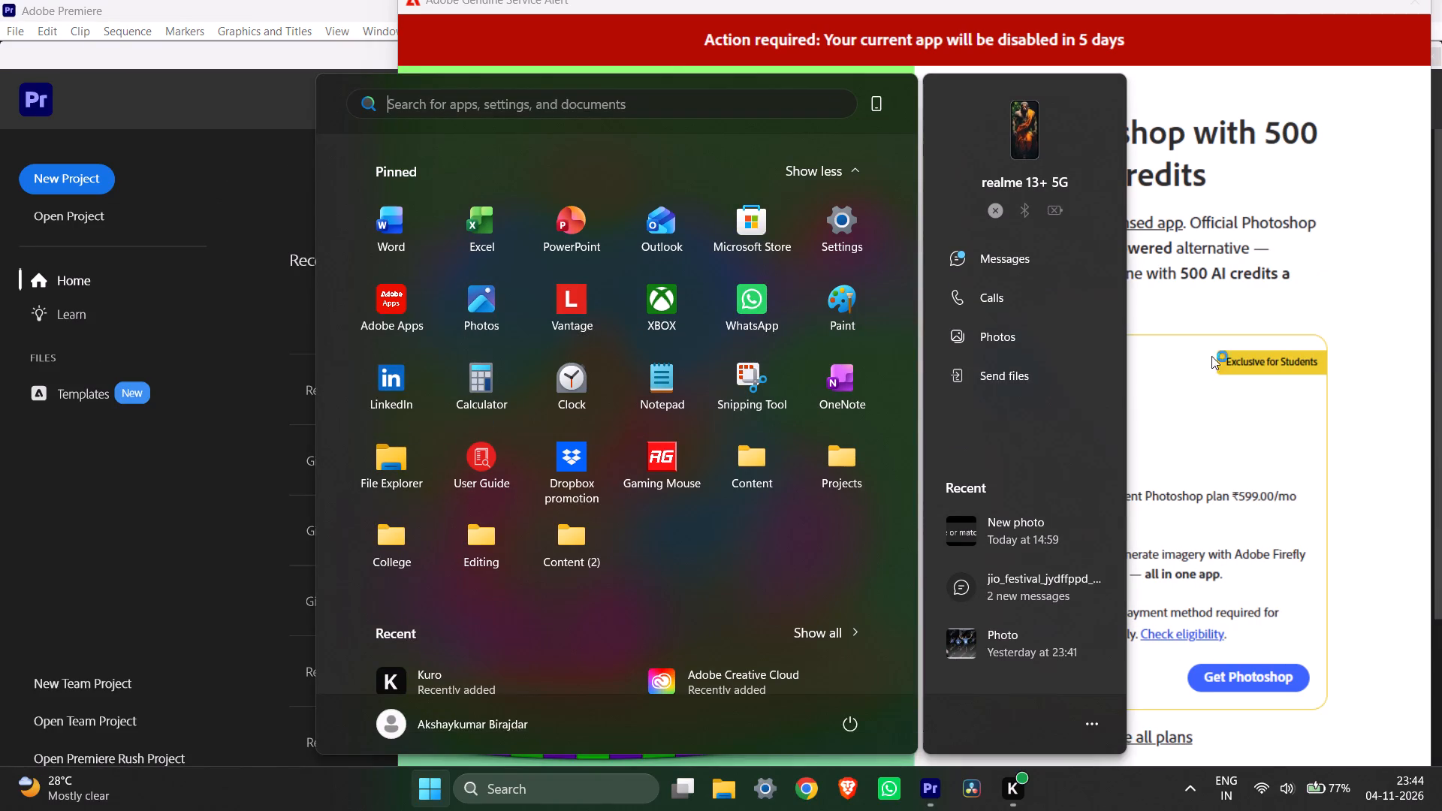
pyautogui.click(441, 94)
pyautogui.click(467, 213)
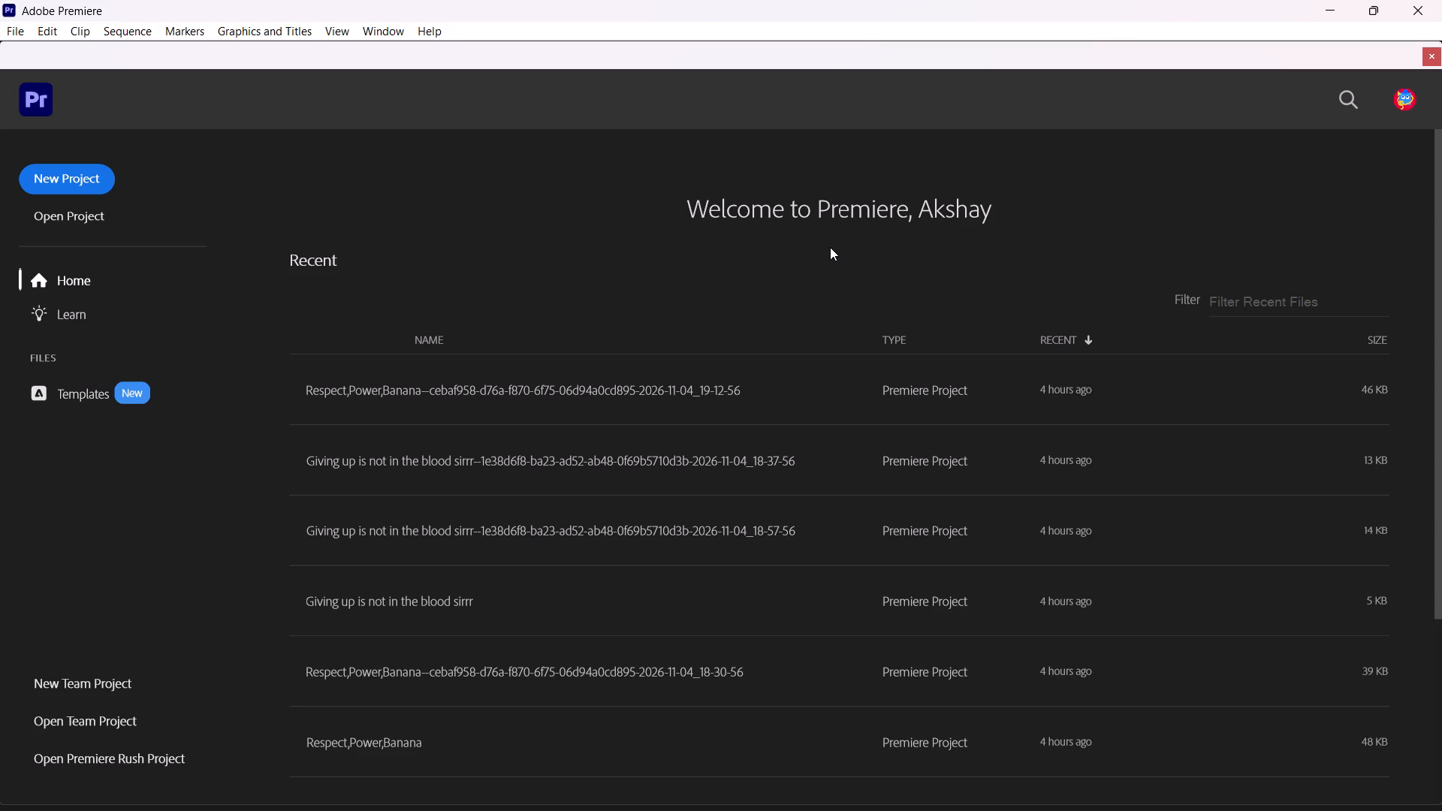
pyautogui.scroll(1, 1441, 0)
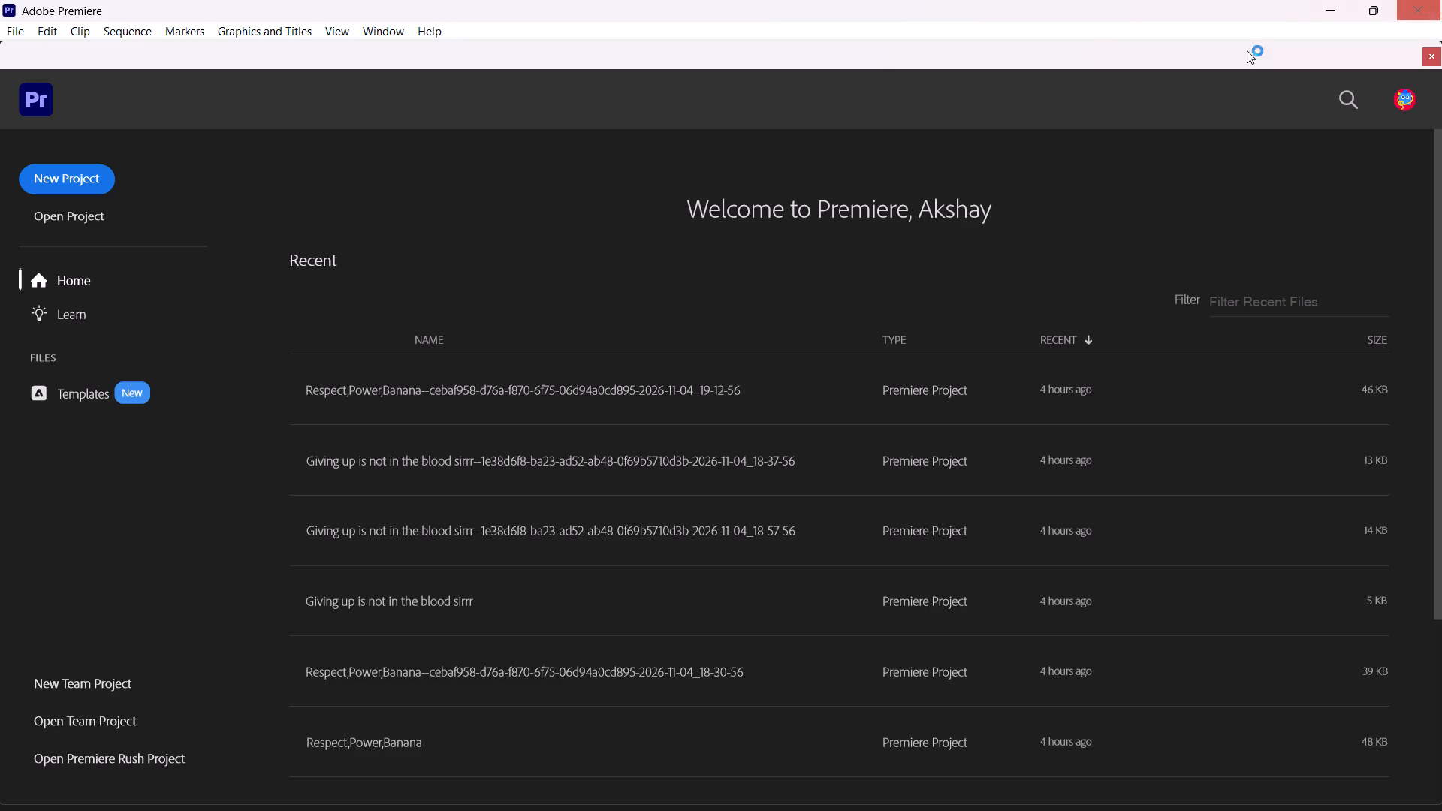
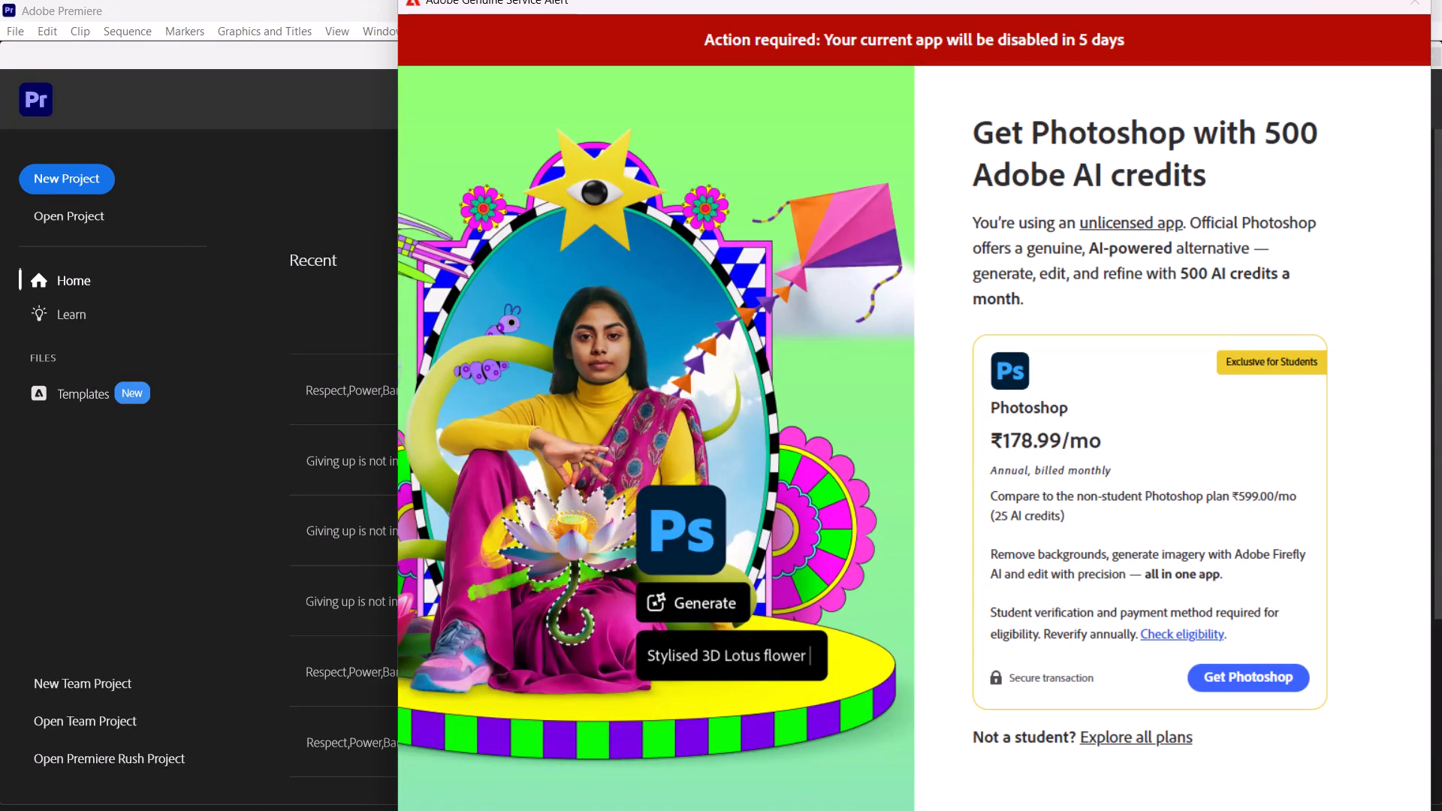
# Get the Adobe Genuine Service Alert window out of the way of the Premiere home screen.
pyautogui.click(420, 789)
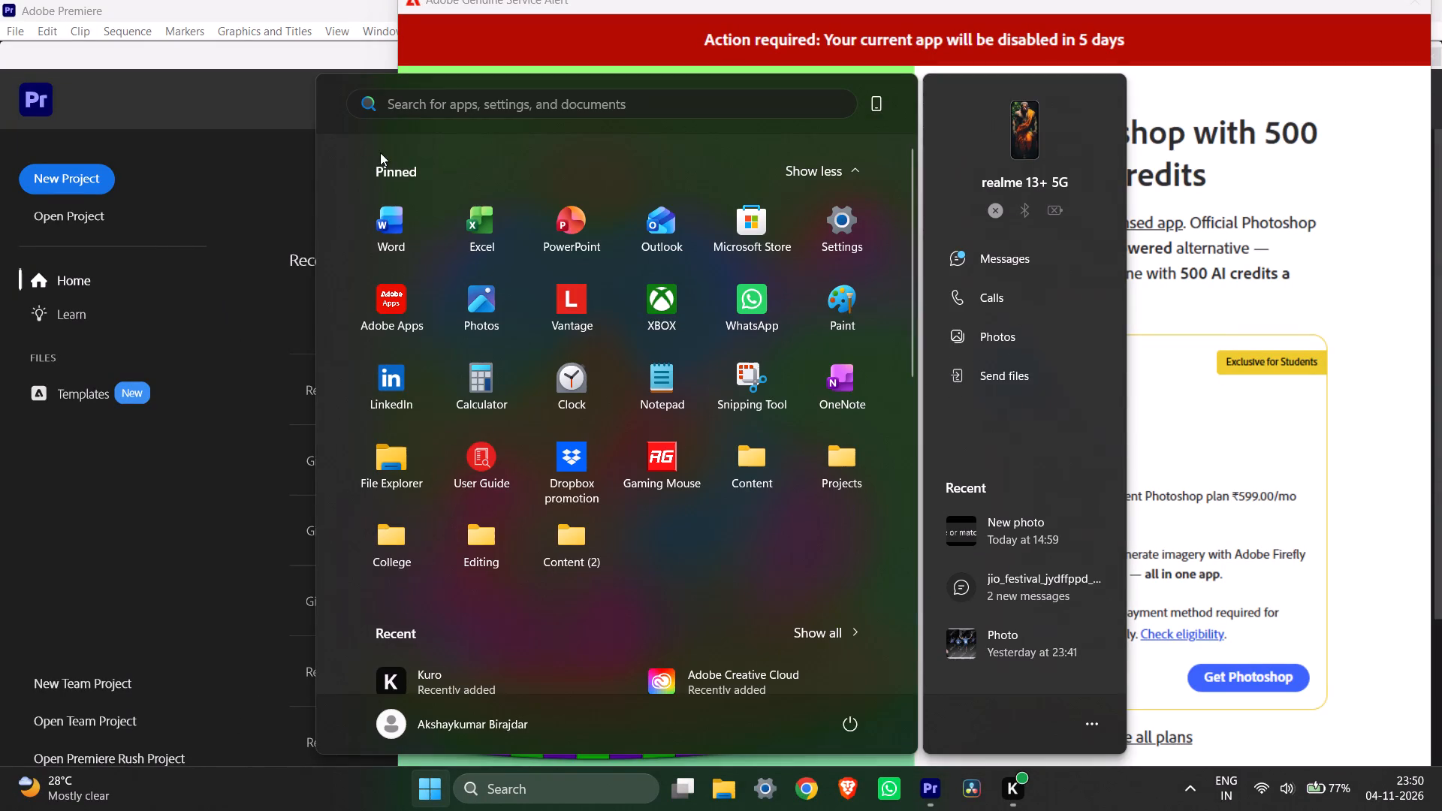
pyautogui.click(415, 108)
pyautogui.click(439, 183)
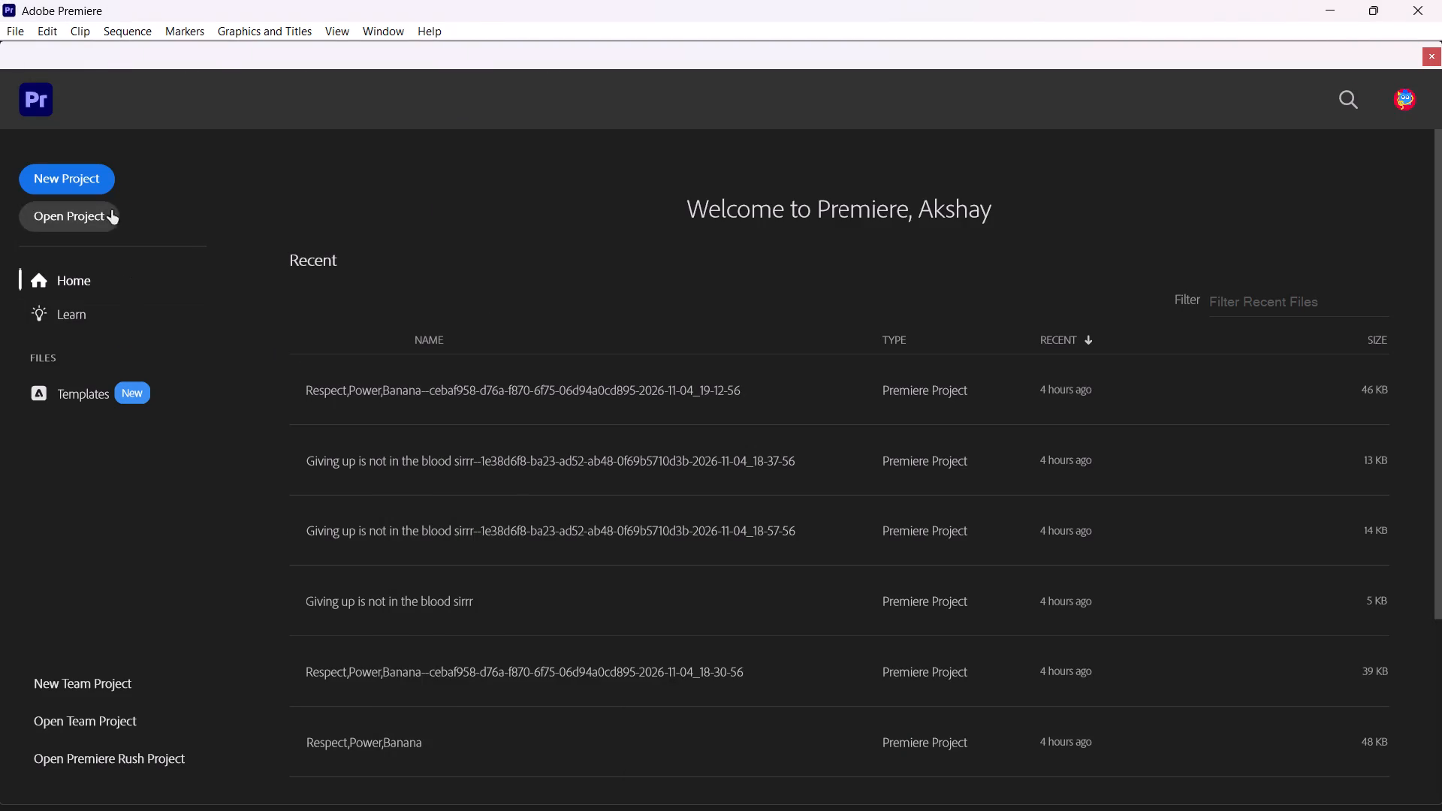
# Create a new project named "Coffee or Matcha" in the default location without a template.
pyautogui.click(92, 194)
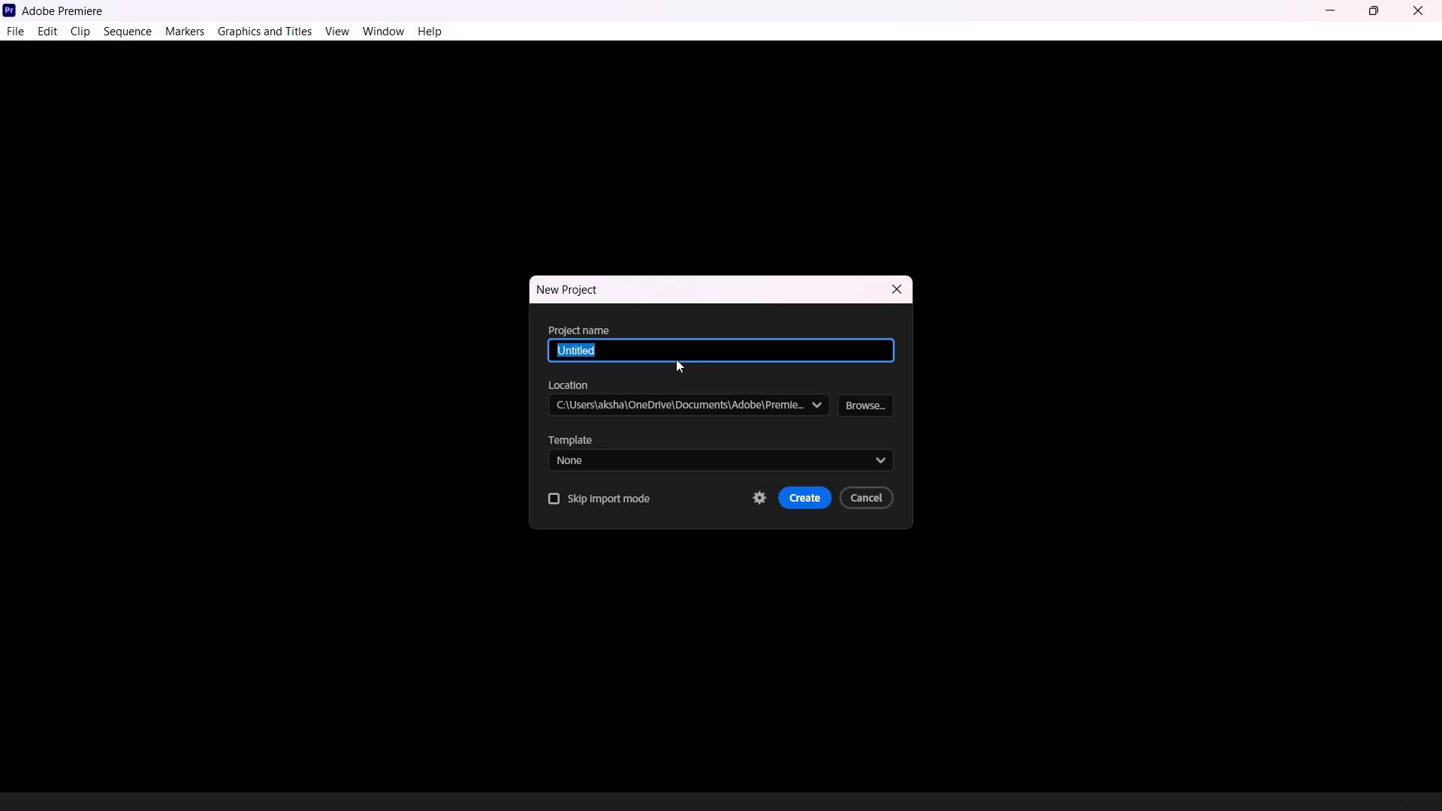
pyautogui.press('BackSpace')
pyautogui.write('Co')
pyautogui.write('ffee or Match')
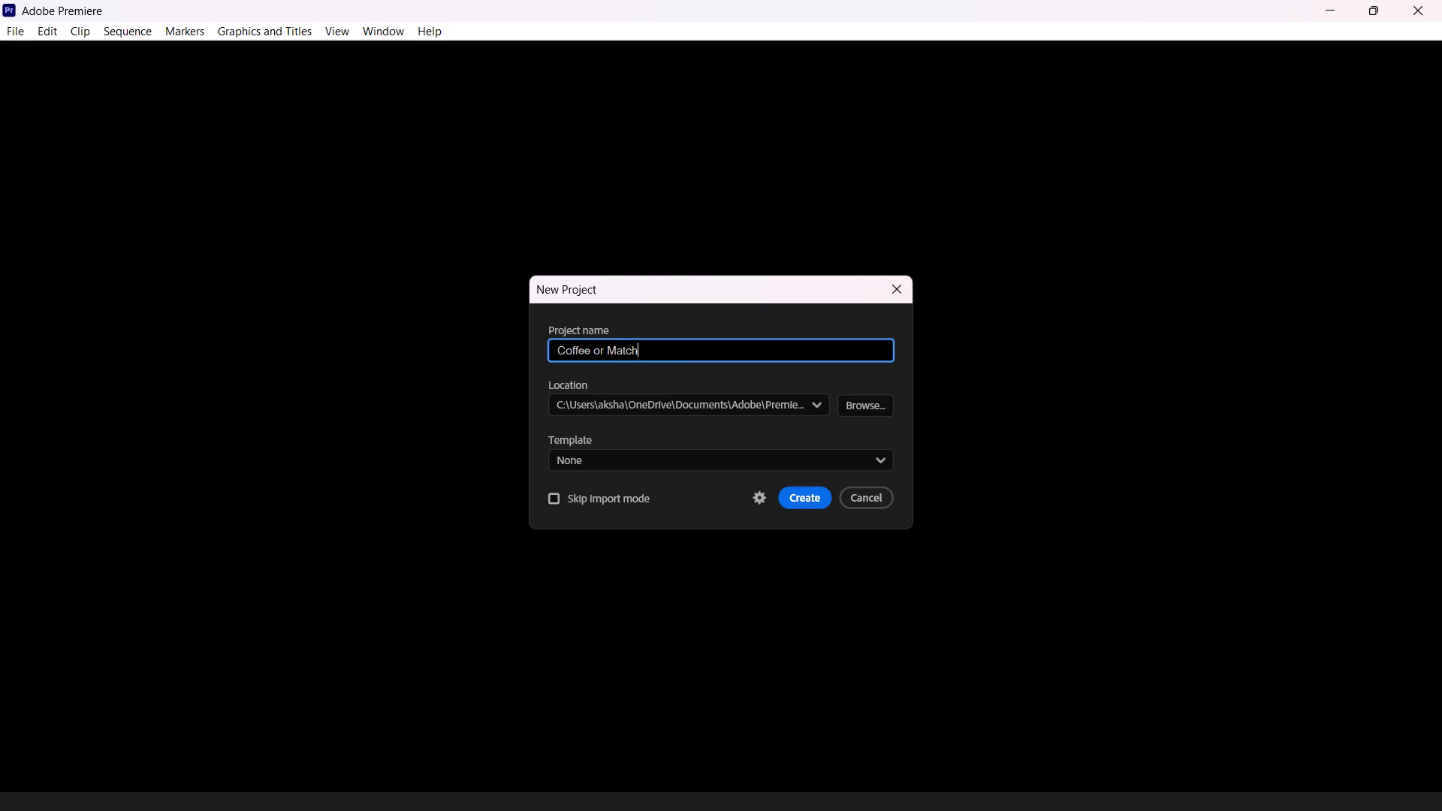
pyautogui.press('a')
pyautogui.click(804, 493)
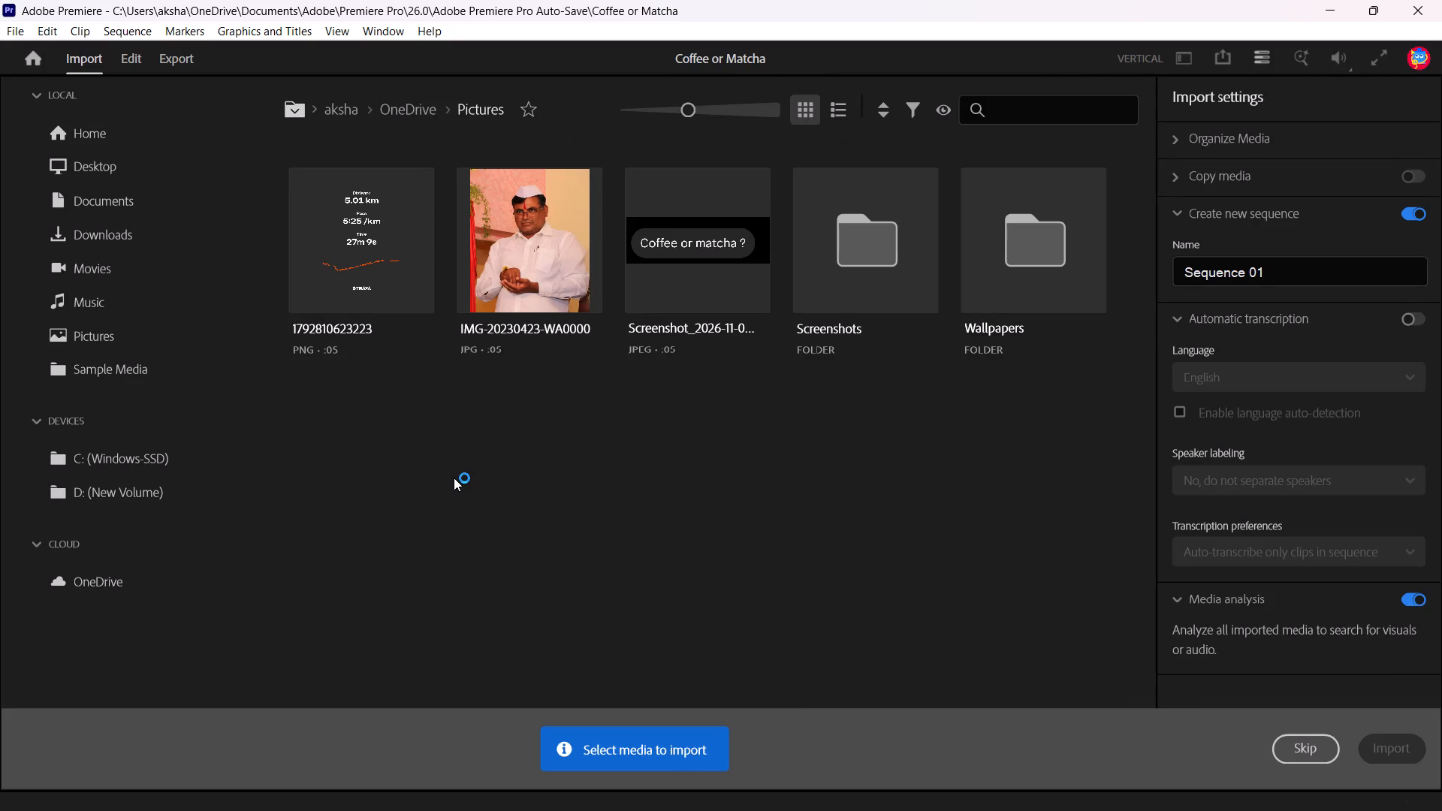
# Select the "Coffee or matcha ?" screenshot from Pictures and the AQNba7Yjy4o water-bottle clip from Movies for import.
pyautogui.click(723, 221)
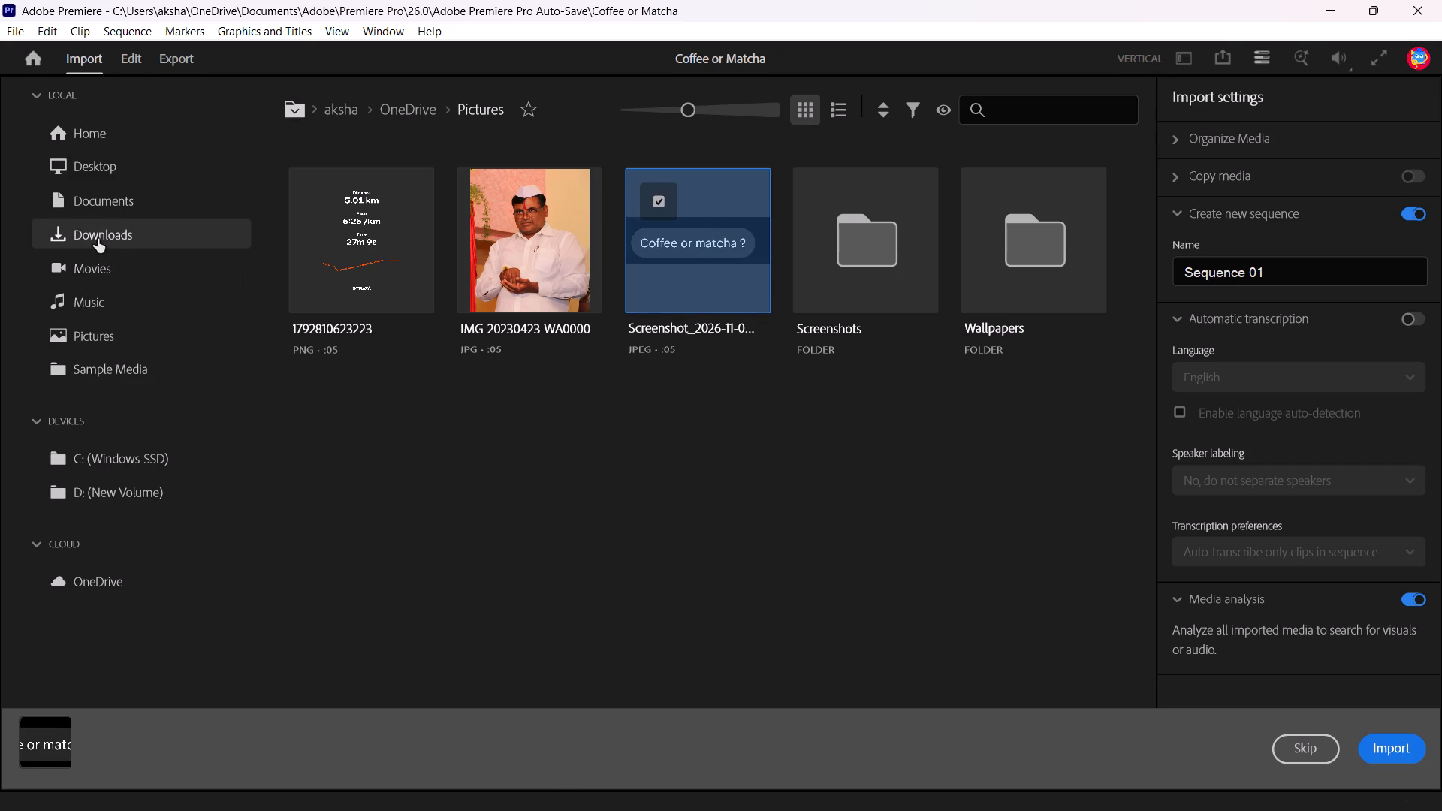
pyautogui.click(74, 274)
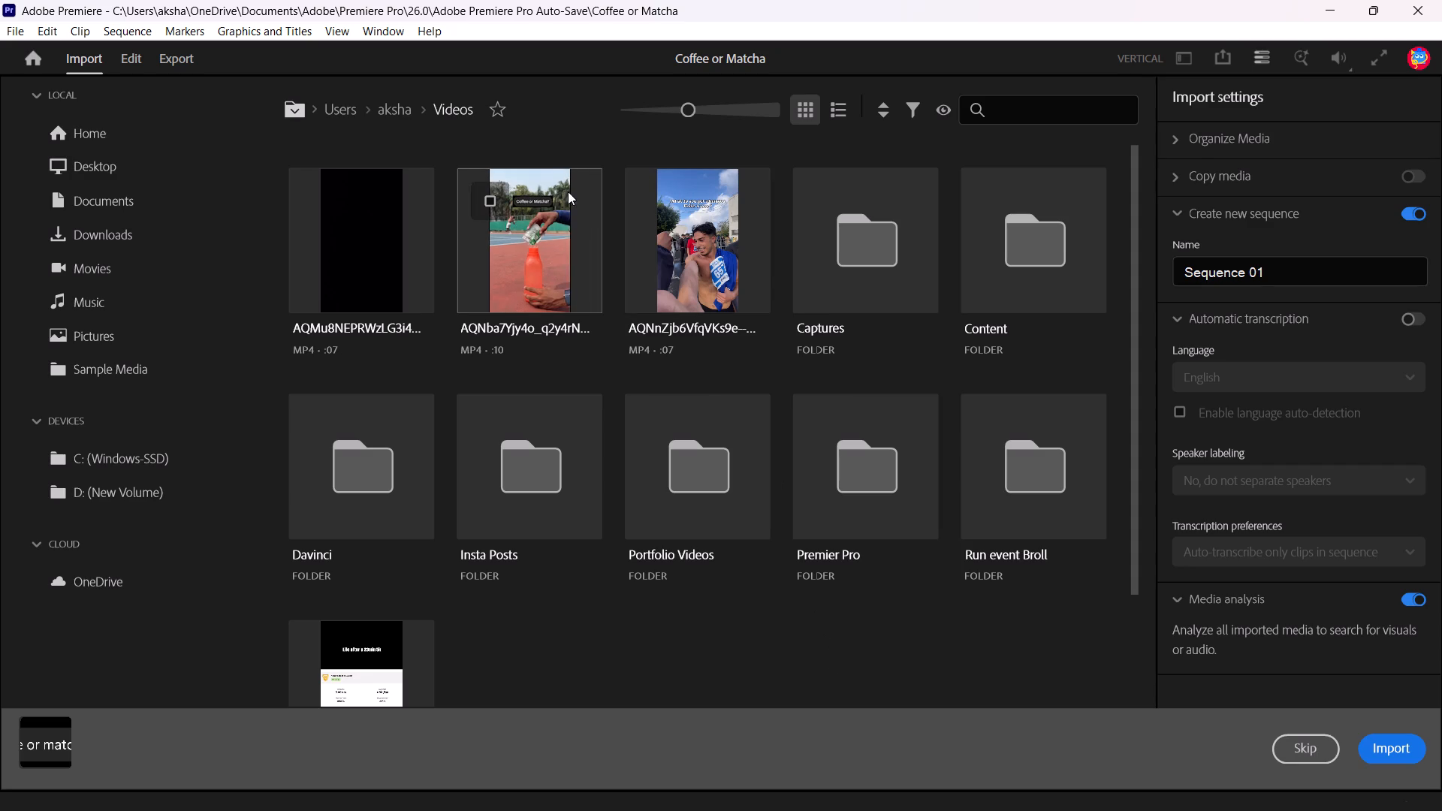
pyautogui.click(489, 189)
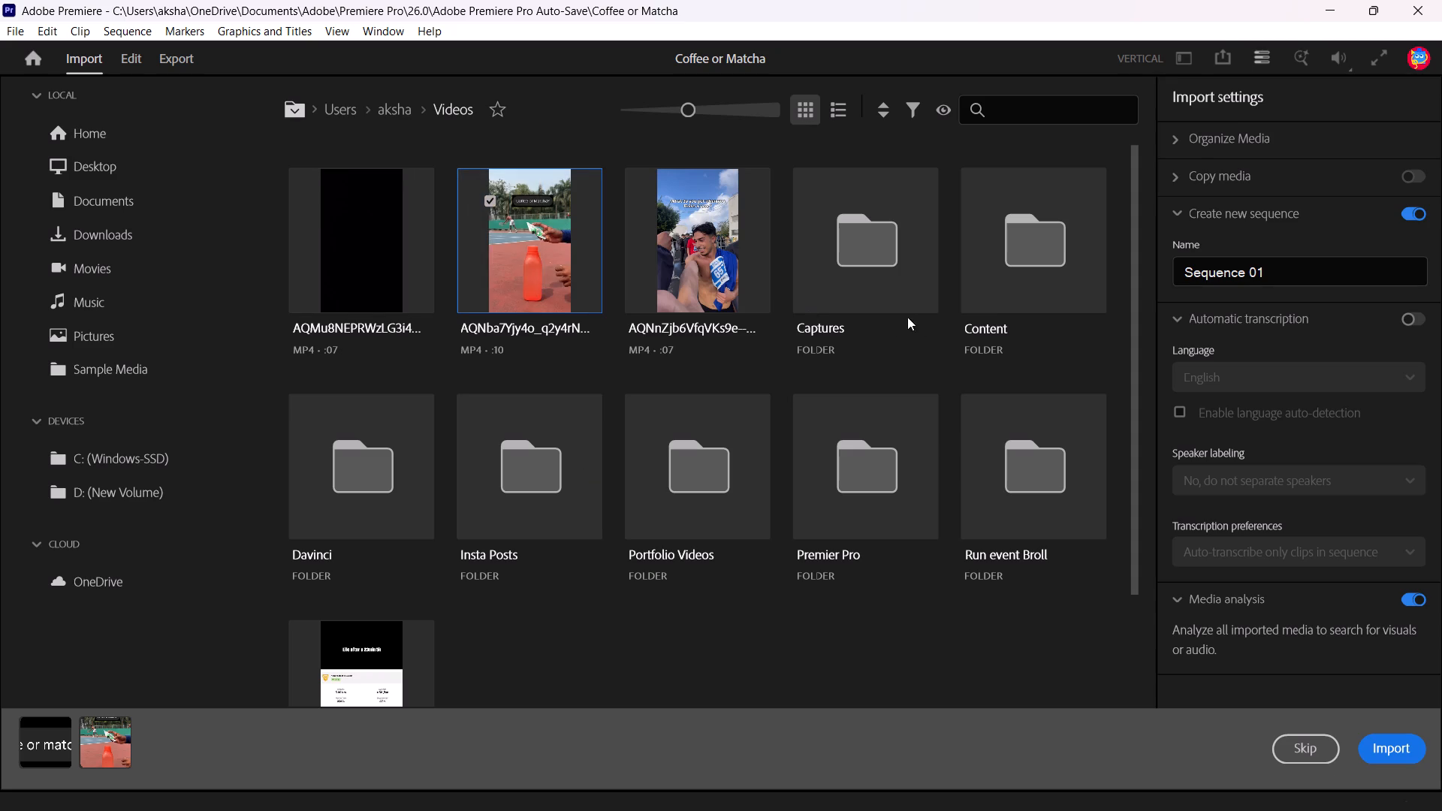
# Look through the remaining Videos folder items and examine the Organize Media, Copy media and Create new sequence import settings.
pyautogui.scroll(-4, 914, 574)
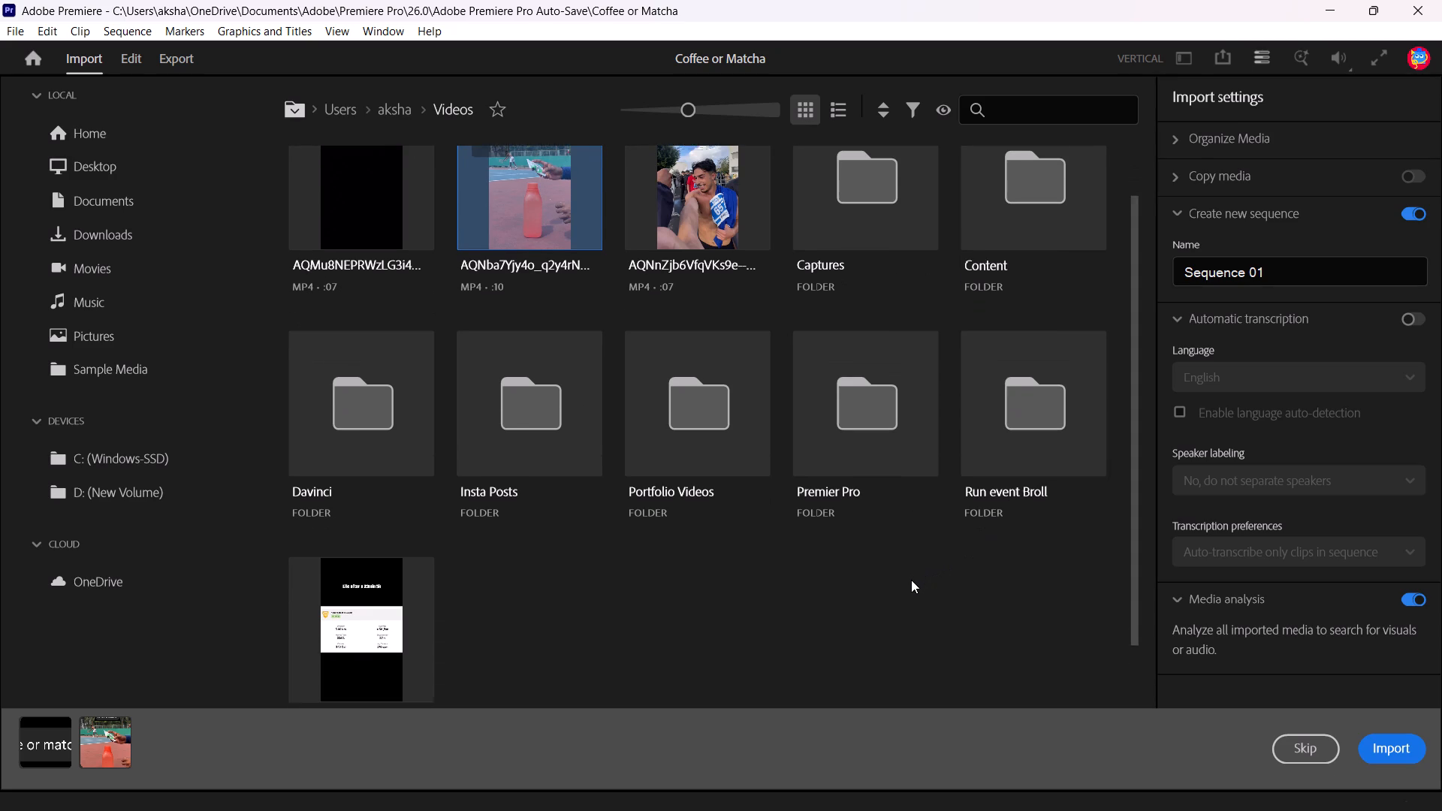
pyautogui.scroll(-5, 911, 580)
pyautogui.scroll(4, 911, 580)
pyautogui.scroll(-2, 910, 580)
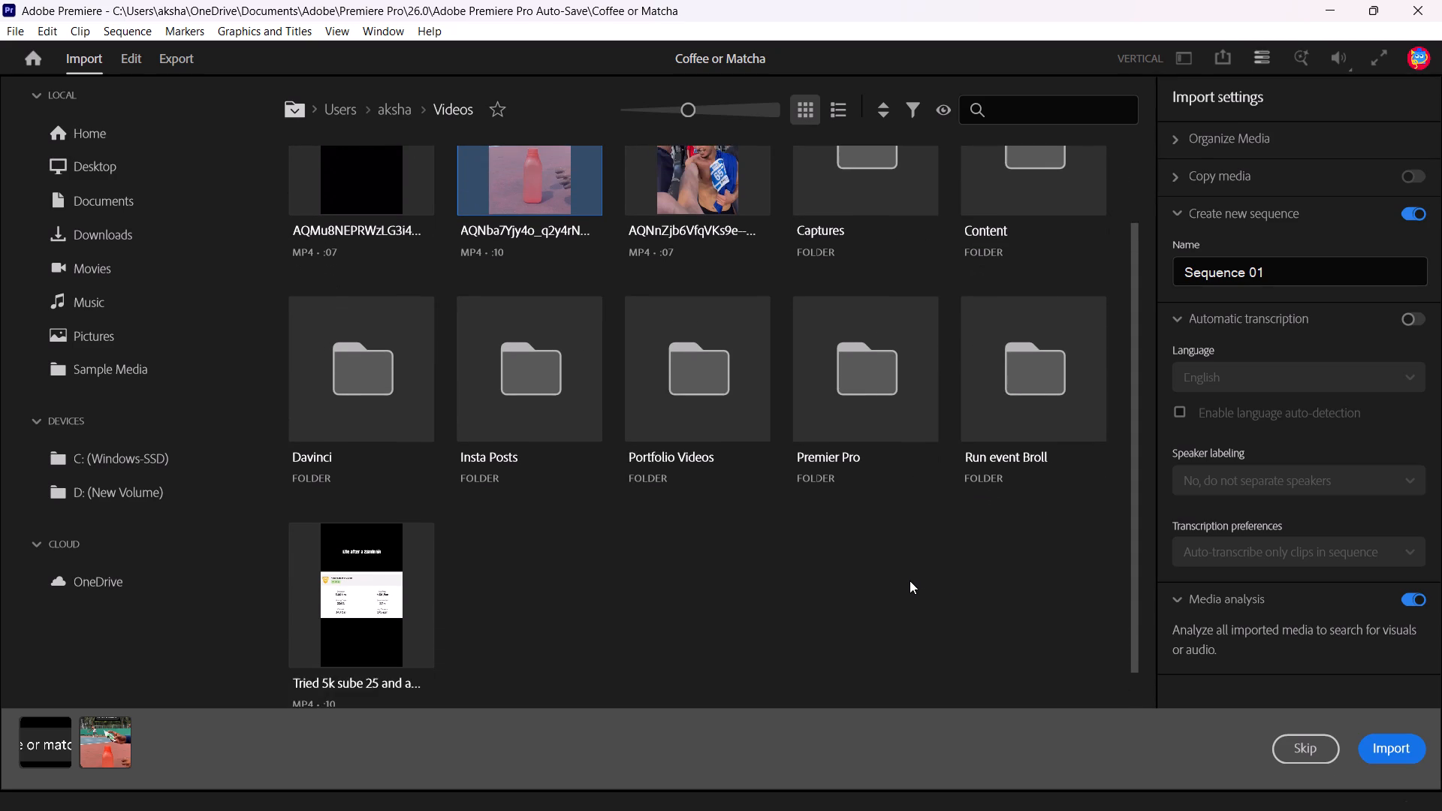
pyautogui.scroll(1, 910, 580)
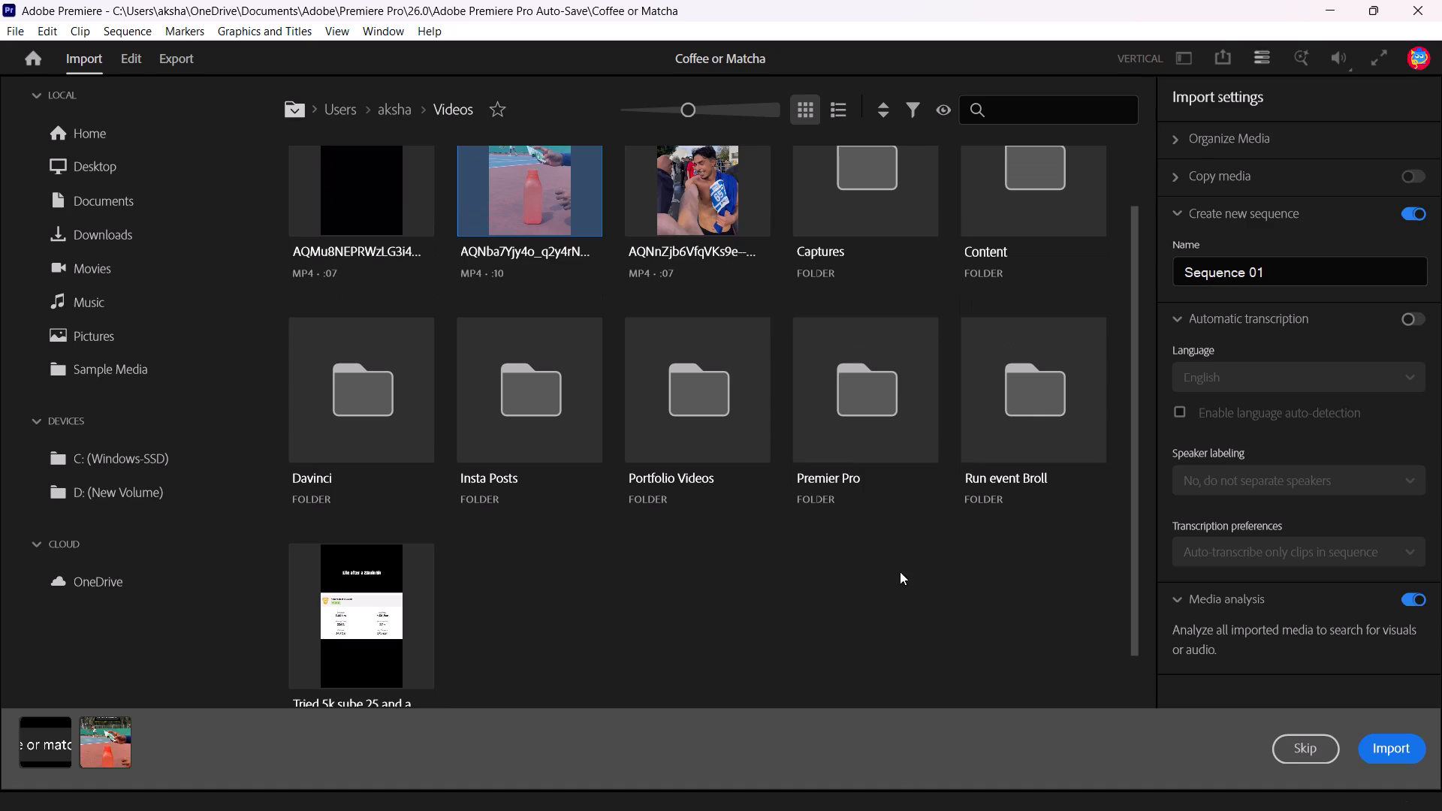
pyautogui.scroll(-6, 1296, 451)
pyautogui.scroll(7, 1299, 475)
pyautogui.click(1194, 128)
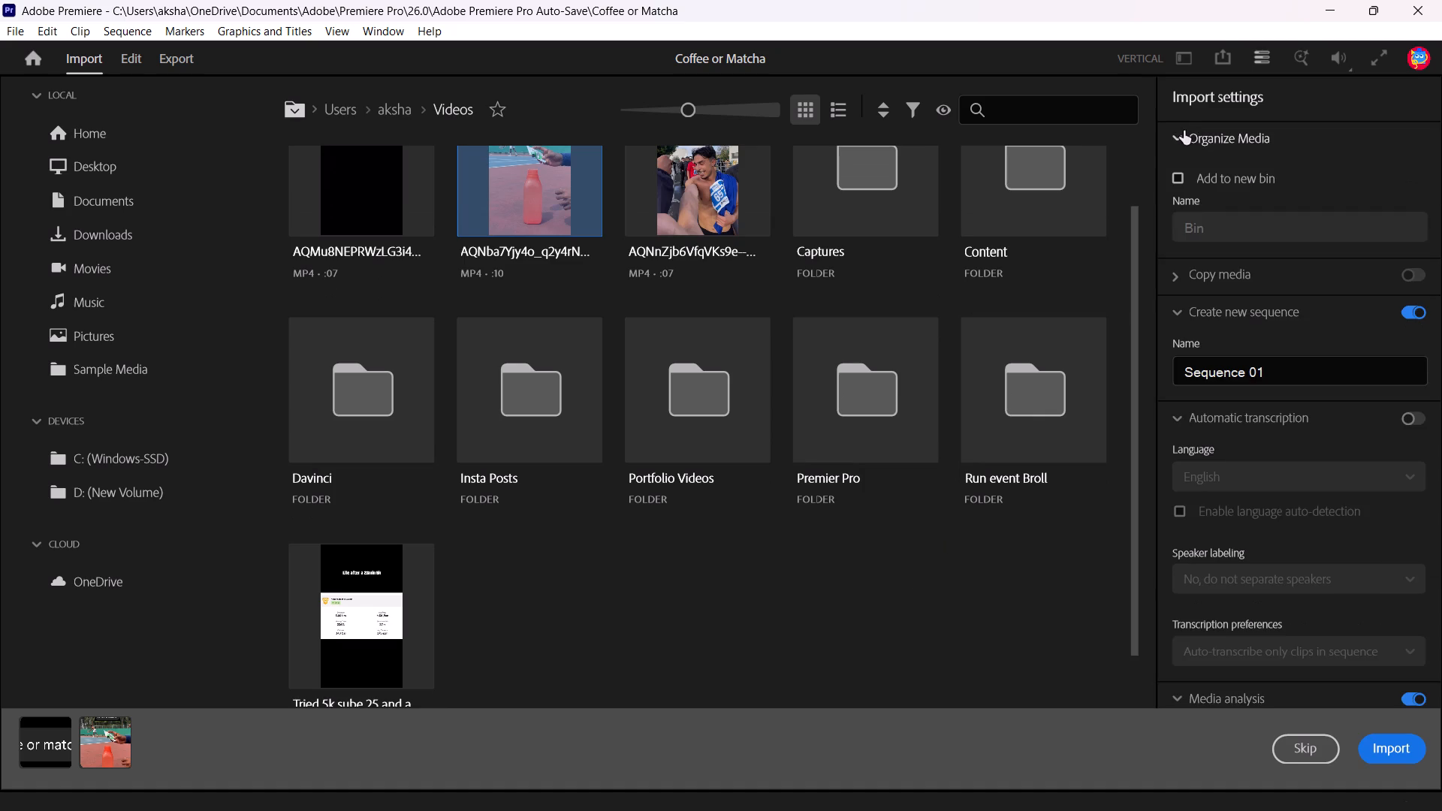
pyautogui.click(1180, 132)
pyautogui.click(1179, 178)
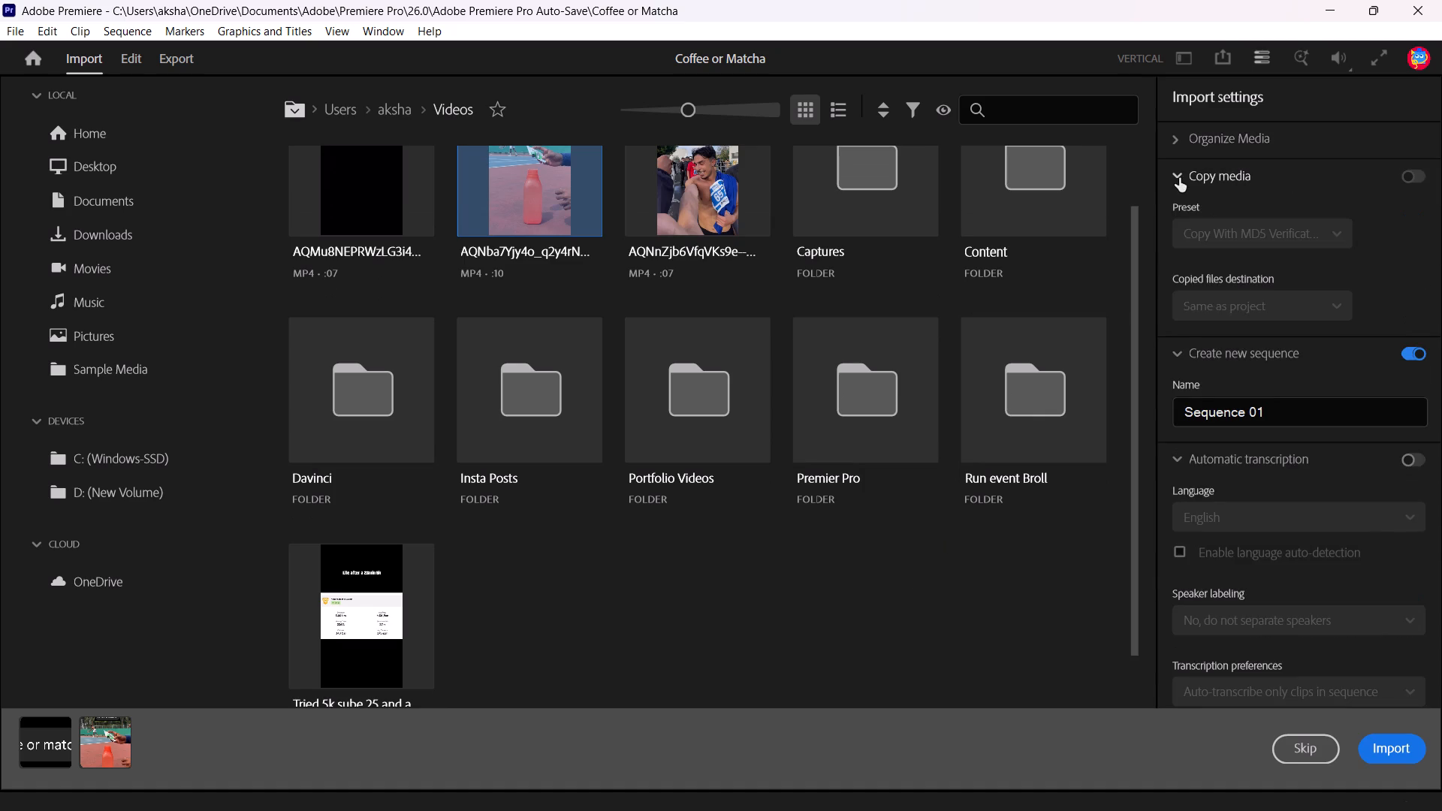
pyautogui.click(1179, 178)
pyautogui.click(1173, 212)
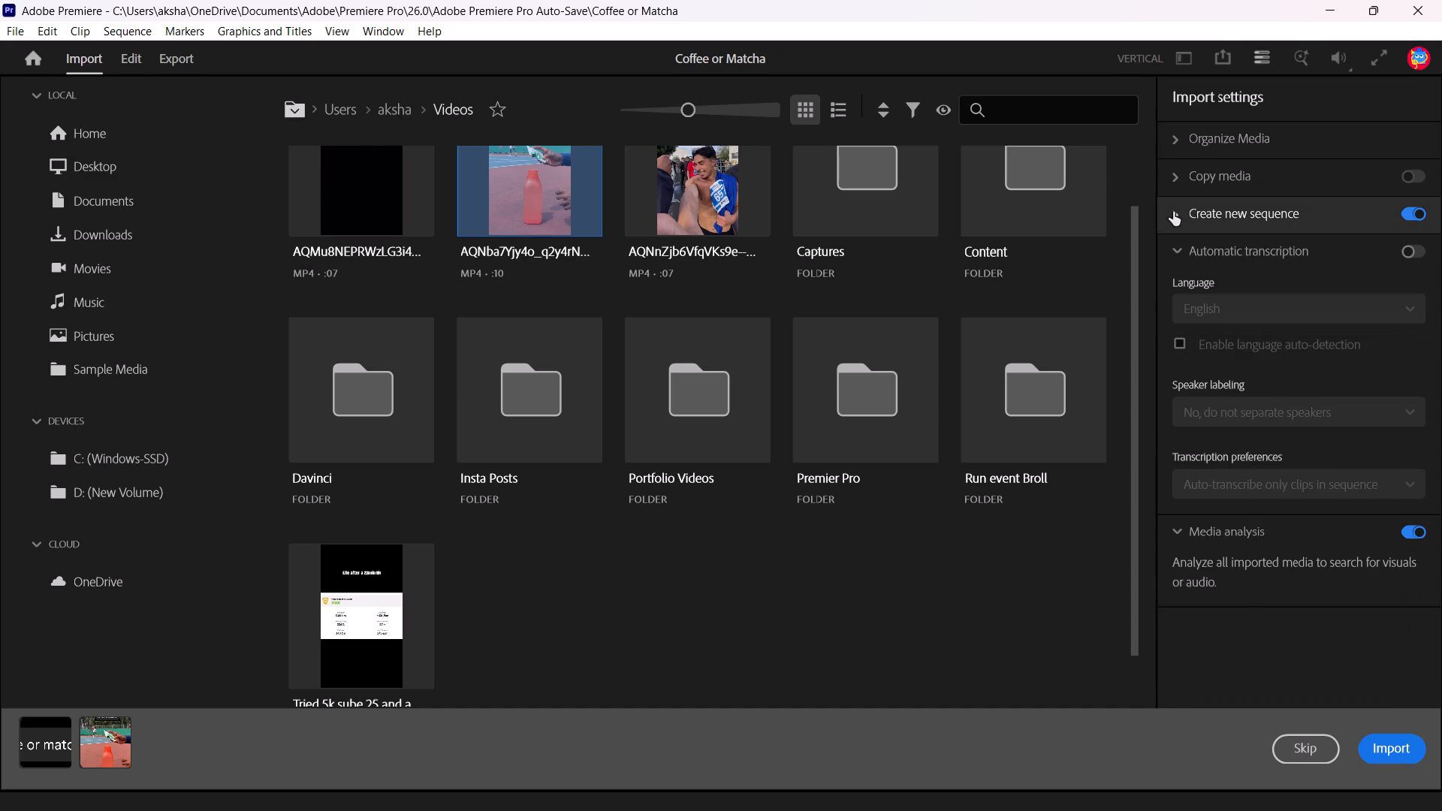
pyautogui.click(1173, 212)
# Name the new sequence "Coffee or Matcha" in the import settings.
pyautogui.moveTo(1281, 270); pyautogui.dragTo(777, 267)
pyautogui.press('BackSpace')
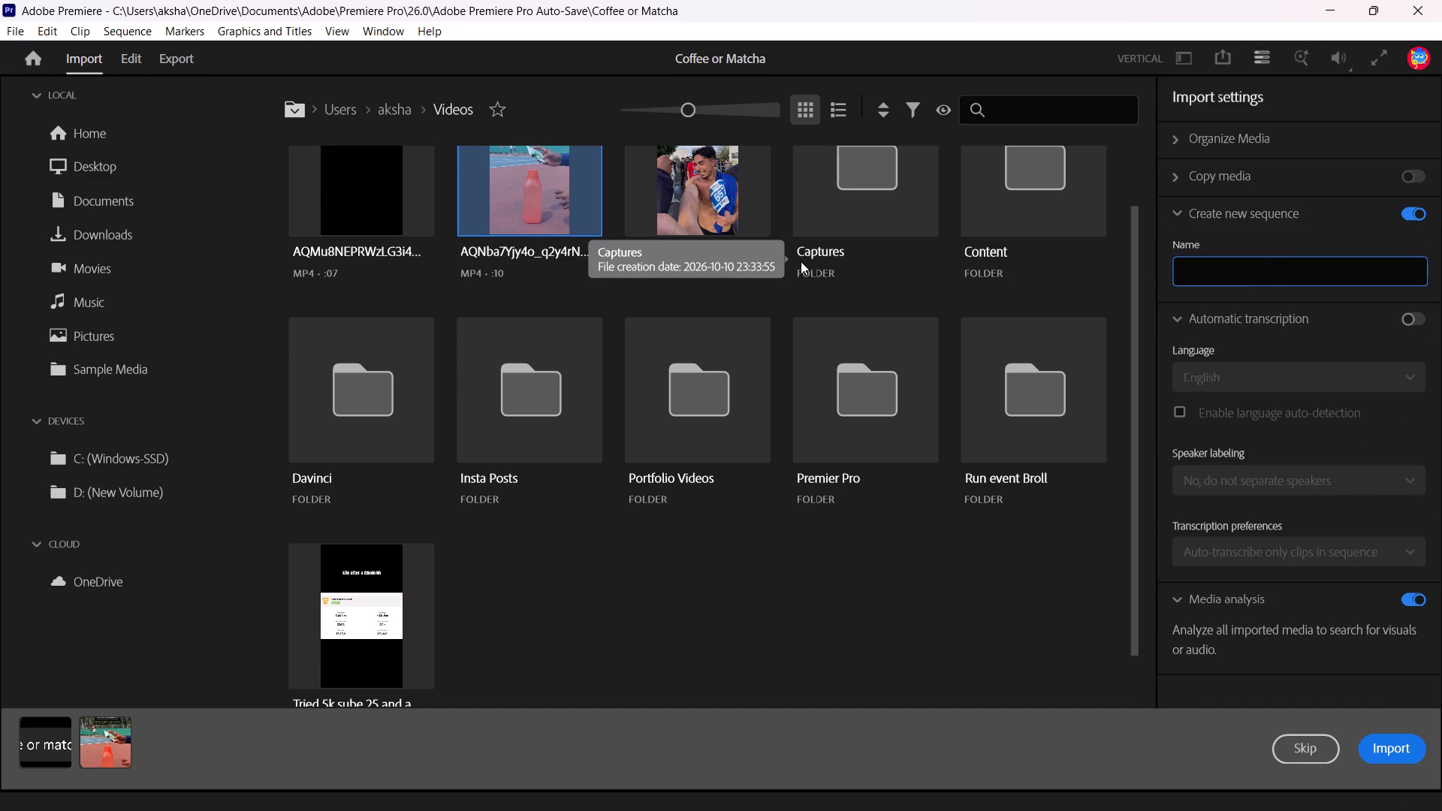
pyautogui.write('Coffee')
pyautogui.press('space')
pyautogui.write('or Matcha')
pyautogui.scroll(3, 755, 634)
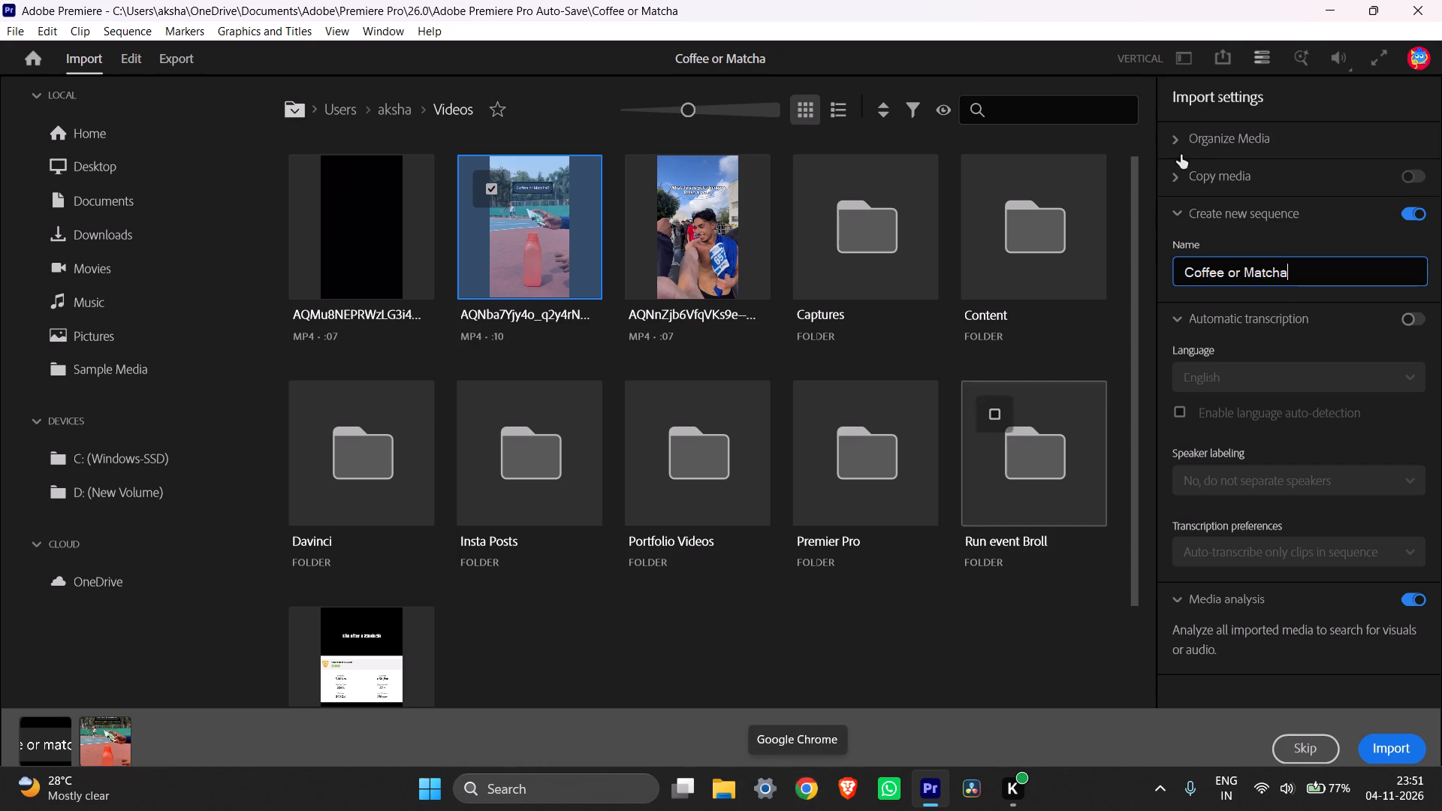
pyautogui.doubleClick(1078, 232)
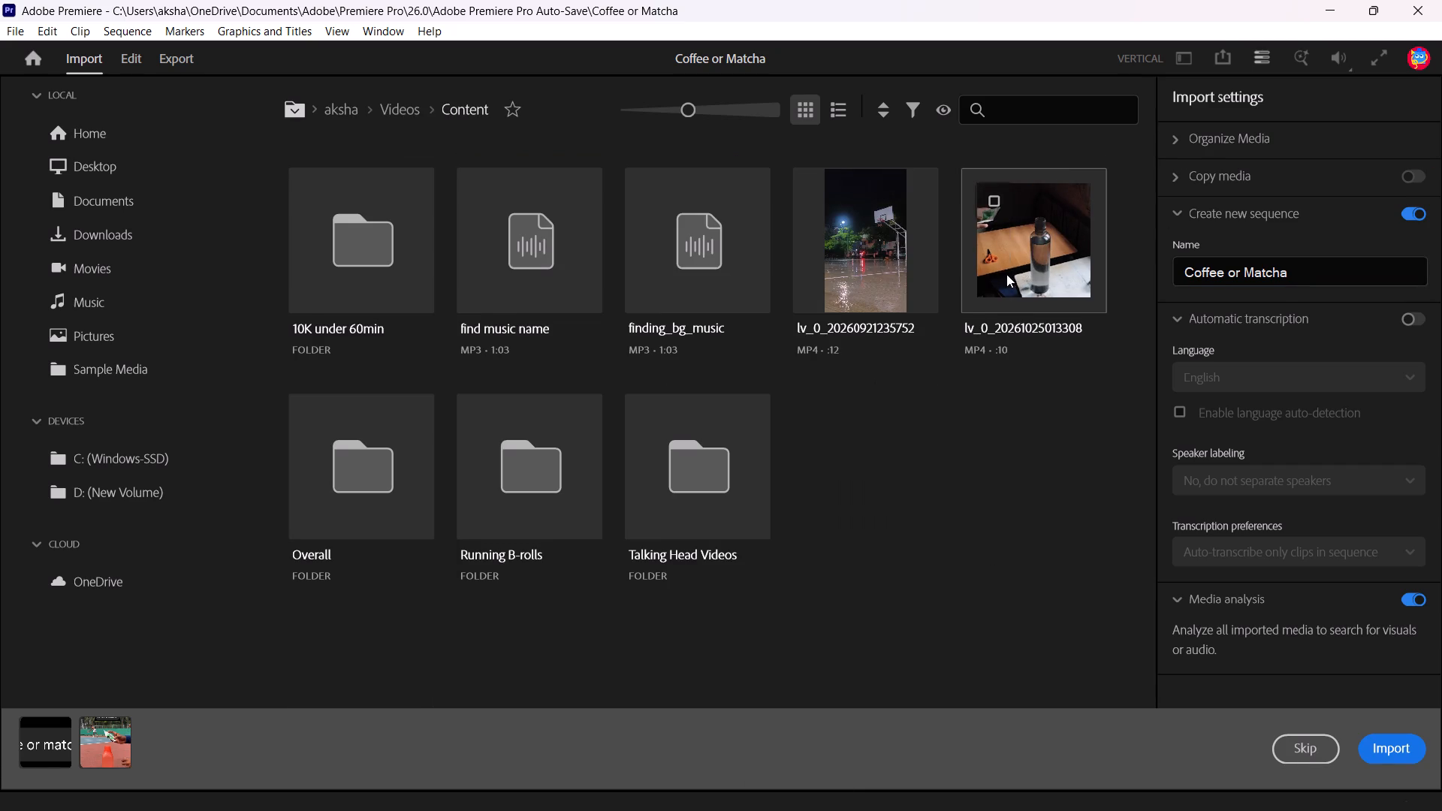
pyautogui.click(992, 195)
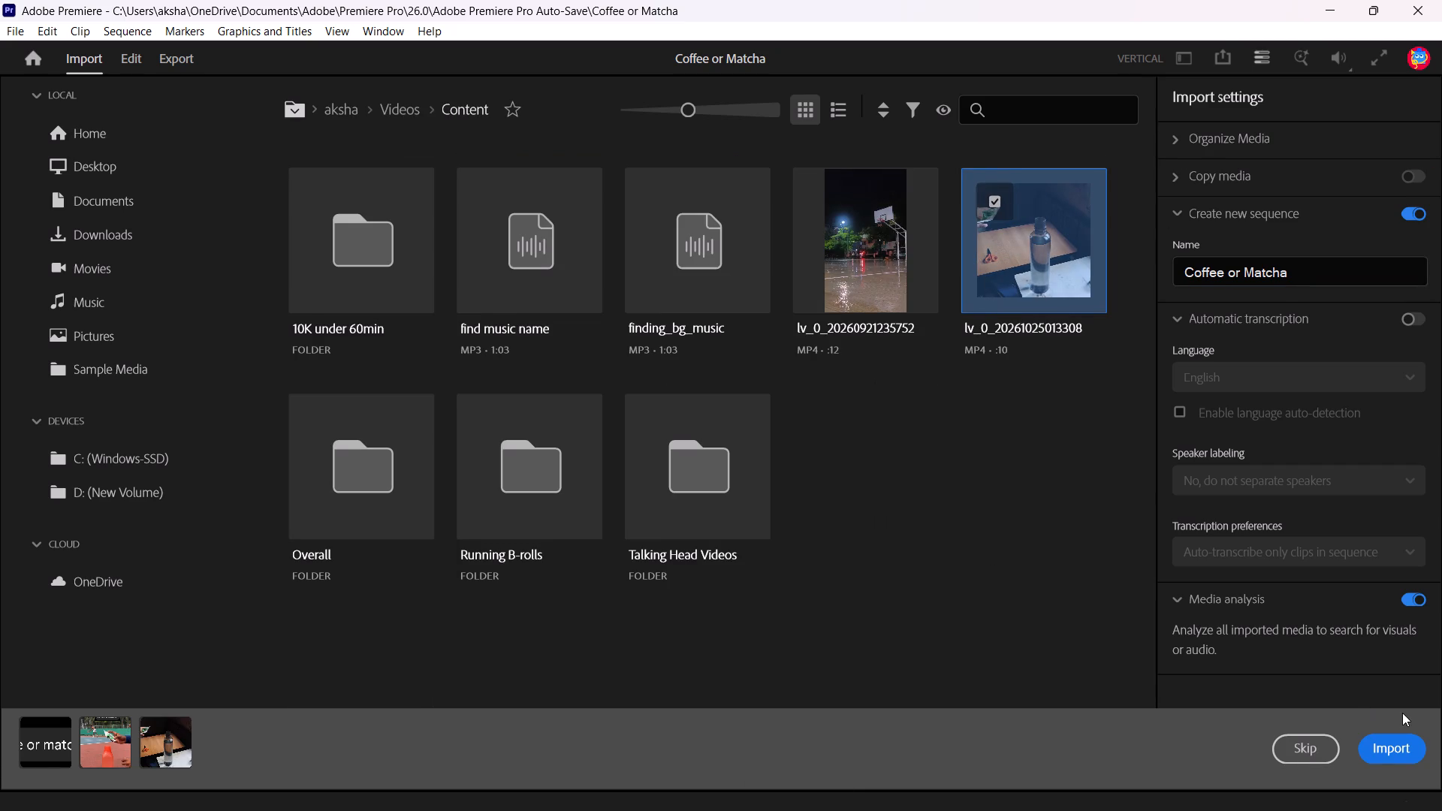
pyautogui.click(1396, 738)
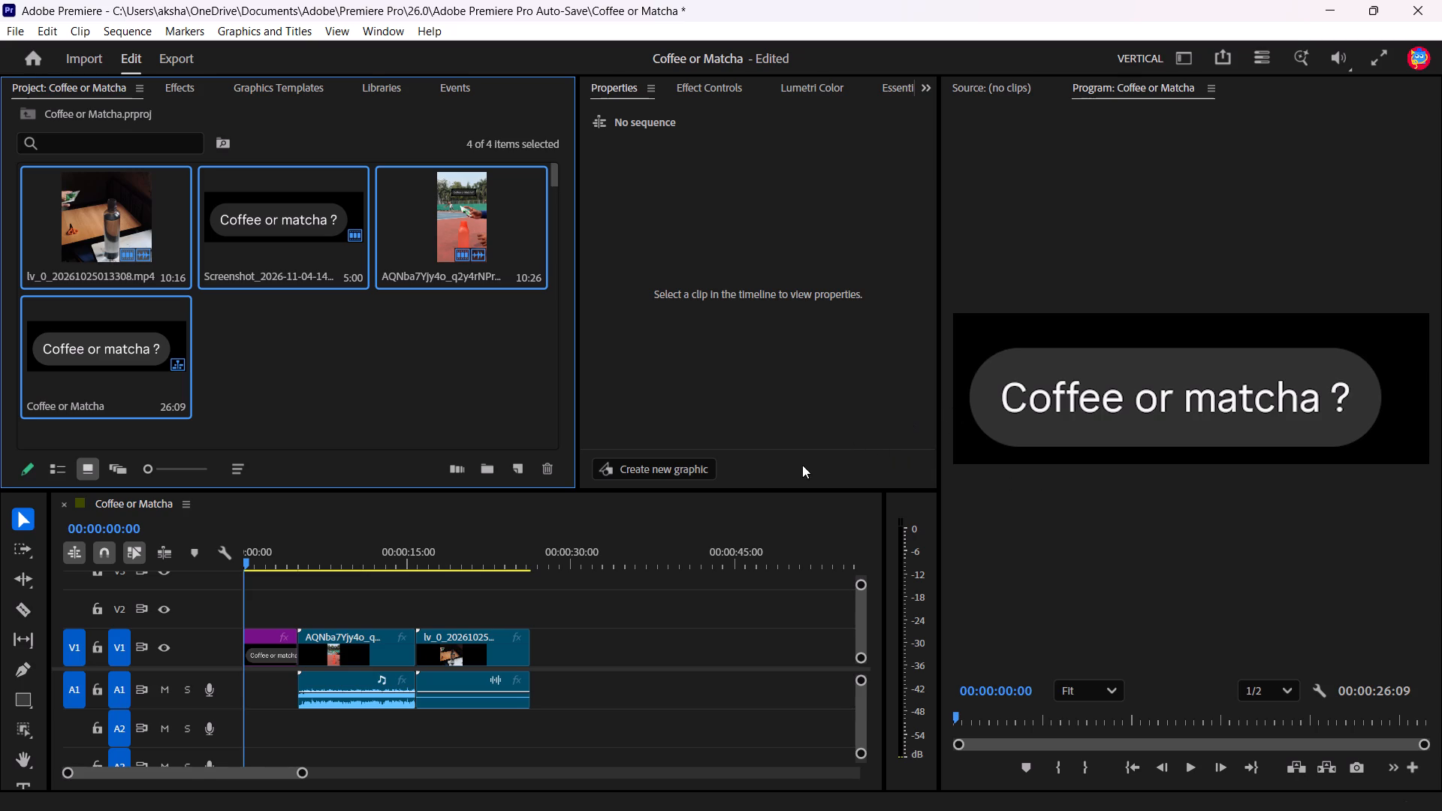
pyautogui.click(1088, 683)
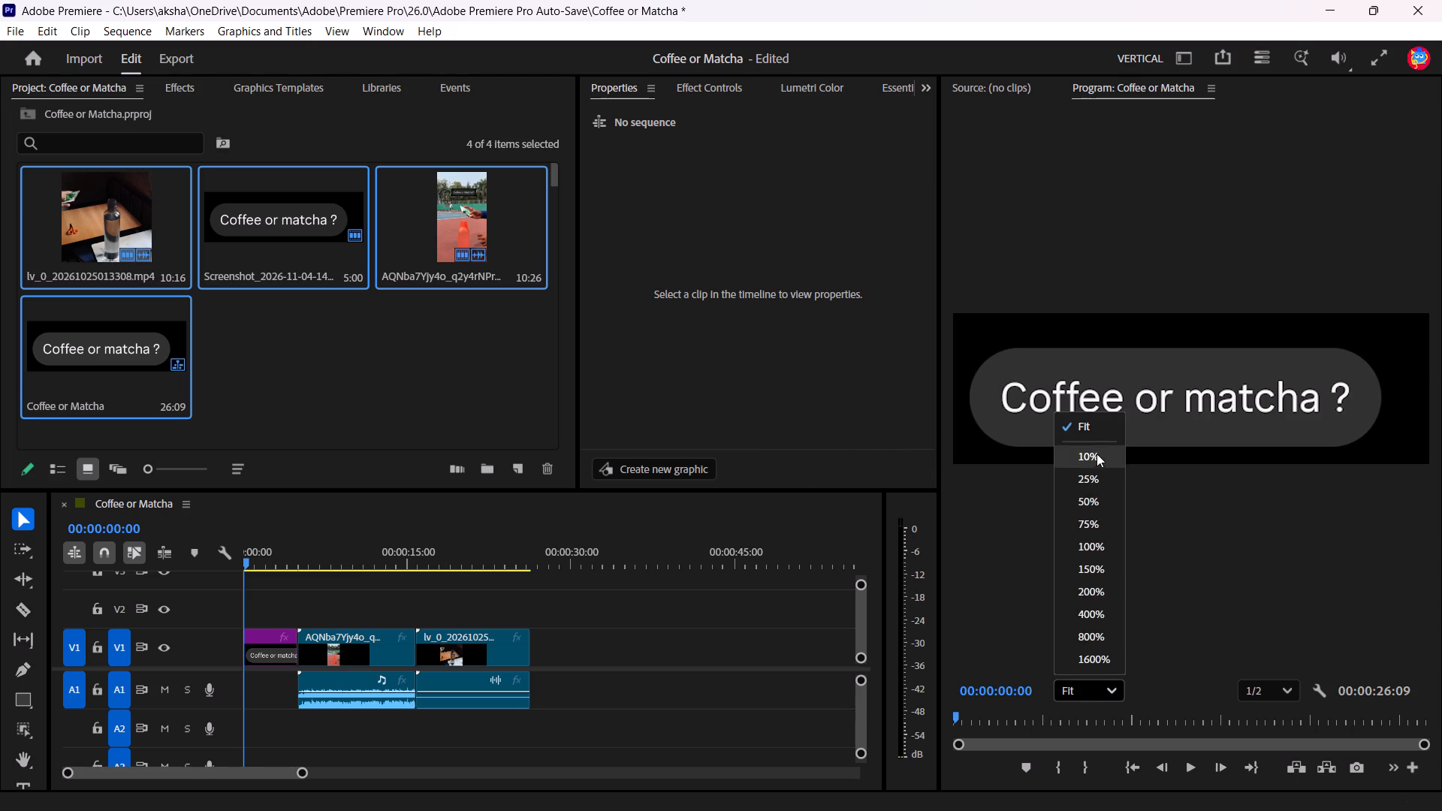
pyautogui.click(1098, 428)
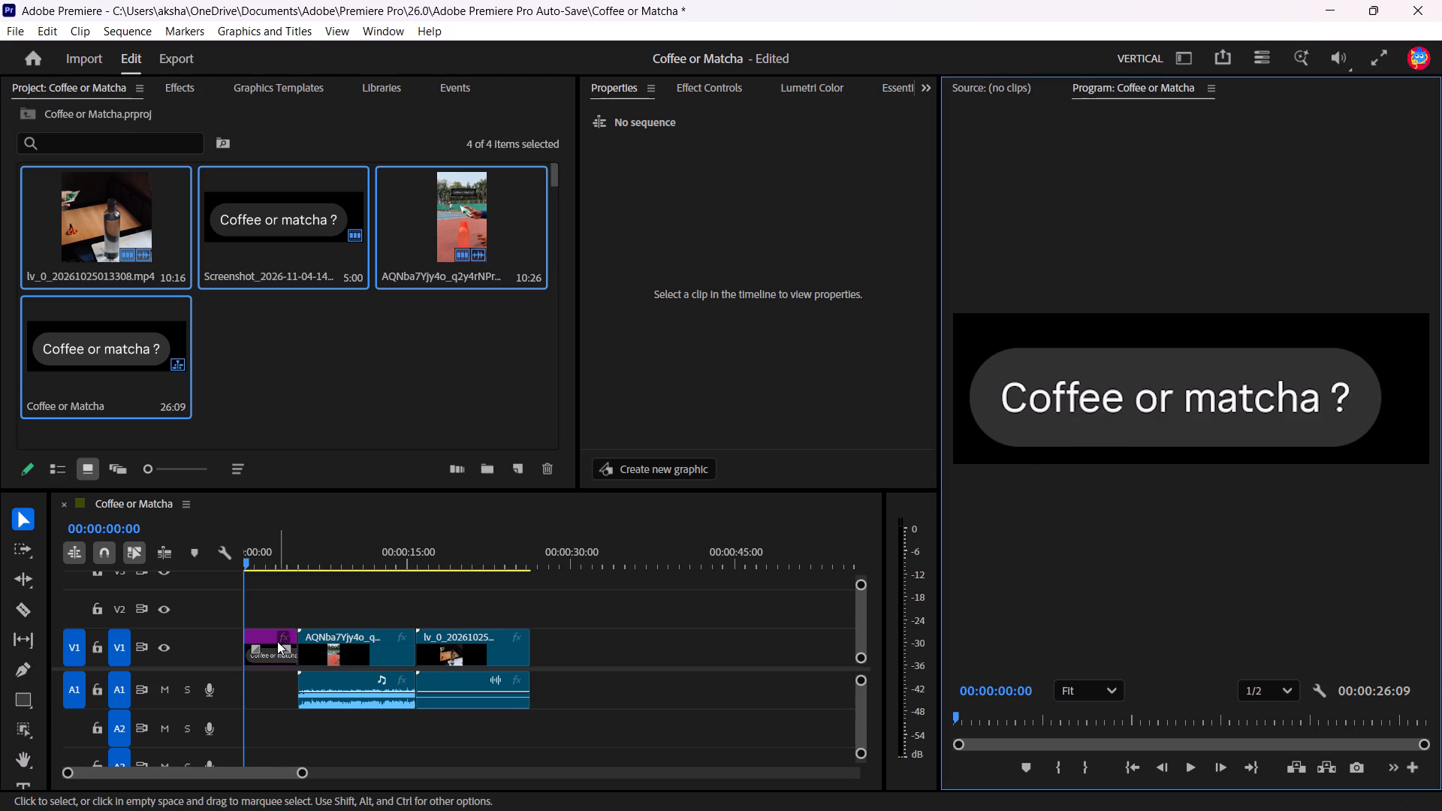
# Move the screenshot clip up to V3 and the AQNba7Yjy4o clip on V1 so both start at 00:00:00:00.
pyautogui.moveTo(268, 634); pyautogui.dragTo(394, 614)
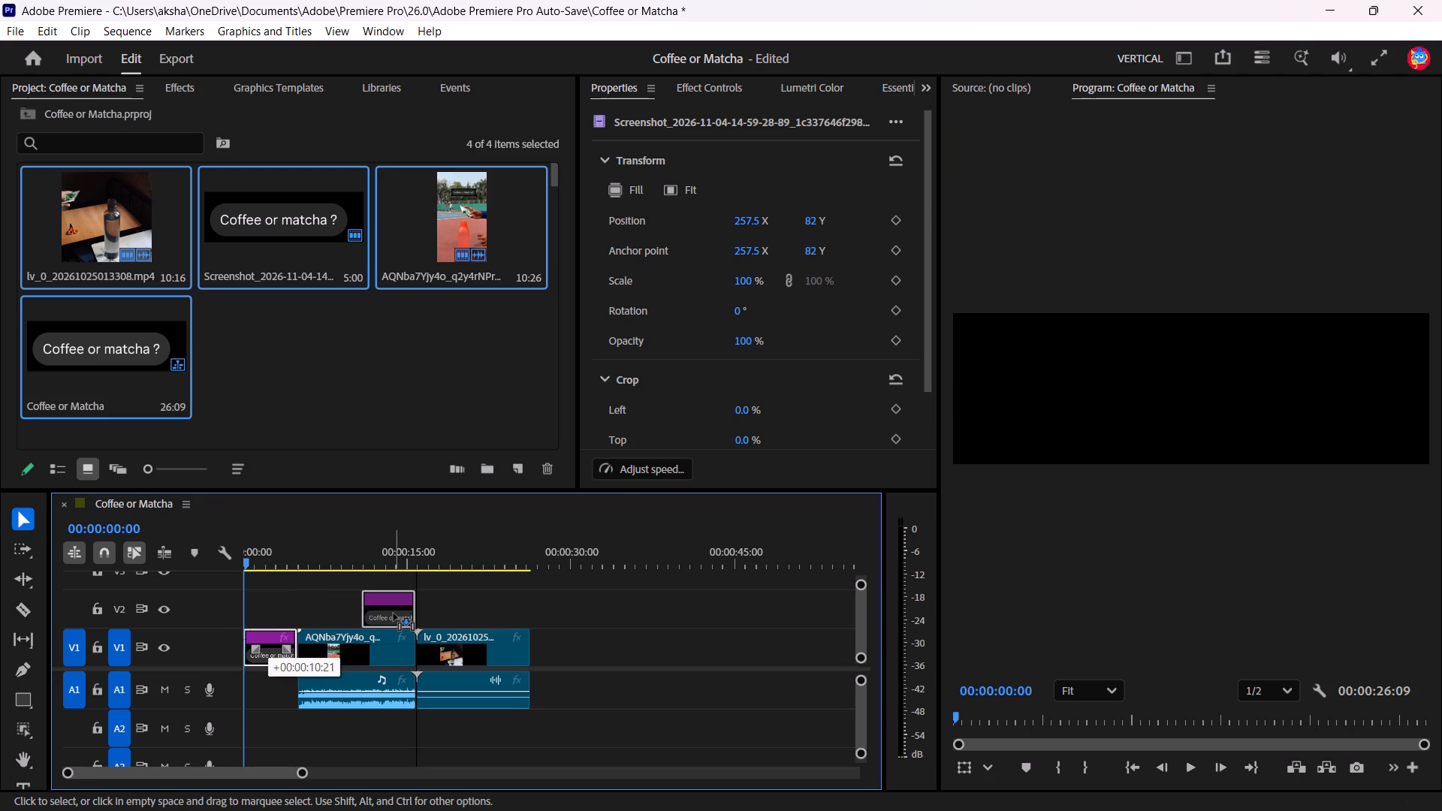
pyautogui.moveTo(394, 614); pyautogui.dragTo(307, 603)
pyautogui.moveTo(354, 643); pyautogui.dragTo(288, 639)
pyautogui.moveTo(273, 602); pyautogui.dragTo(273, 578)
# Unlink the lv_0_20261025013308.mp4 clip and delete its audio from A1.
pyautogui.rightClick(448, 693)
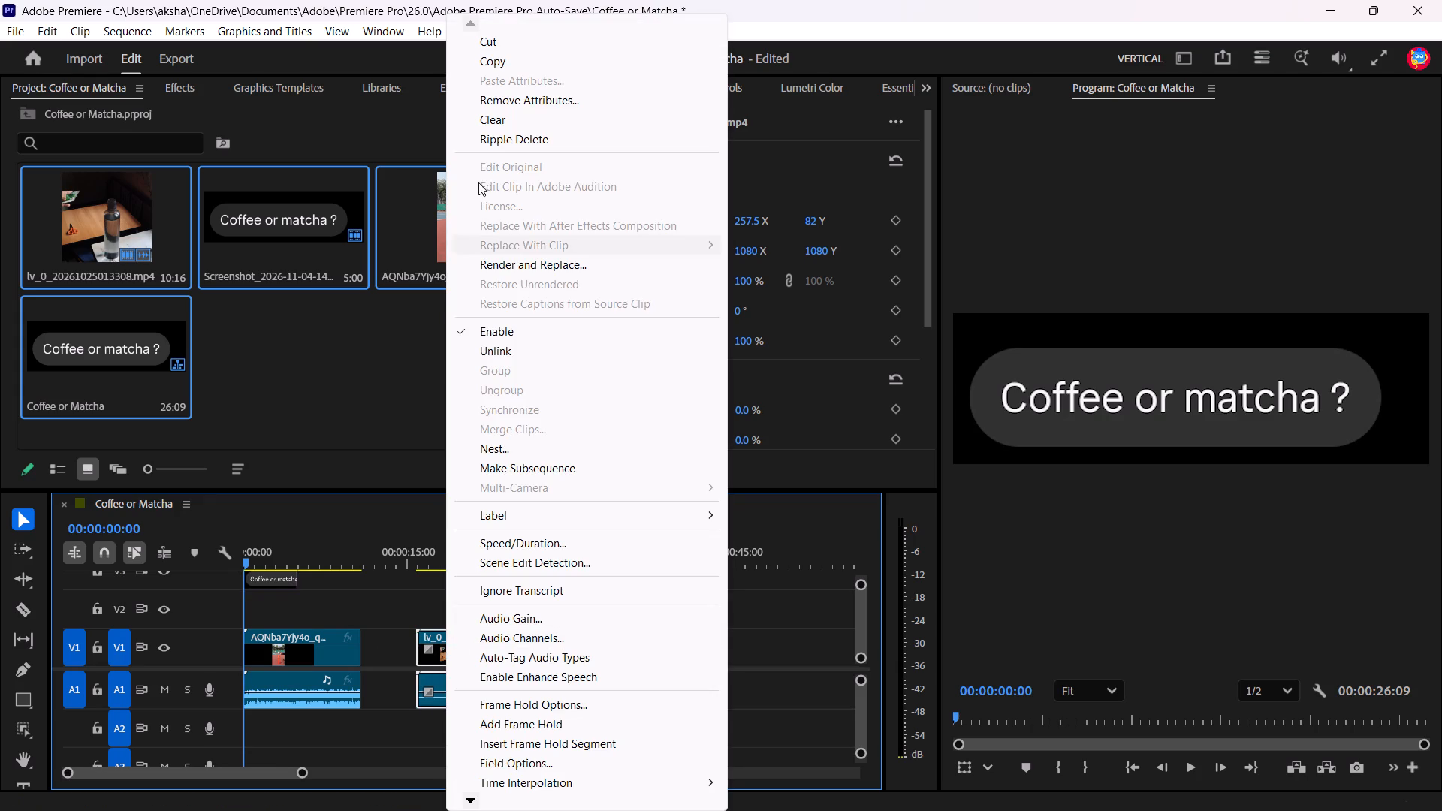
pyautogui.click(475, 348)
pyautogui.click(454, 689)
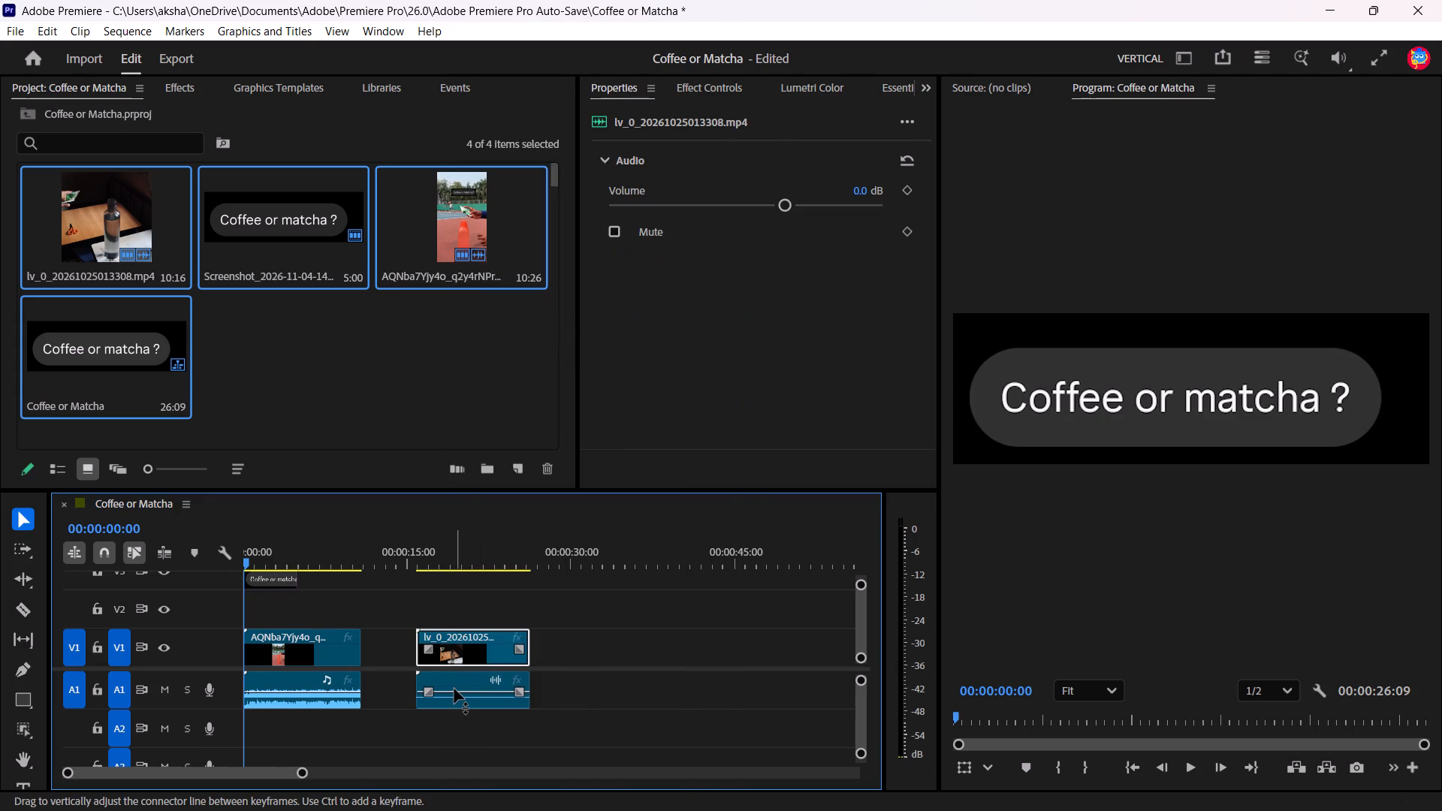
pyautogui.press('Delete')
# Move the lv_0_20261025013308.mp4 video to V2 at the start of the sequence, above the AQNba7Yjy4o clip.
pyautogui.moveTo(460, 654); pyautogui.dragTo(430, 618)
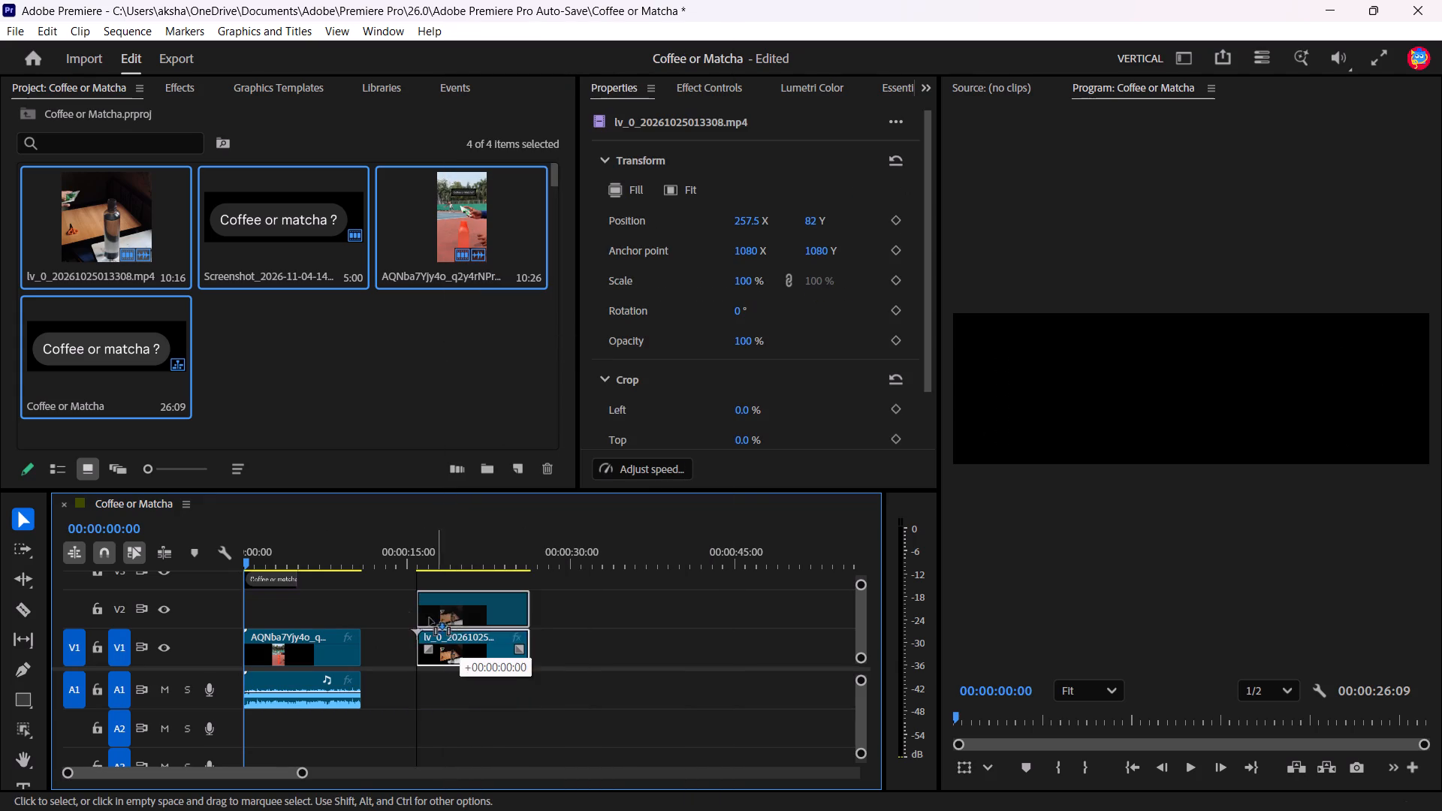
pyautogui.moveTo(430, 618); pyautogui.dragTo(268, 601)
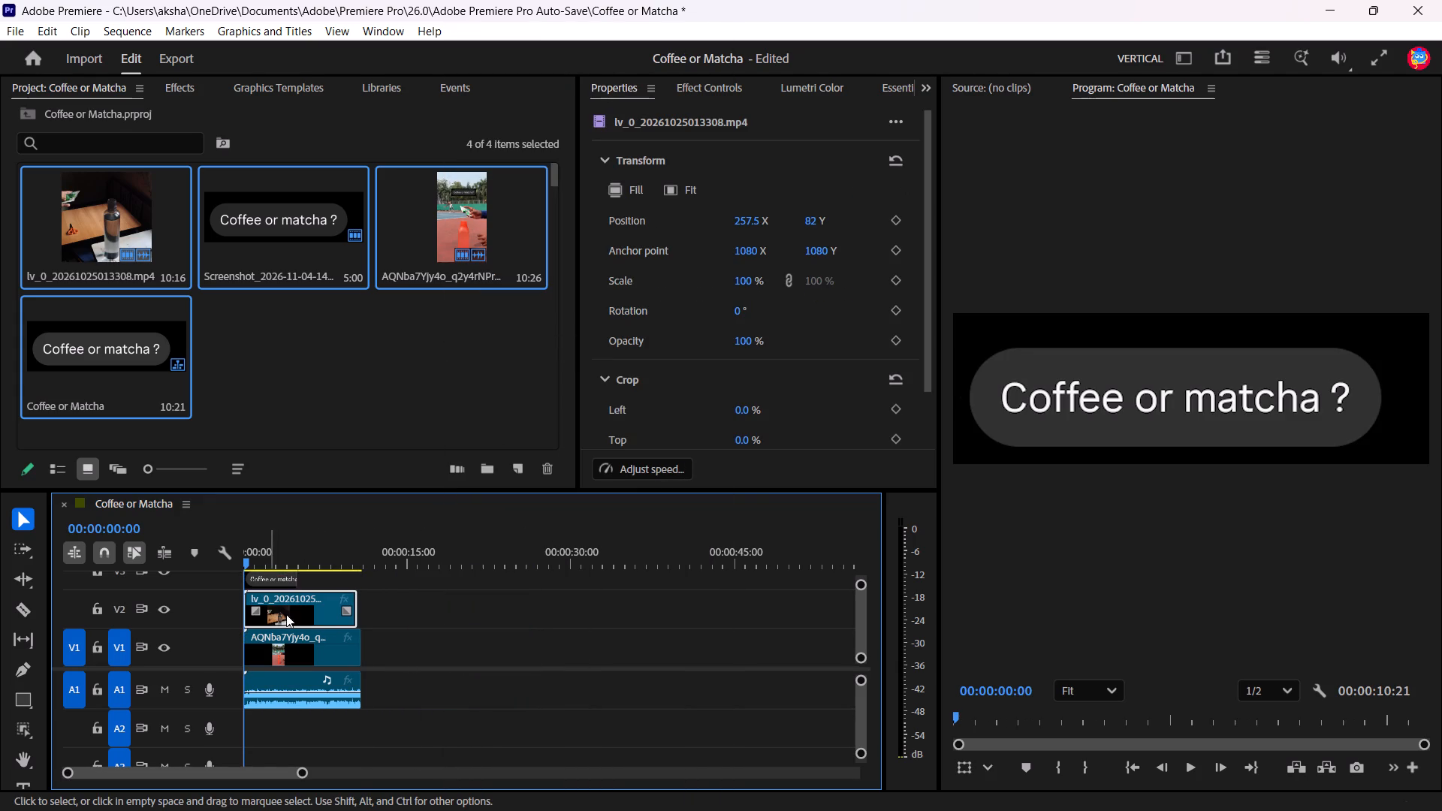
# Trim the end of the AQNba7Yjy4o clip on V1 to match the end of the clip on V2.
pyautogui.click(360, 641)
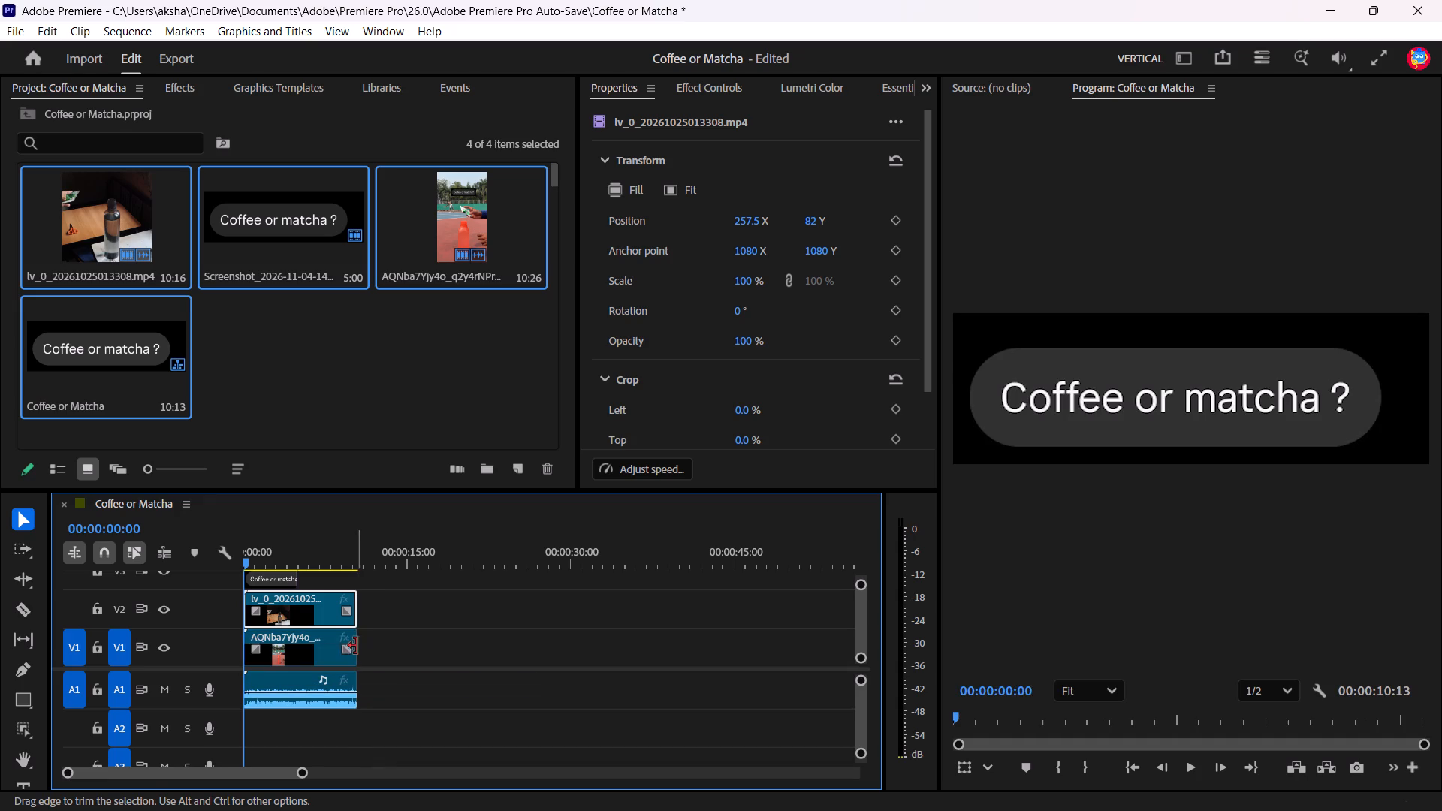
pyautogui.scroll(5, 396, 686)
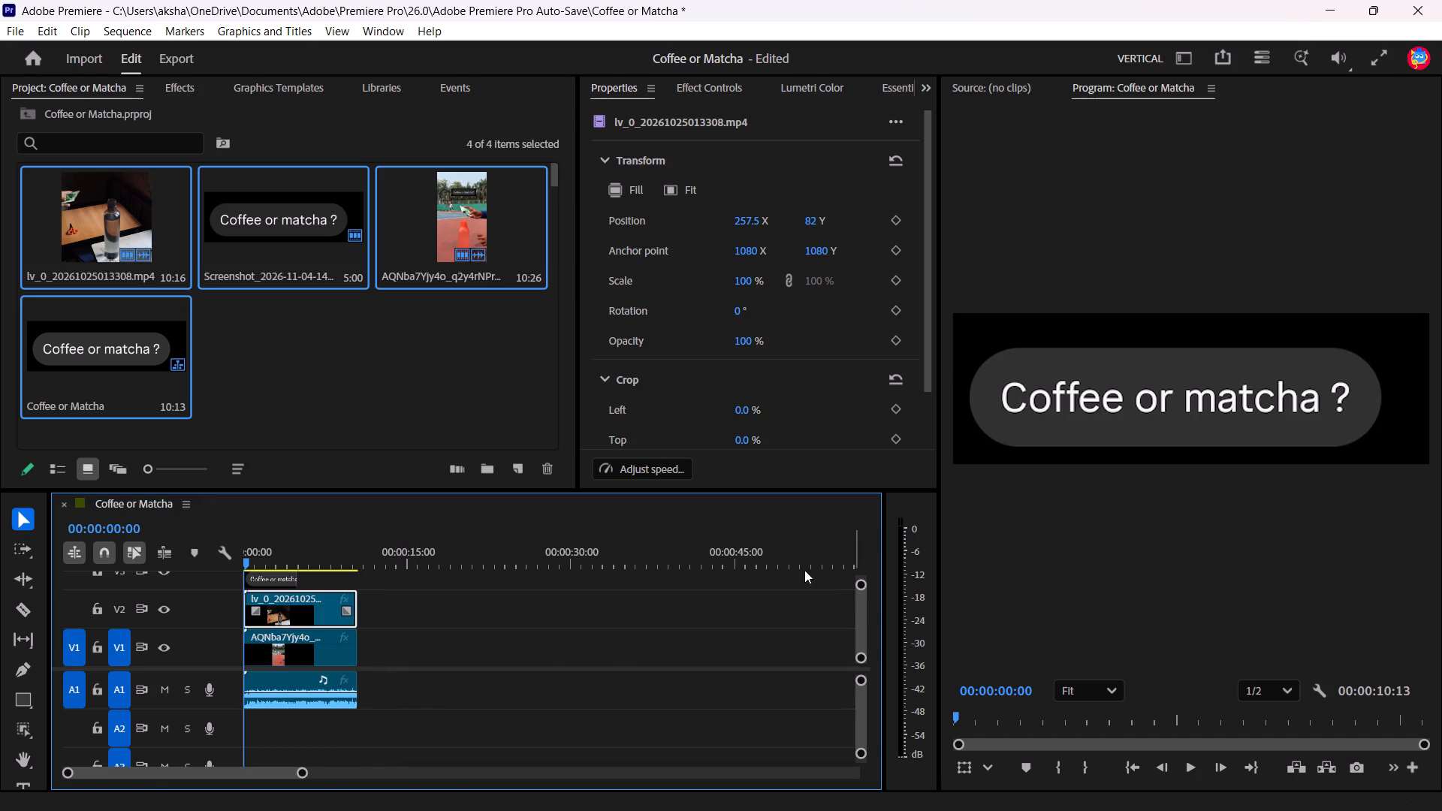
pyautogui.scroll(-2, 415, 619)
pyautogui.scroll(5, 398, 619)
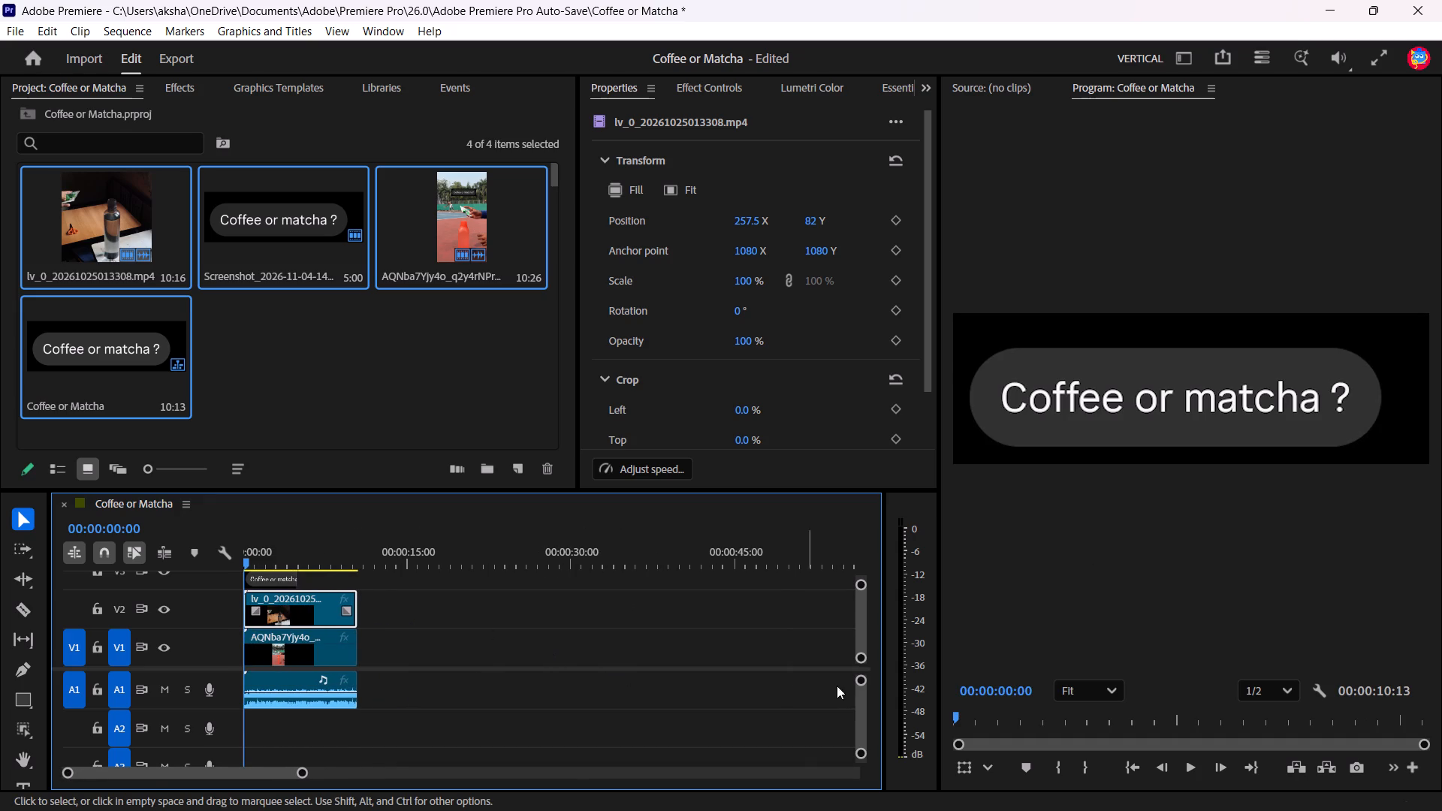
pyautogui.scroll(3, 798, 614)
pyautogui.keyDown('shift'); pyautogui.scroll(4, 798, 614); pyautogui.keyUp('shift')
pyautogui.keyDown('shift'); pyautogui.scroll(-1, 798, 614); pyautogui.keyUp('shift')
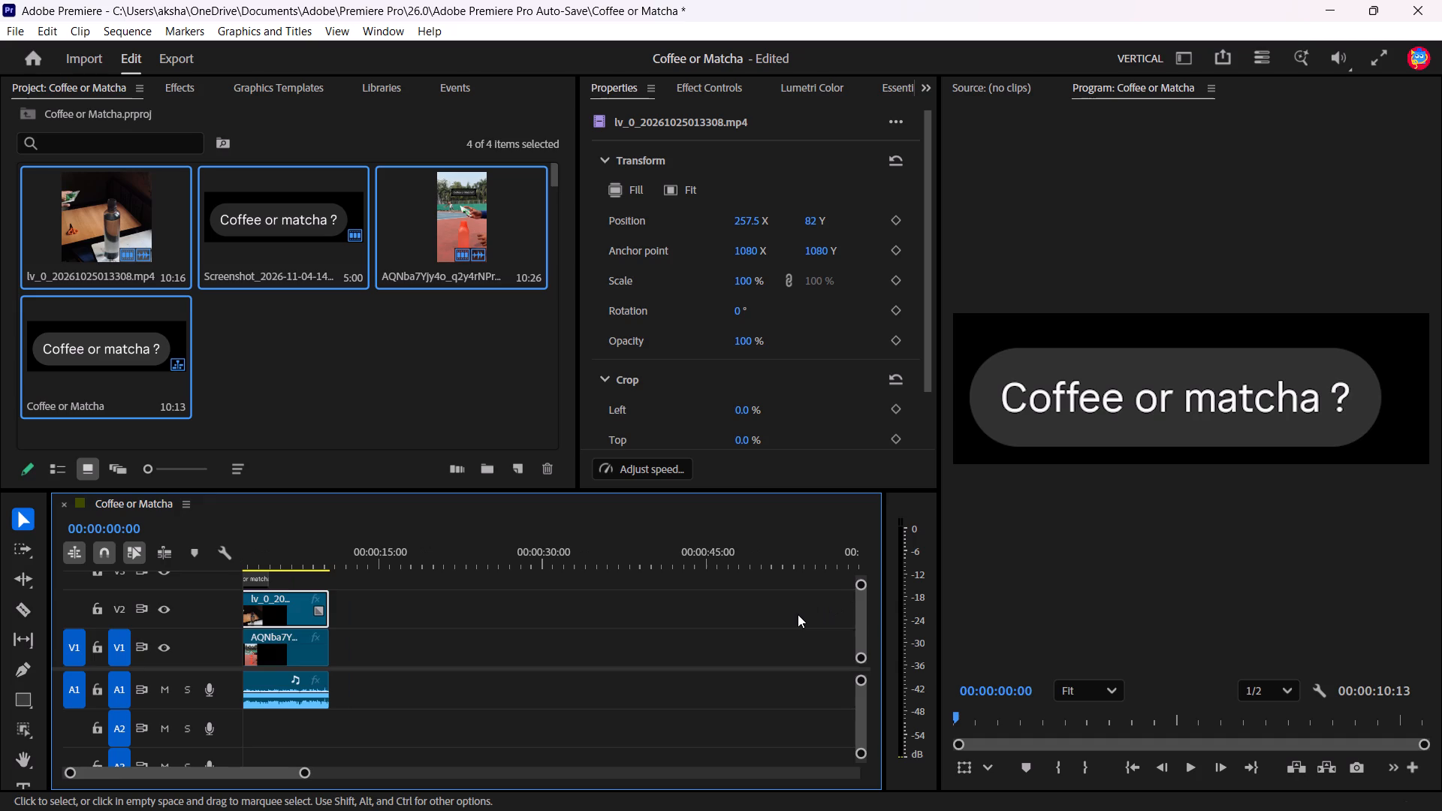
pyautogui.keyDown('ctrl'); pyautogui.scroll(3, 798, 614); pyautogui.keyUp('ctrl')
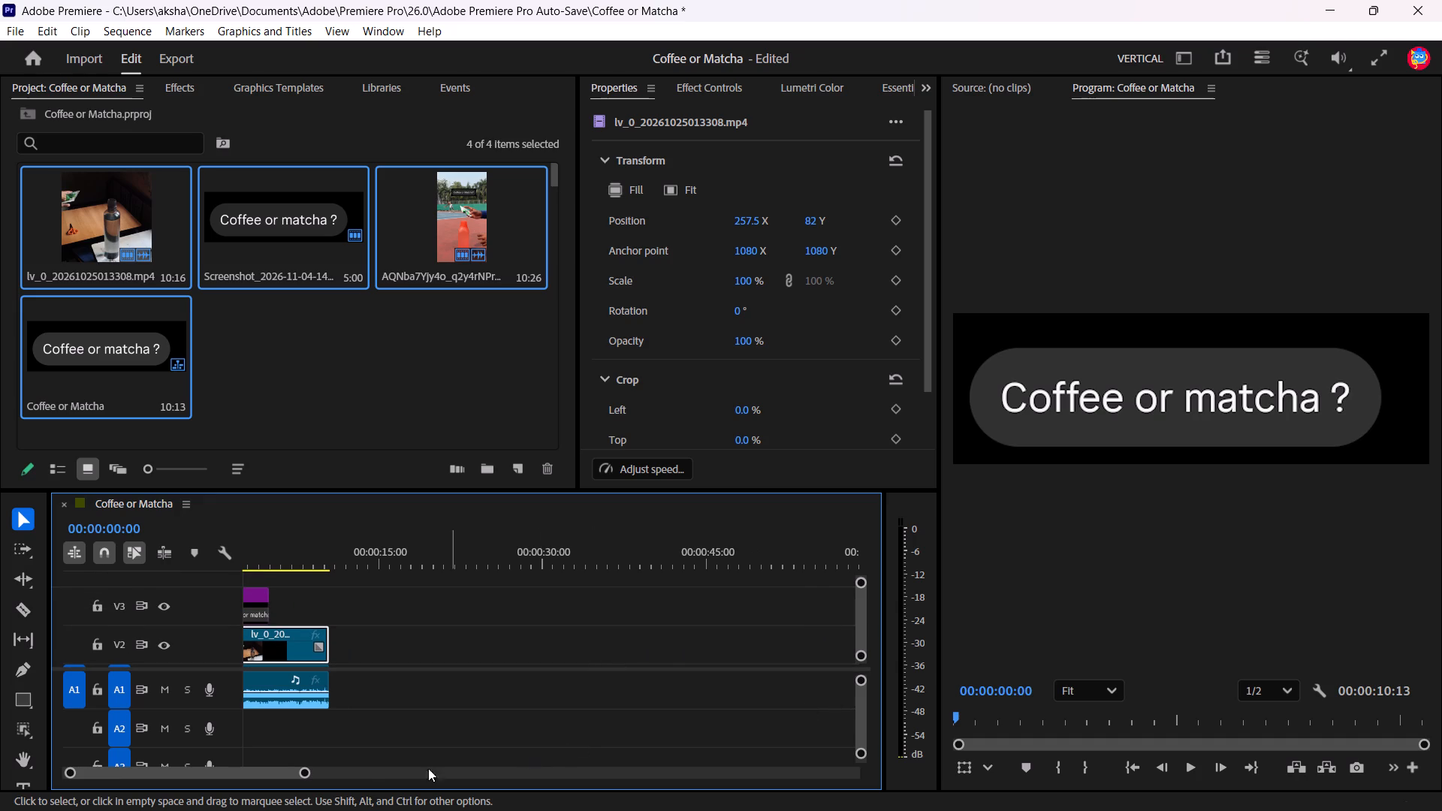
# Play back the opening of the sequence with the timeline zoomed to fit the stacked clips.
pyautogui.moveTo(259, 769); pyautogui.dragTo(186, 755)
pyautogui.moveTo(300, 780); pyautogui.dragTo(300, 773)
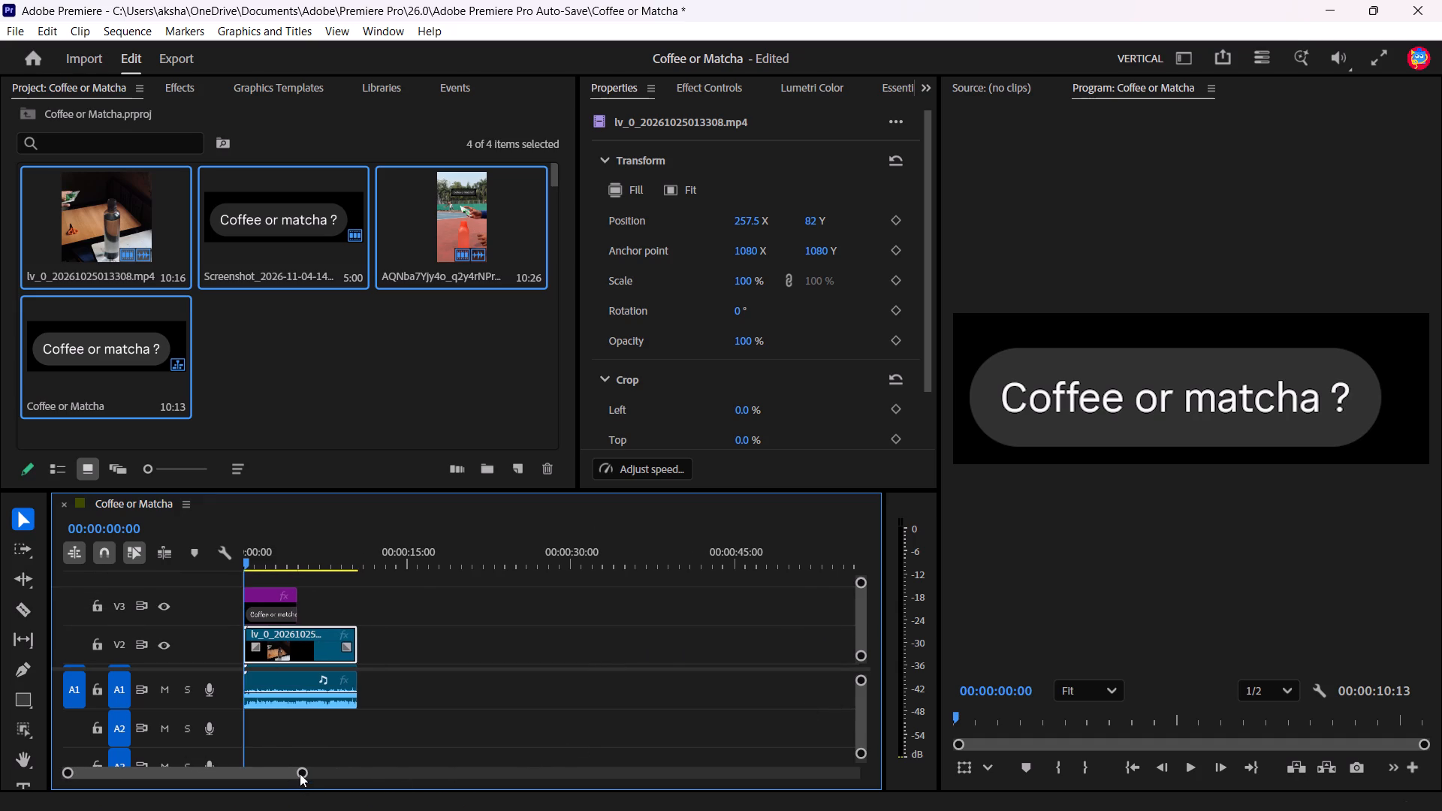
pyautogui.moveTo(300, 773); pyautogui.dragTo(307, 771)
pyautogui.moveTo(303, 771); pyautogui.dragTo(220, 763)
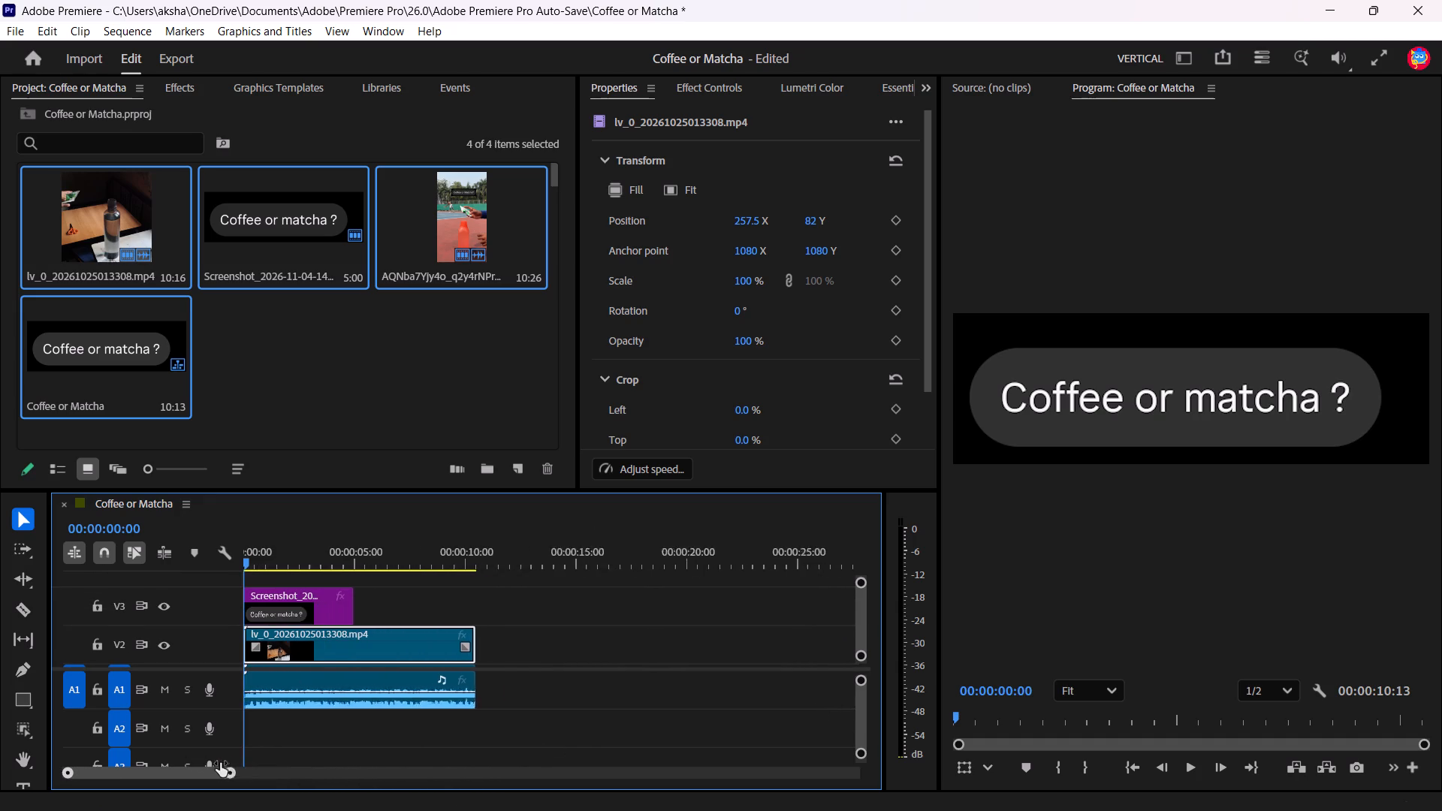
pyautogui.moveTo(220, 763); pyautogui.dragTo(168, 759)
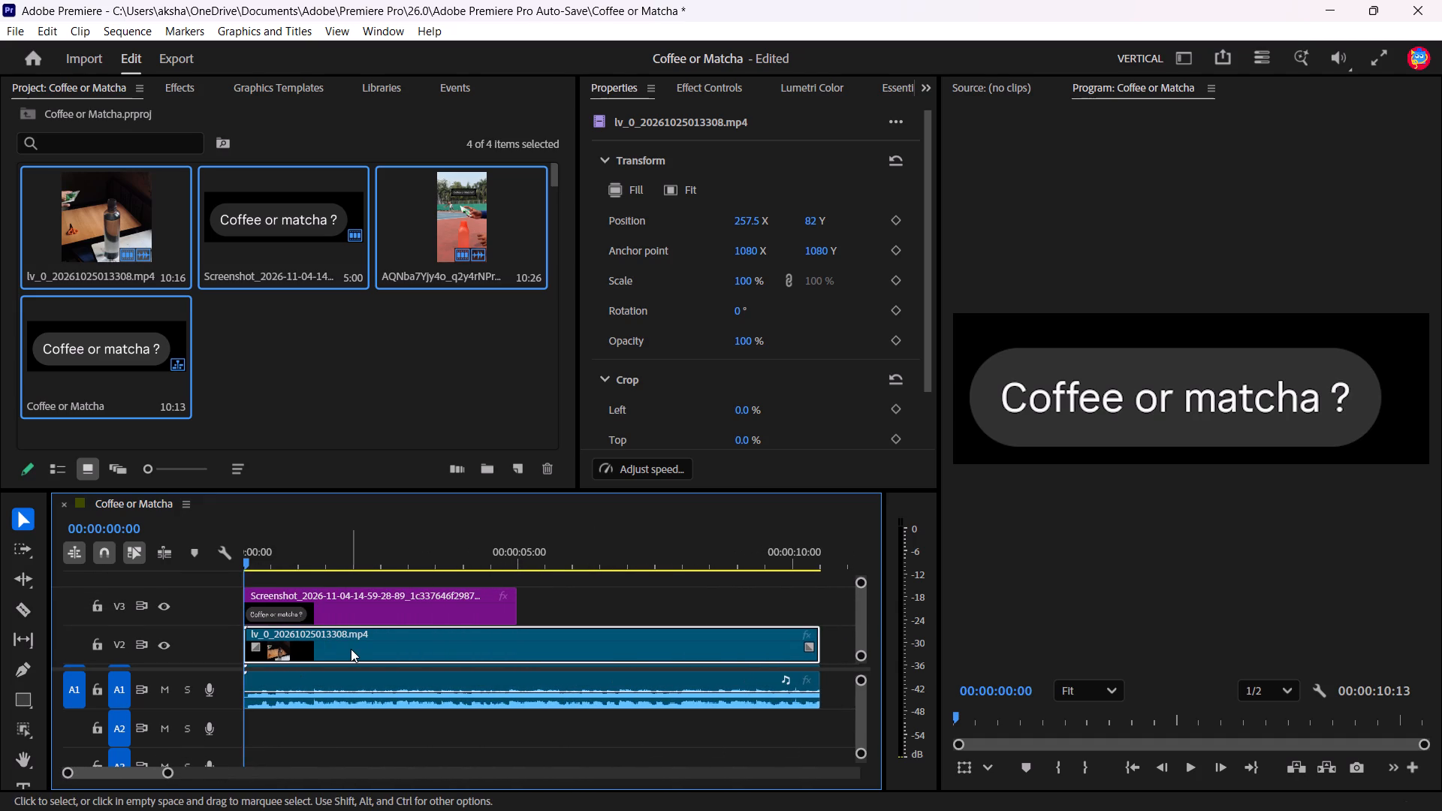
pyautogui.press('space')
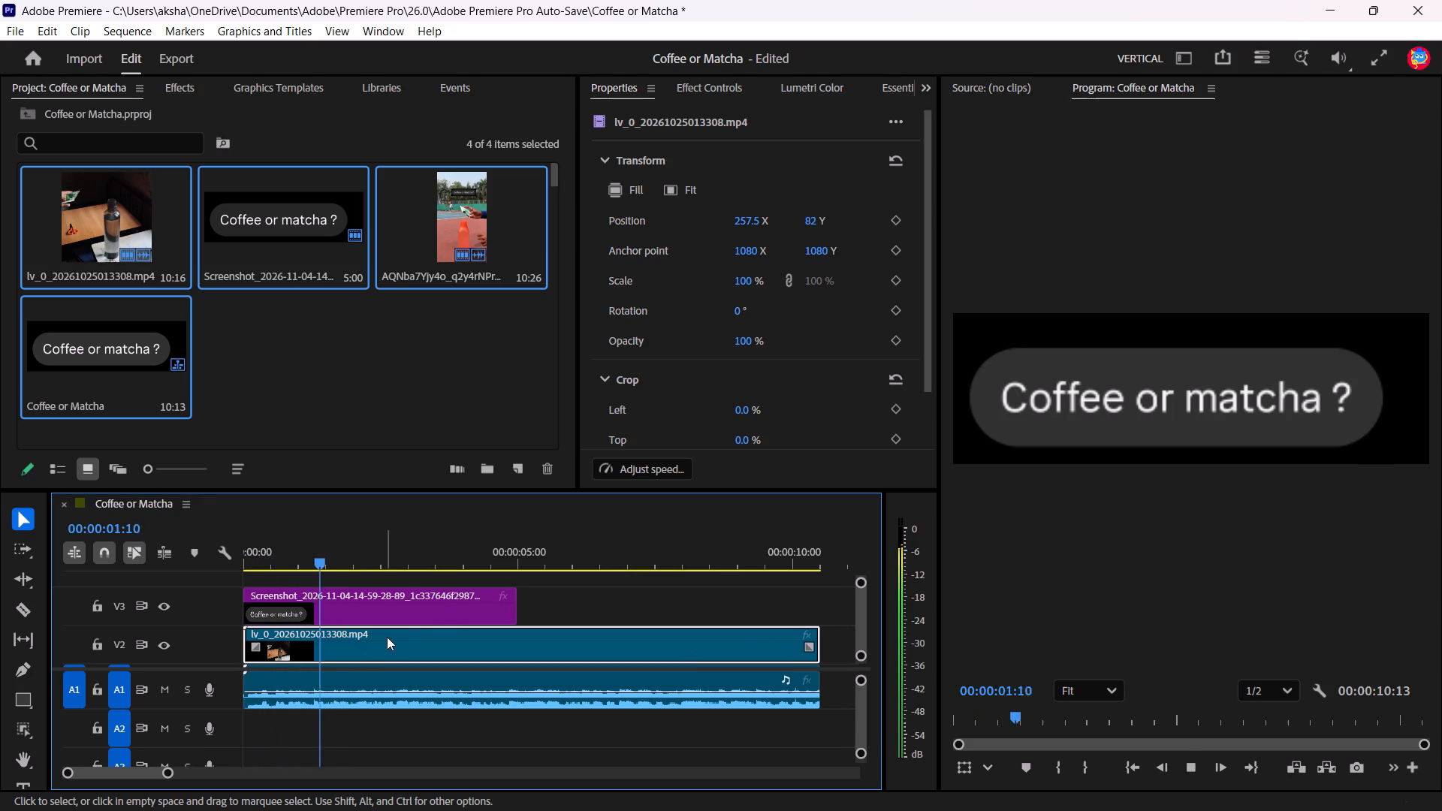
pyautogui.press('space')
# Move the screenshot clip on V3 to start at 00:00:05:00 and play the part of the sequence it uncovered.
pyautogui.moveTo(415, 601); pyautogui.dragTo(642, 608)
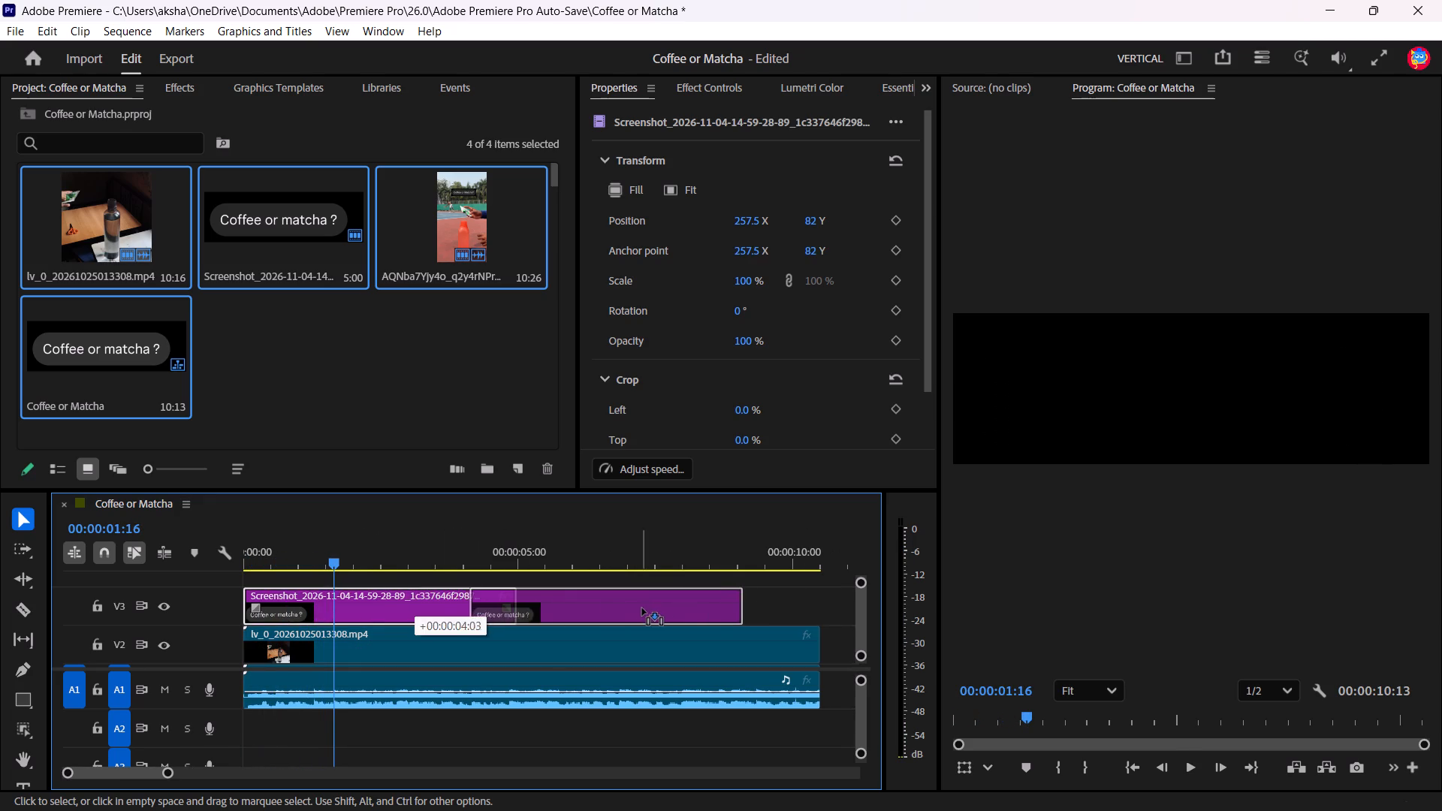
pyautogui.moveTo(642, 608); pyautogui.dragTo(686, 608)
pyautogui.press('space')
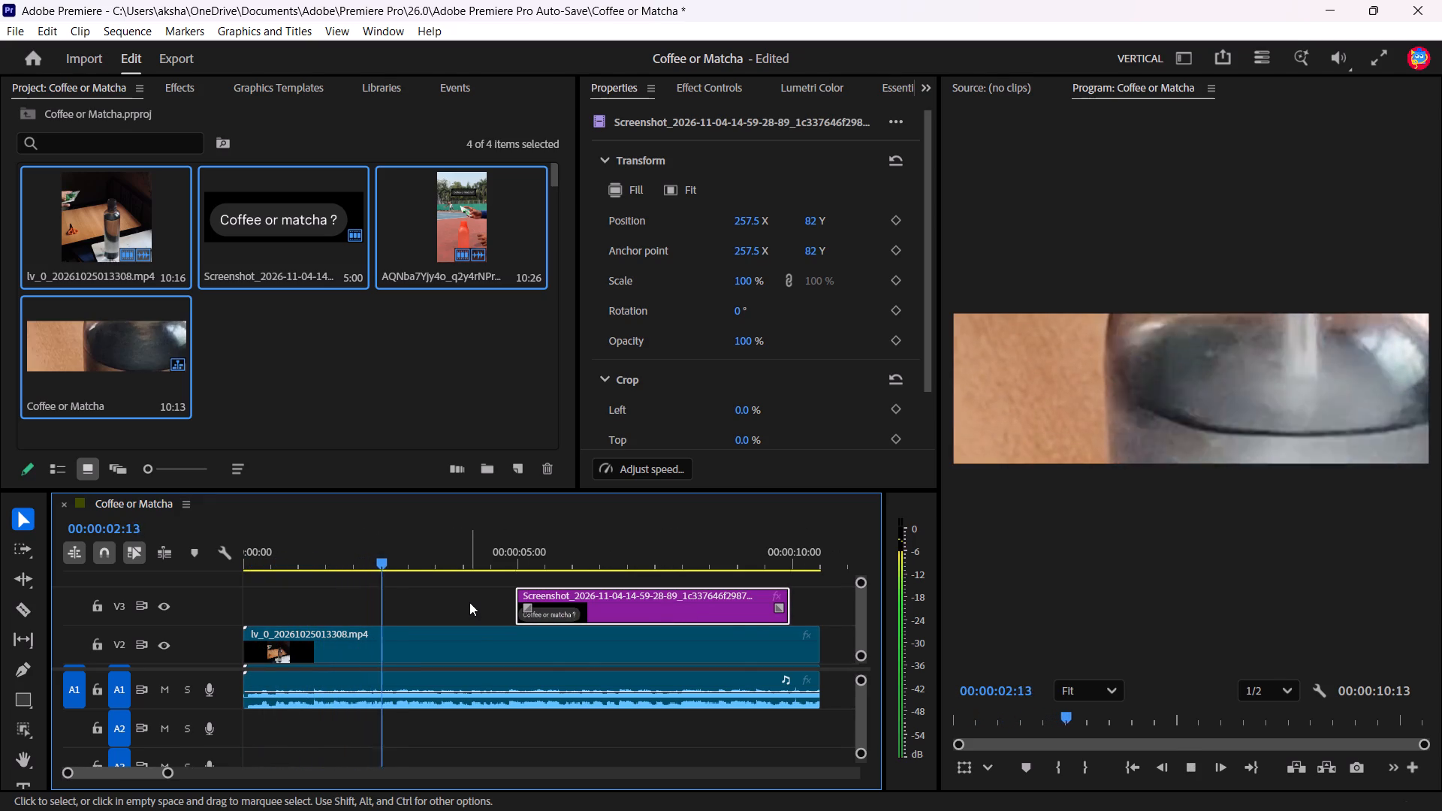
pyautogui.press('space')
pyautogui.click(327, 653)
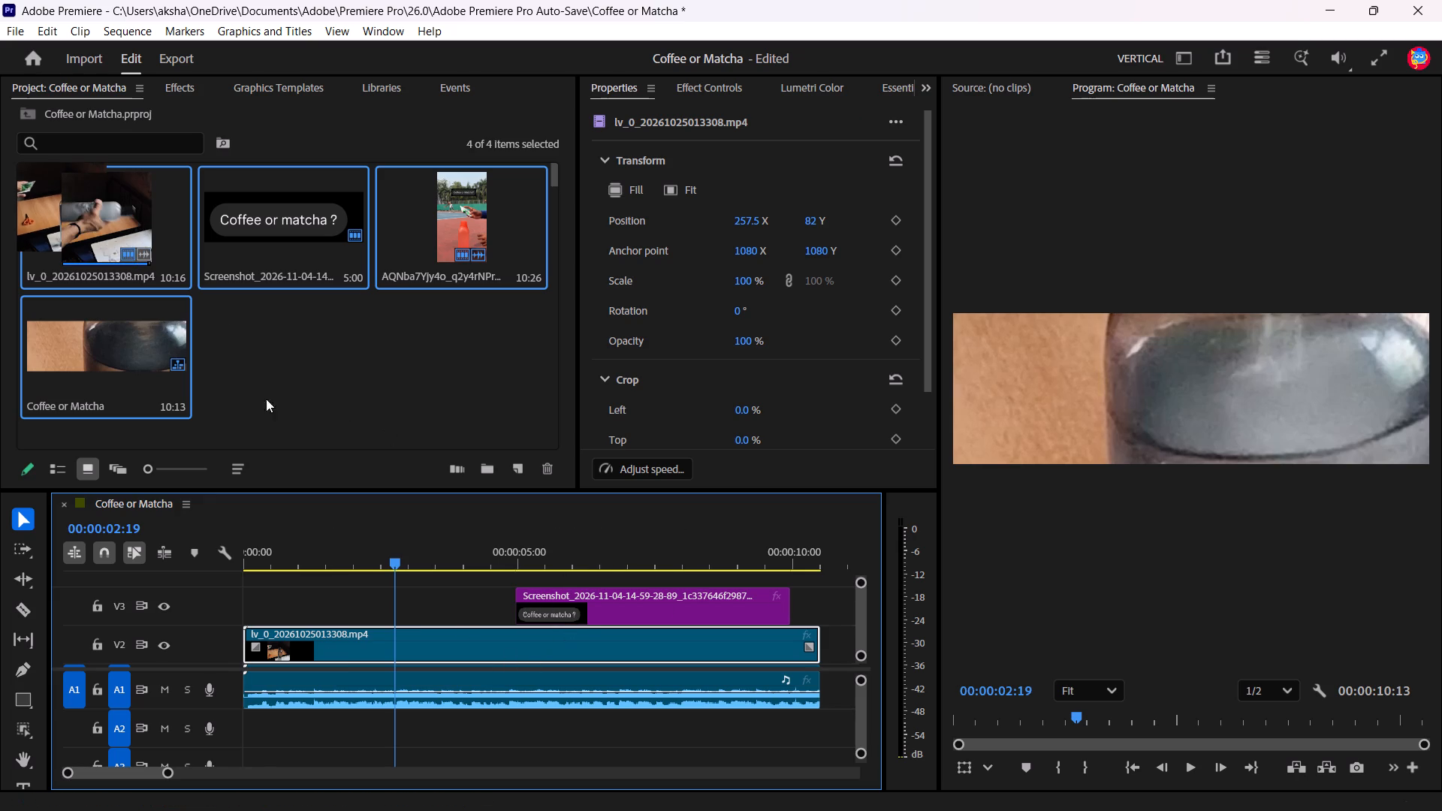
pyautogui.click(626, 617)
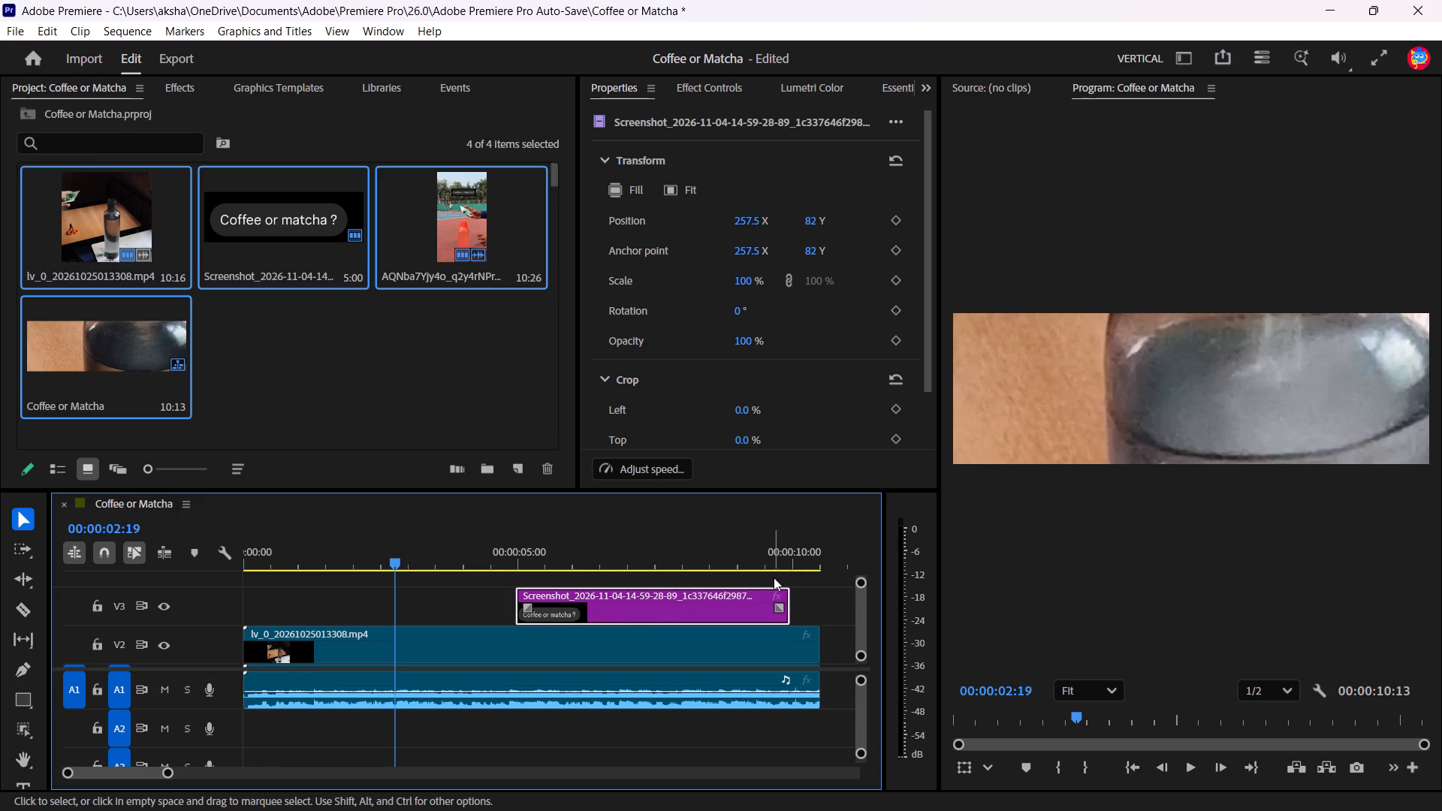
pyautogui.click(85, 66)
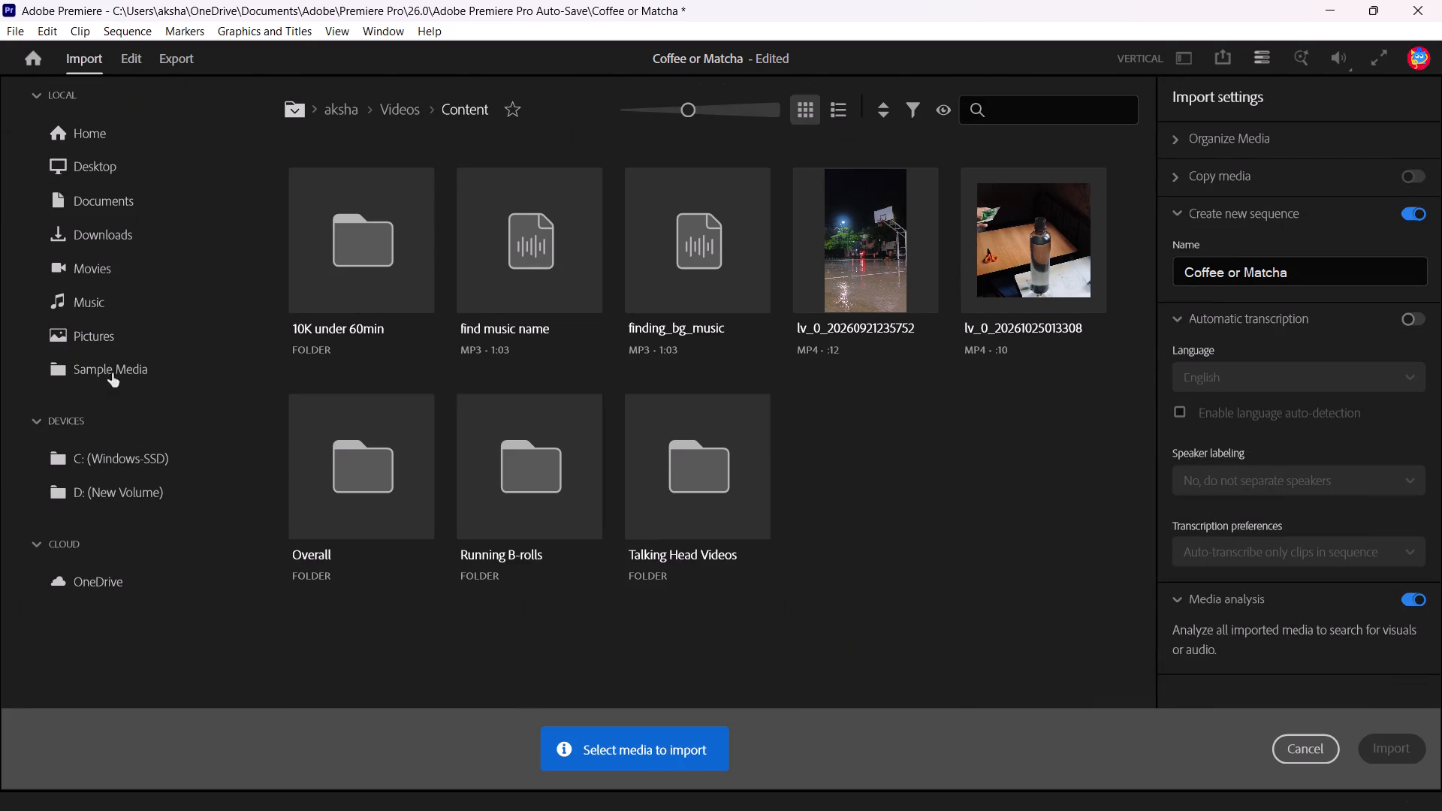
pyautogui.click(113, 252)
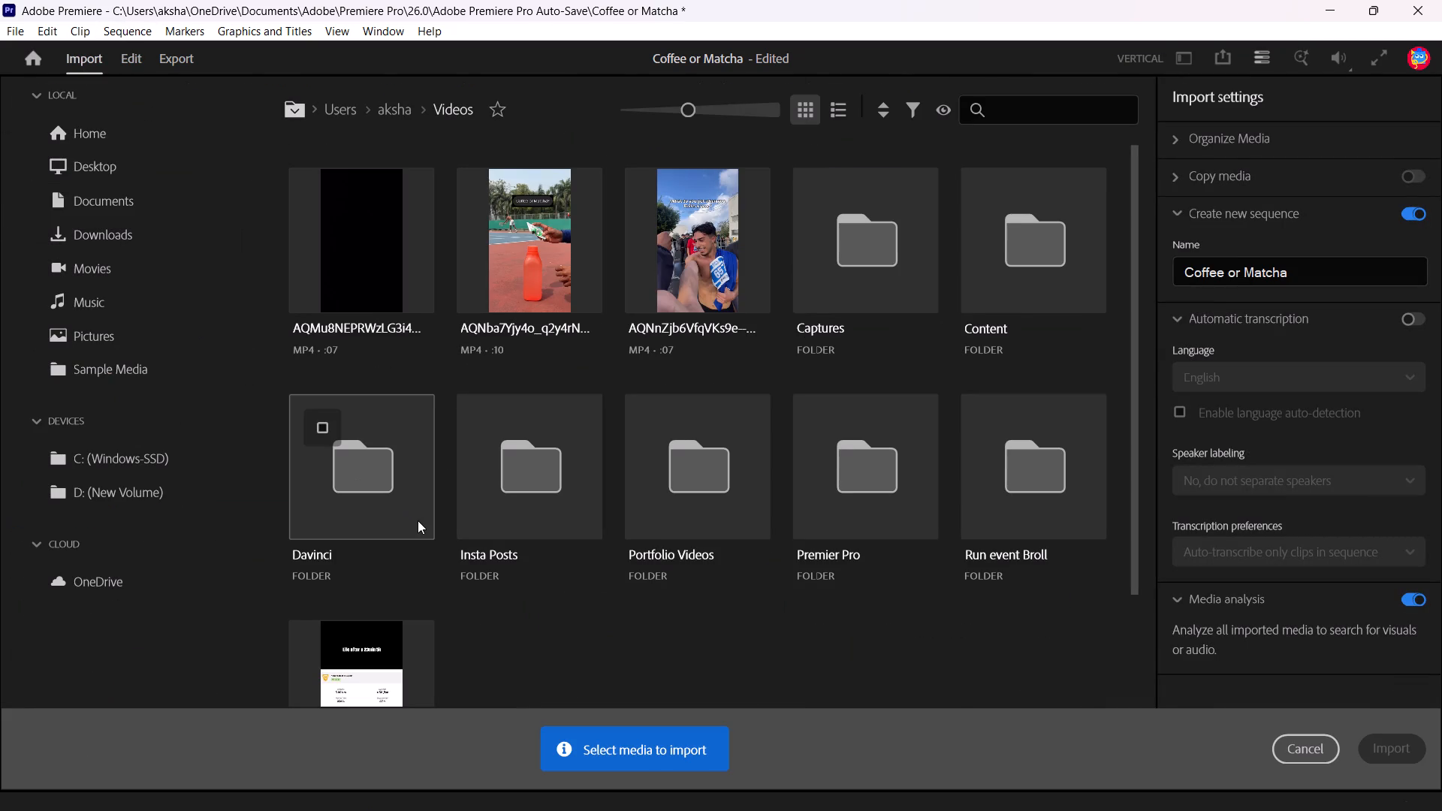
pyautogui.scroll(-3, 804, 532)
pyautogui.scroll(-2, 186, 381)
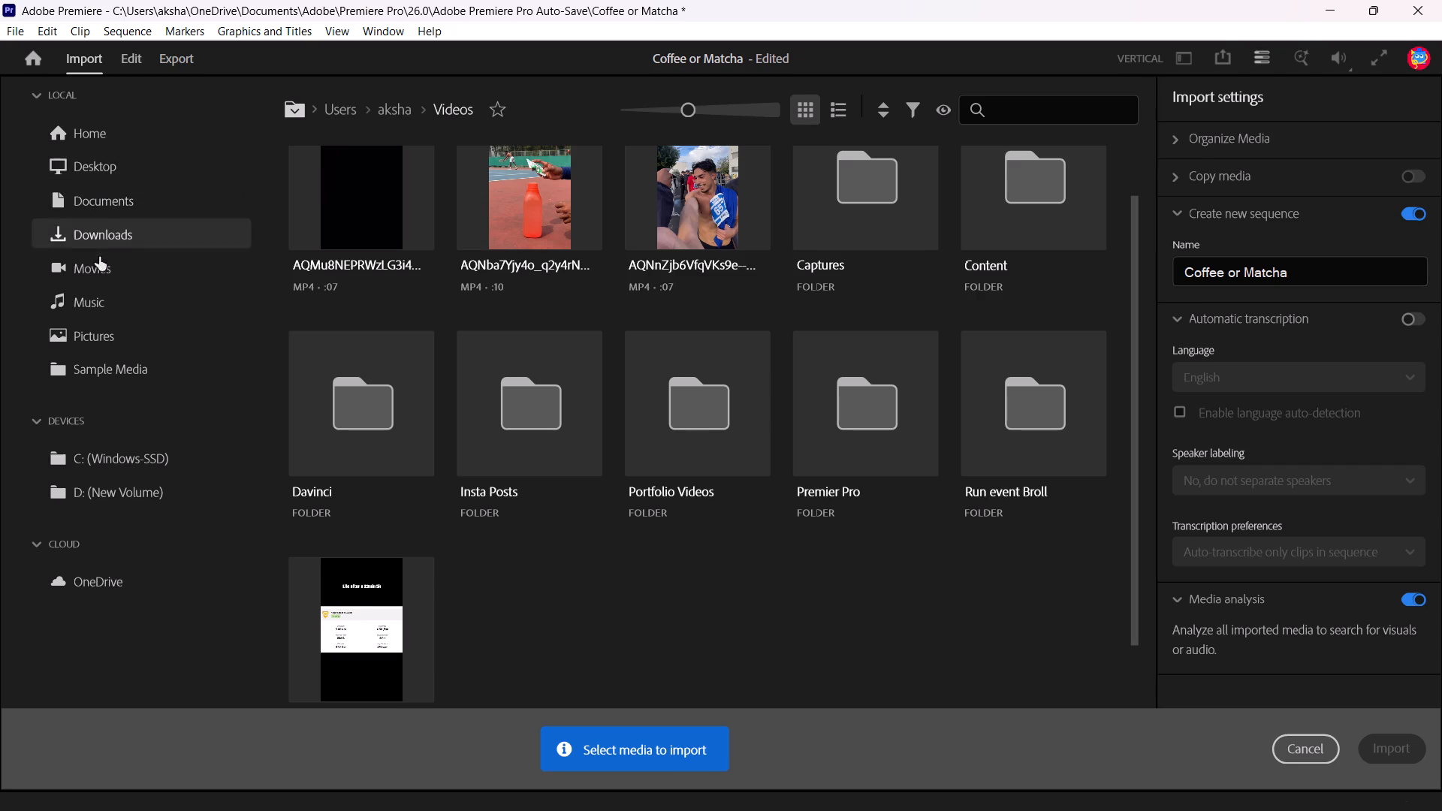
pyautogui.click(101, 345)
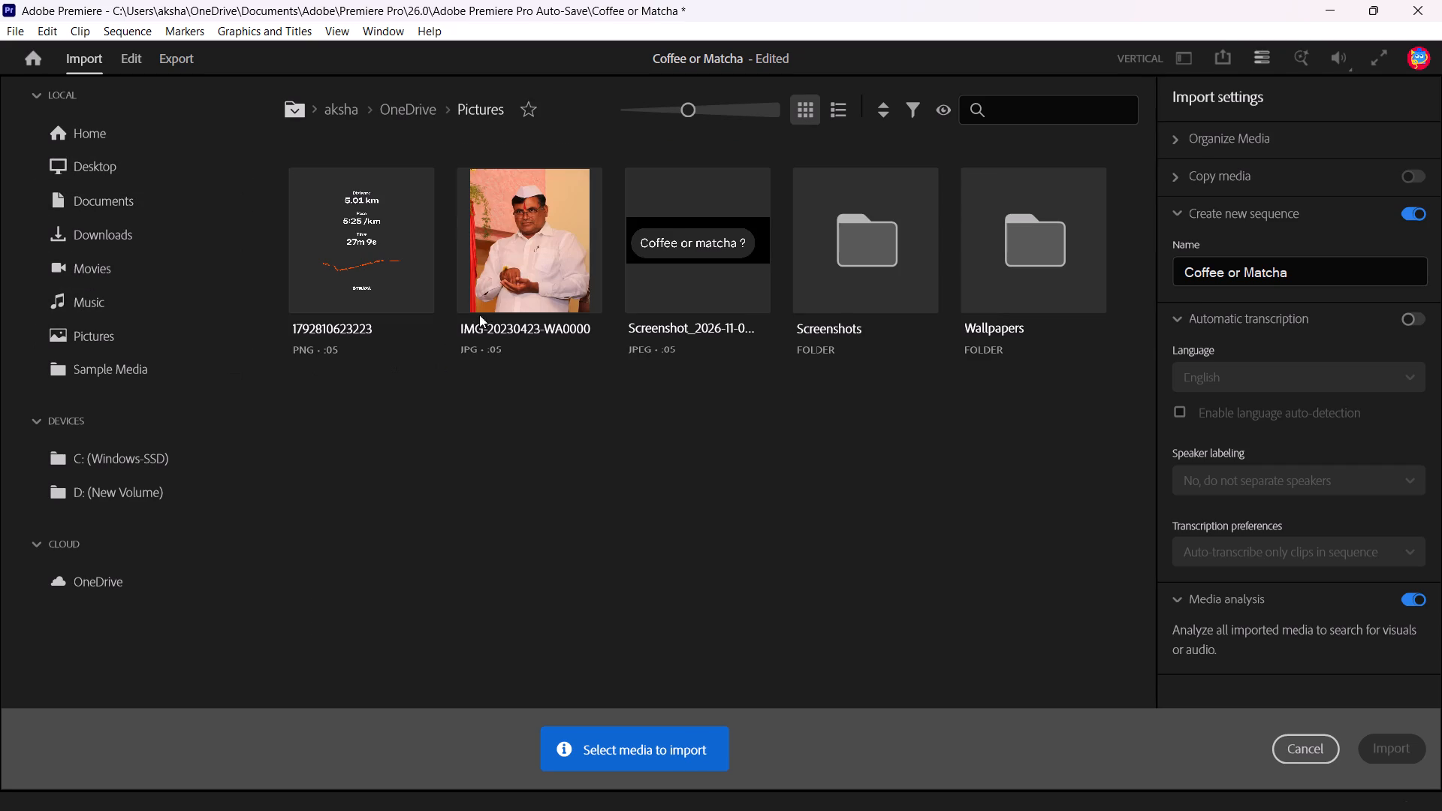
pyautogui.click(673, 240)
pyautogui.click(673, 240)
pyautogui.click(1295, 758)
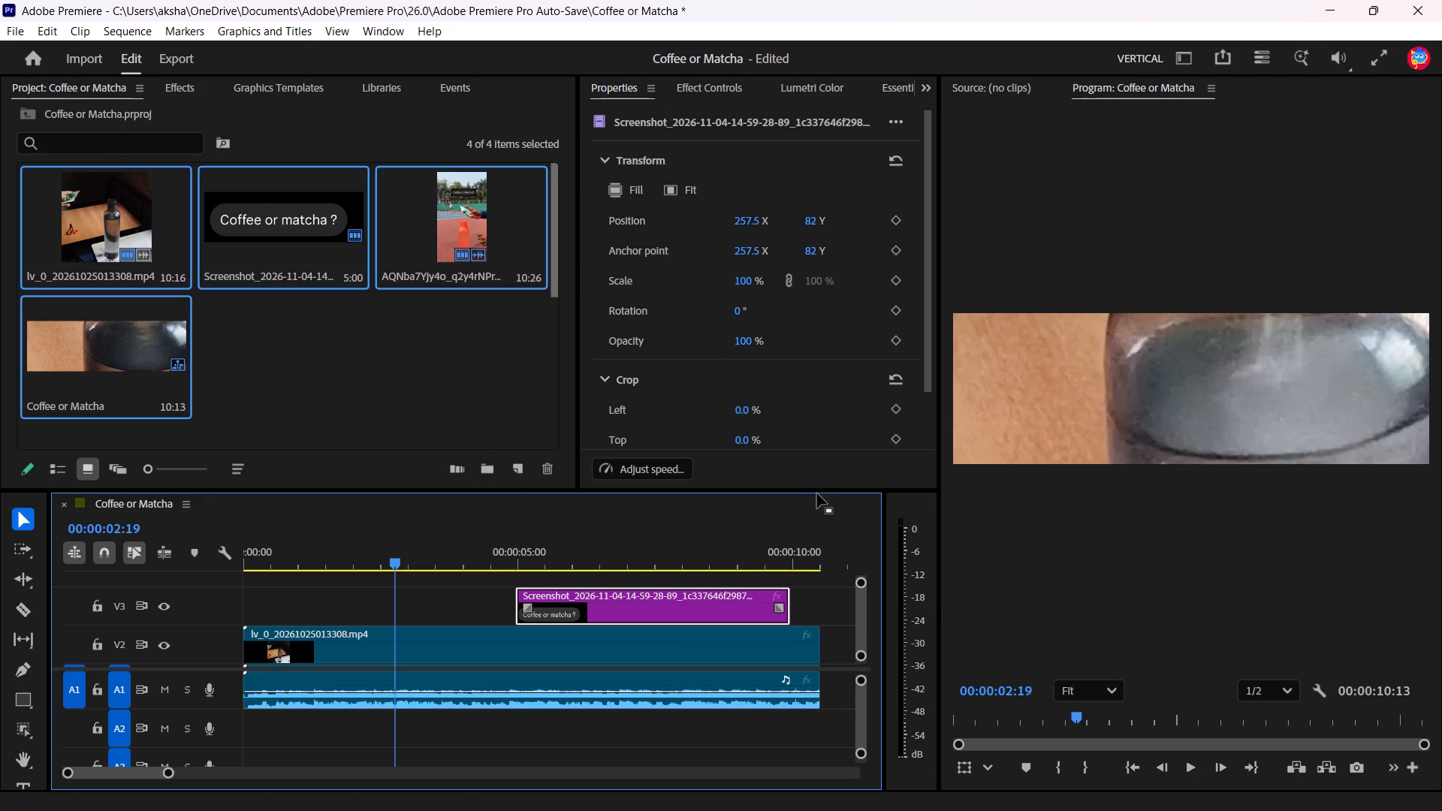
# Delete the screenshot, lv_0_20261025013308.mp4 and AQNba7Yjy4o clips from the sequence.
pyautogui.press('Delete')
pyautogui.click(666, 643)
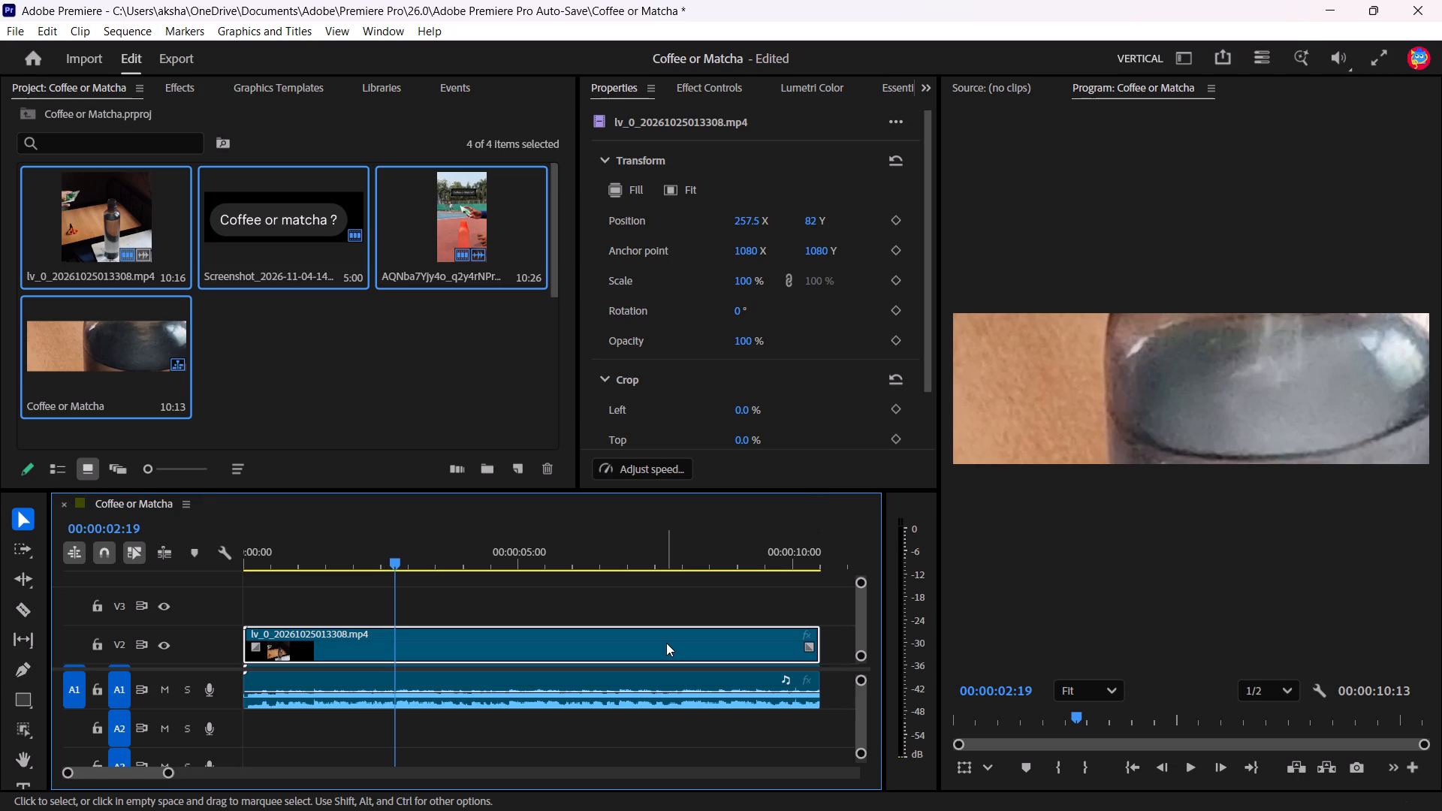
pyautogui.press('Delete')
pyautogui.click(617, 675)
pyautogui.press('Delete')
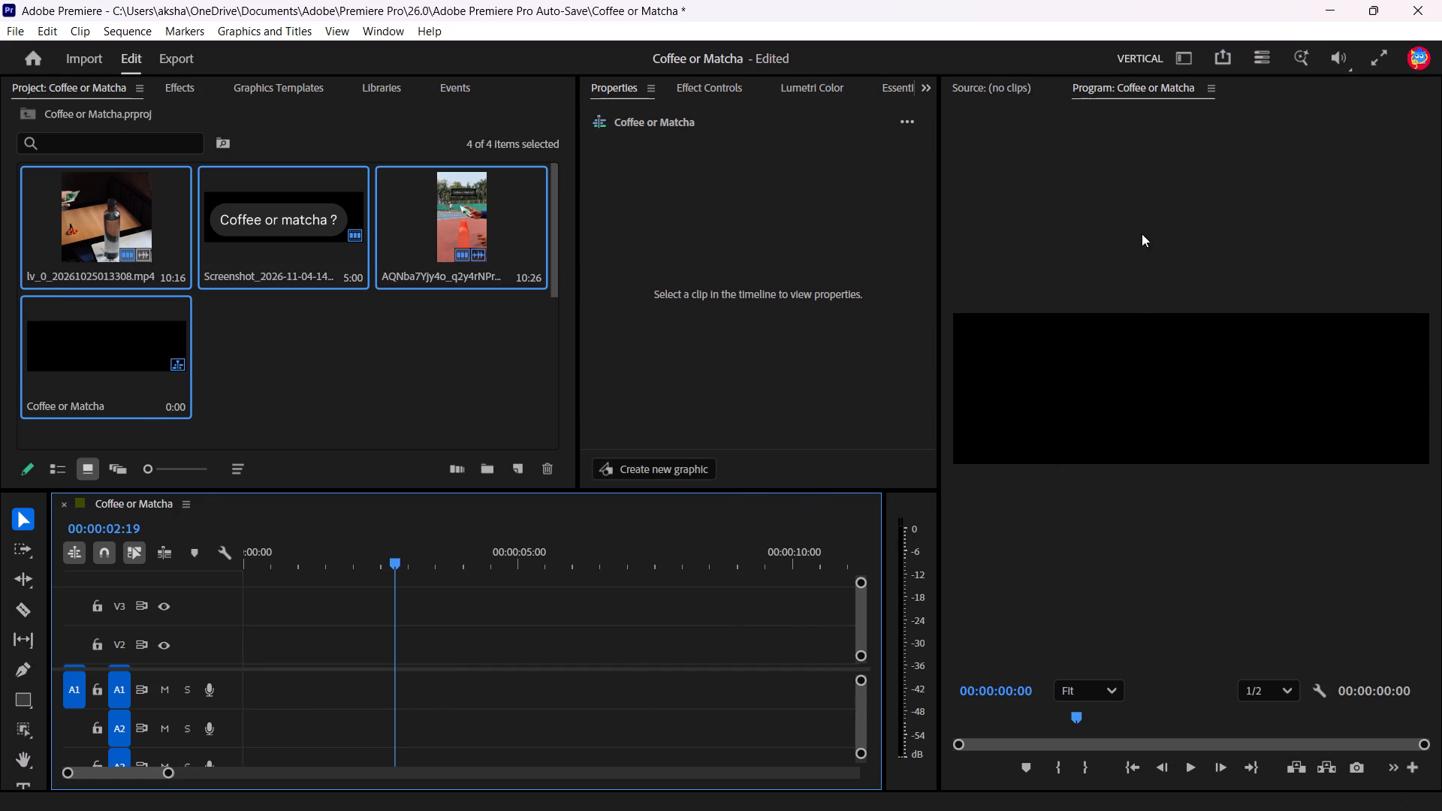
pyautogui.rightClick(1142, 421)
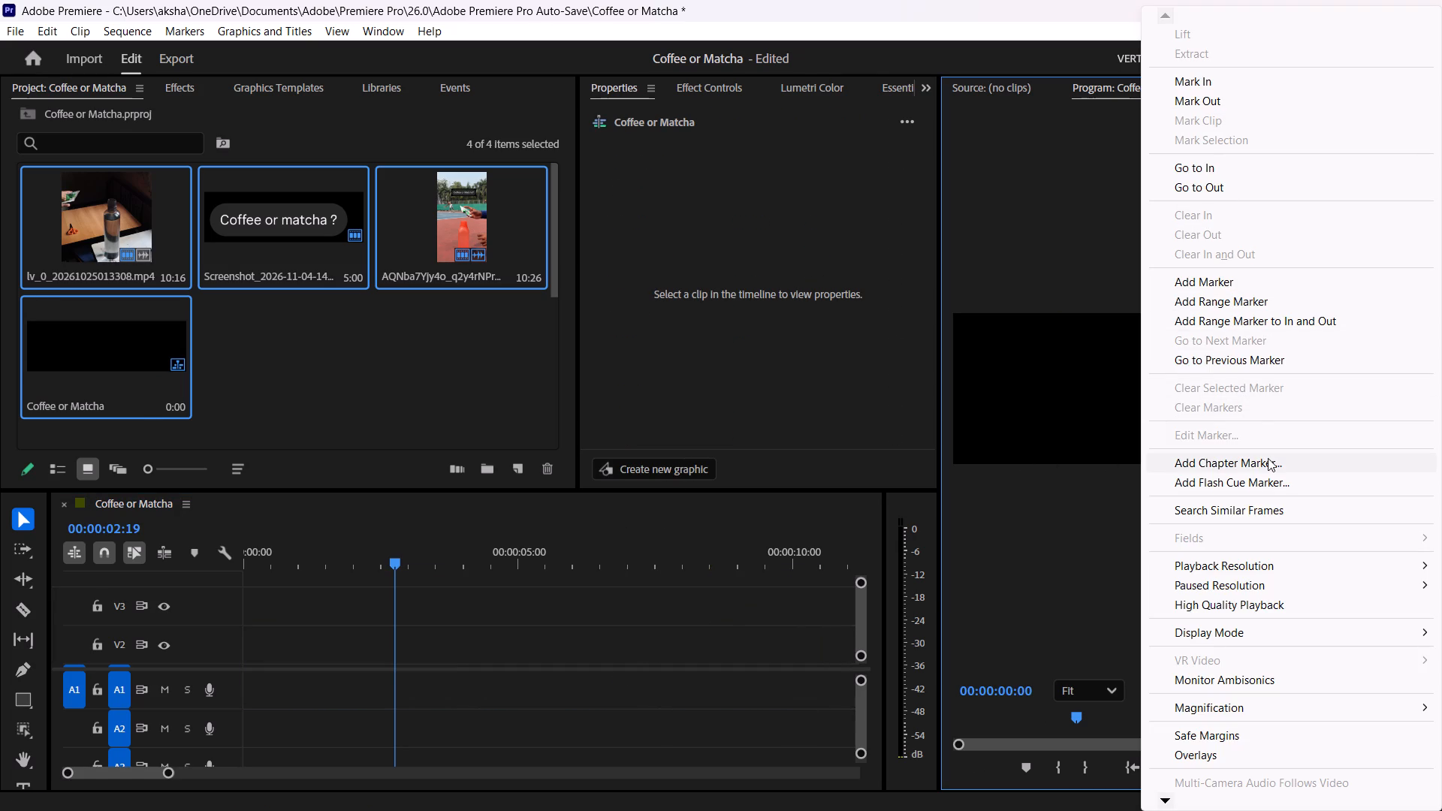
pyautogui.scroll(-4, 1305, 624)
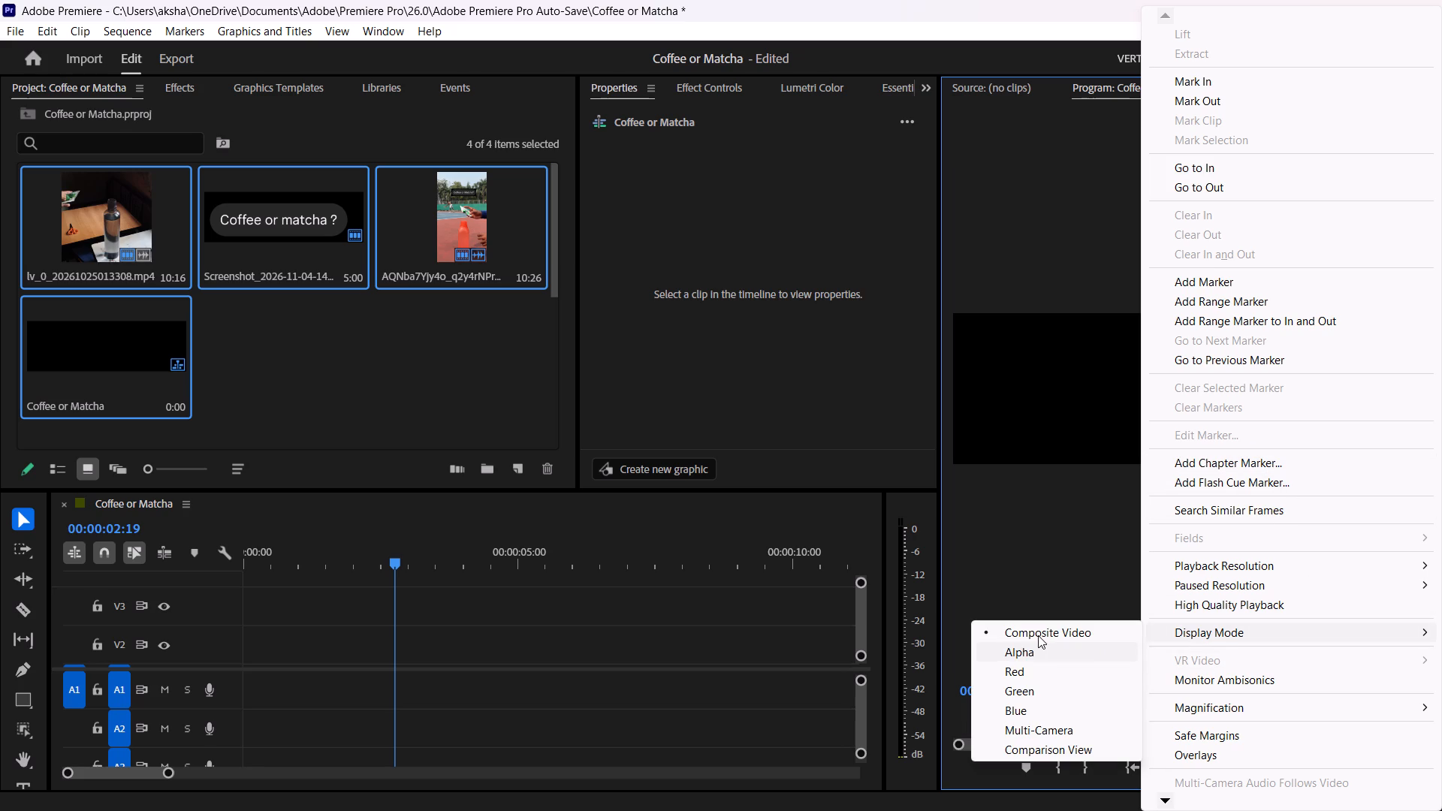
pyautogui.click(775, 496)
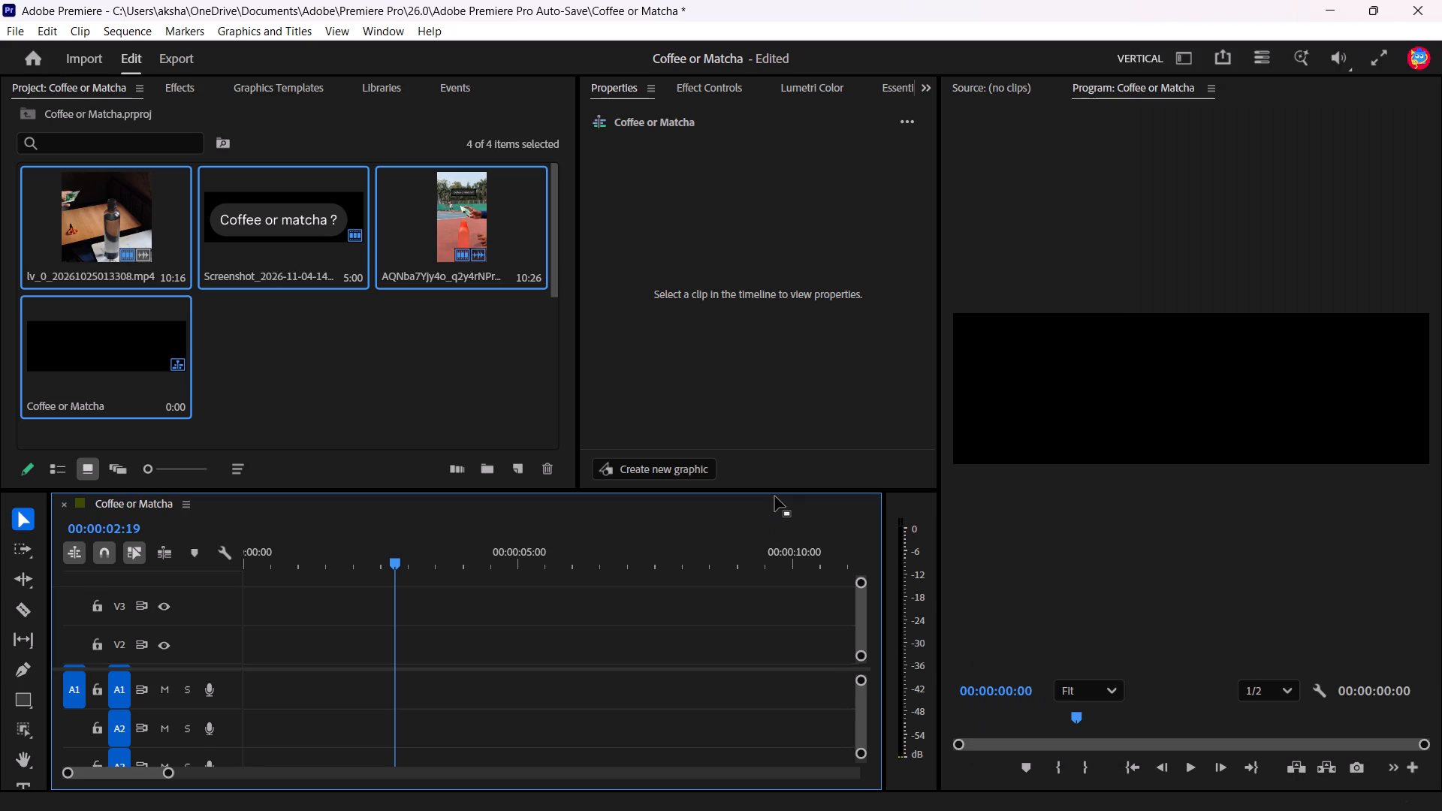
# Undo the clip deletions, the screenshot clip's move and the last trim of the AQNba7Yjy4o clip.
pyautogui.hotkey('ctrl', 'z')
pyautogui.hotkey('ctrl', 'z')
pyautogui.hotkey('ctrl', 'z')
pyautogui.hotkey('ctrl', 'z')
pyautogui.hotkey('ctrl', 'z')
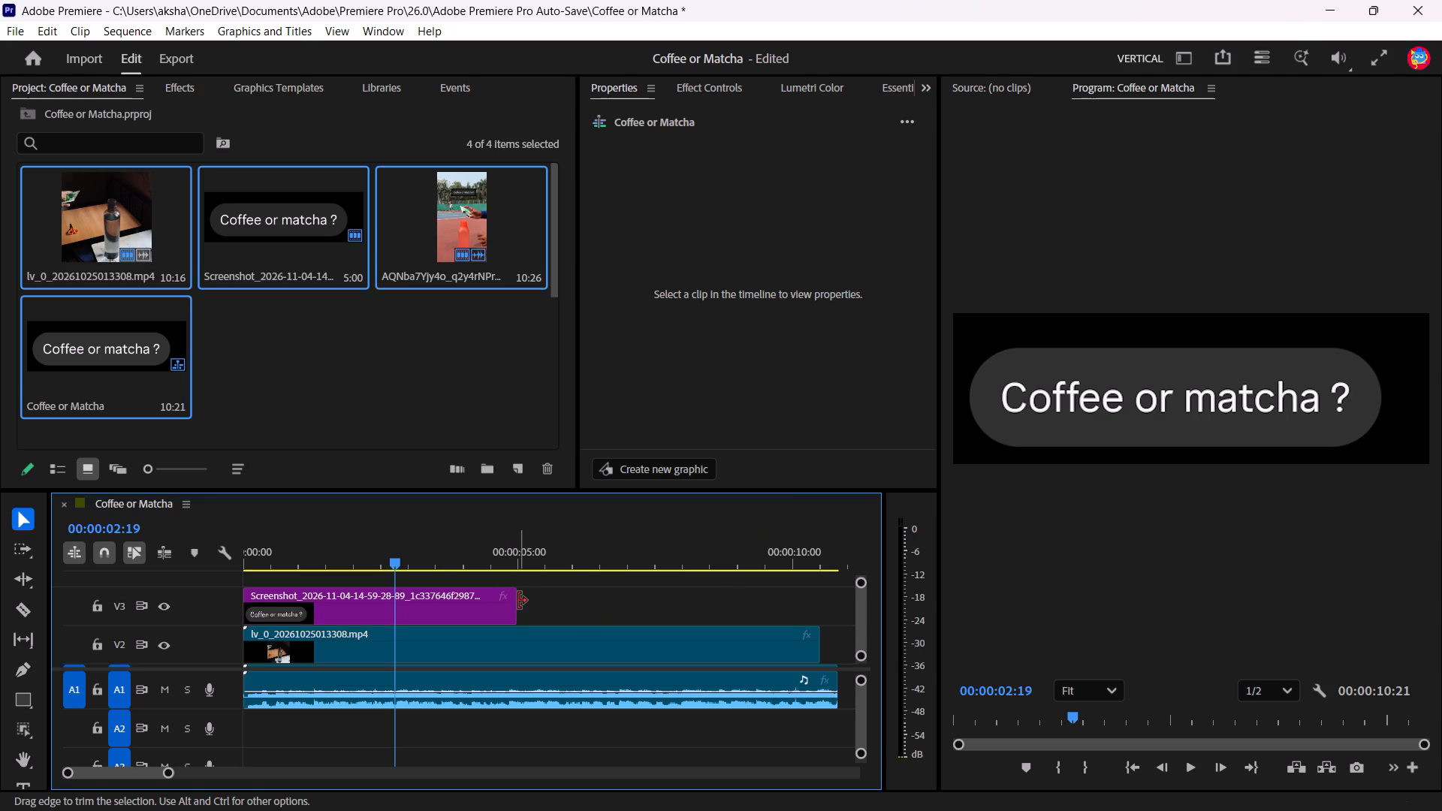
# Trim the end of the AQNba7Yjy4o clip to 00:00:10:13, matching the end of the clip on V2.
pyautogui.moveTo(834, 680); pyautogui.dragTo(829, 682)
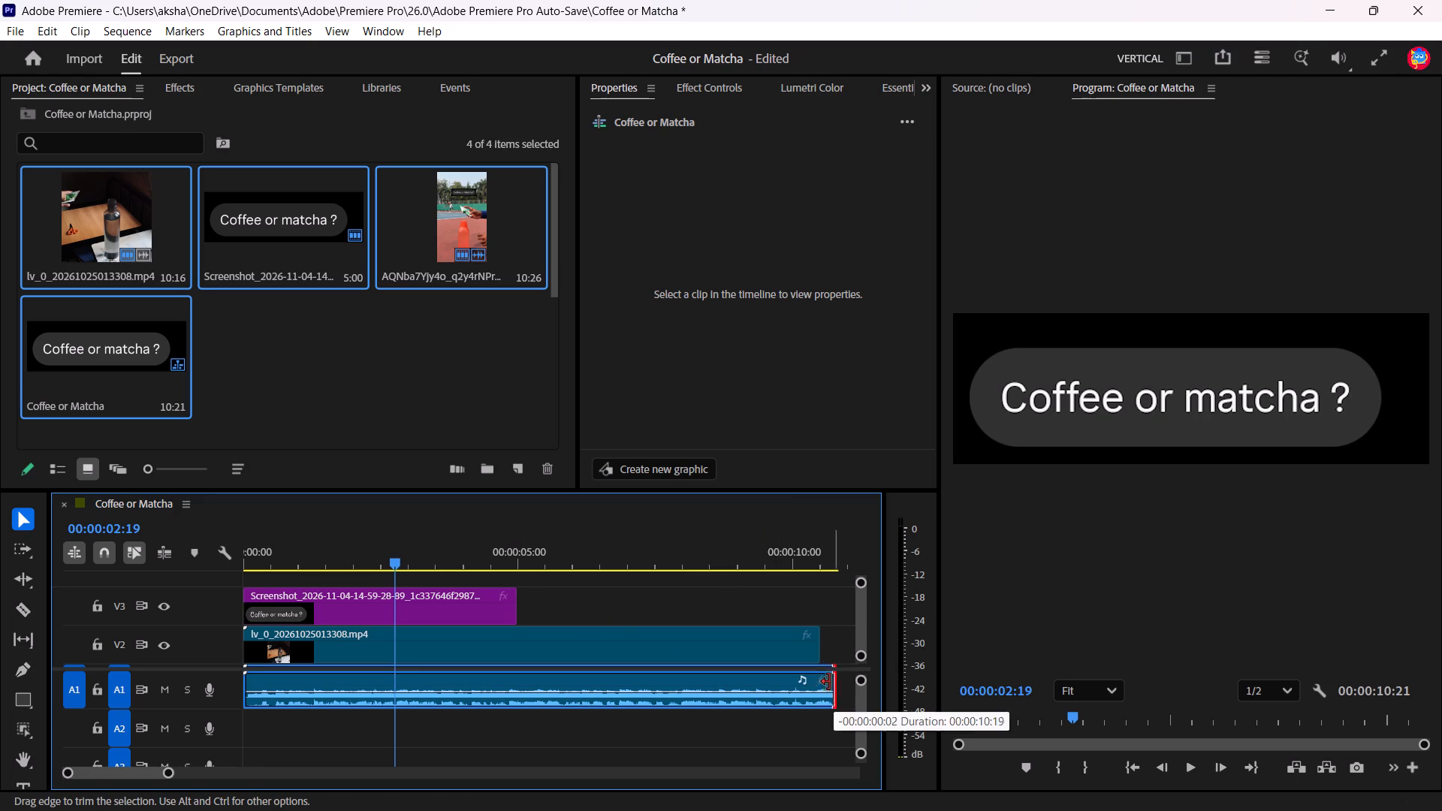
pyautogui.moveTo(829, 682); pyautogui.dragTo(822, 684)
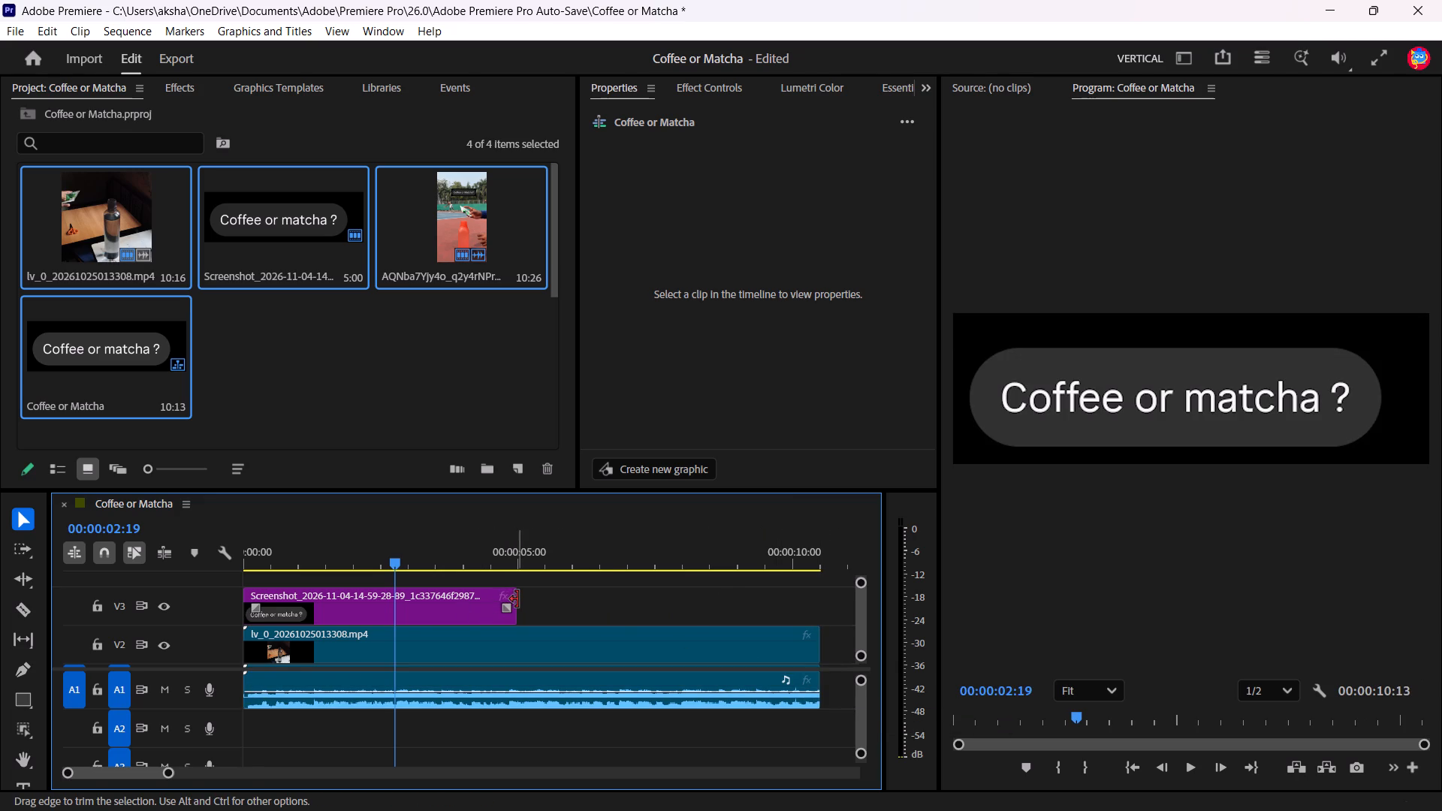
# Extend the end of the screenshot clip on V3 to match the end of the clips below it.
pyautogui.moveTo(517, 599); pyautogui.dragTo(816, 614)
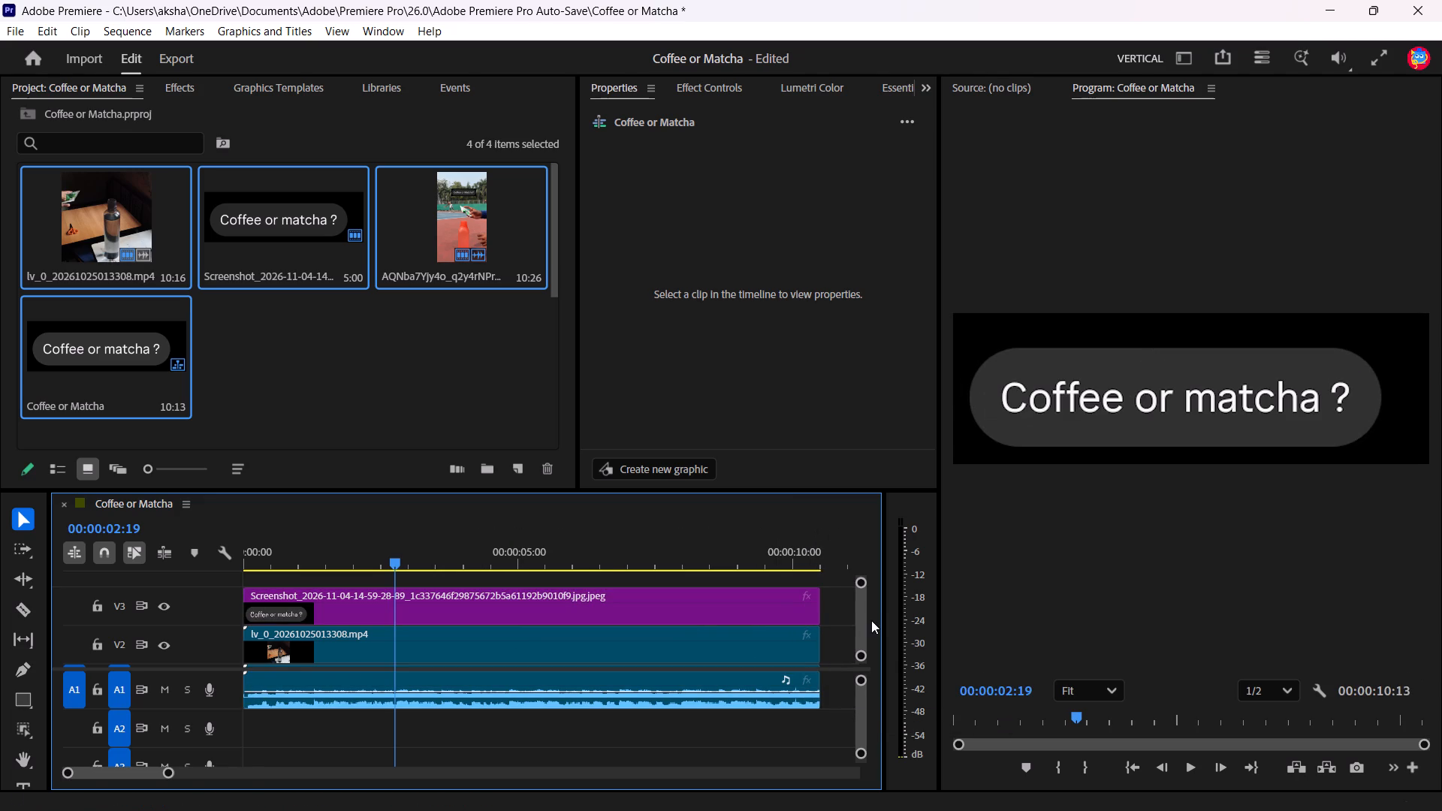
# Reveal all three video tracks in the timeline and play the sequence from its start.
pyautogui.click(862, 579)
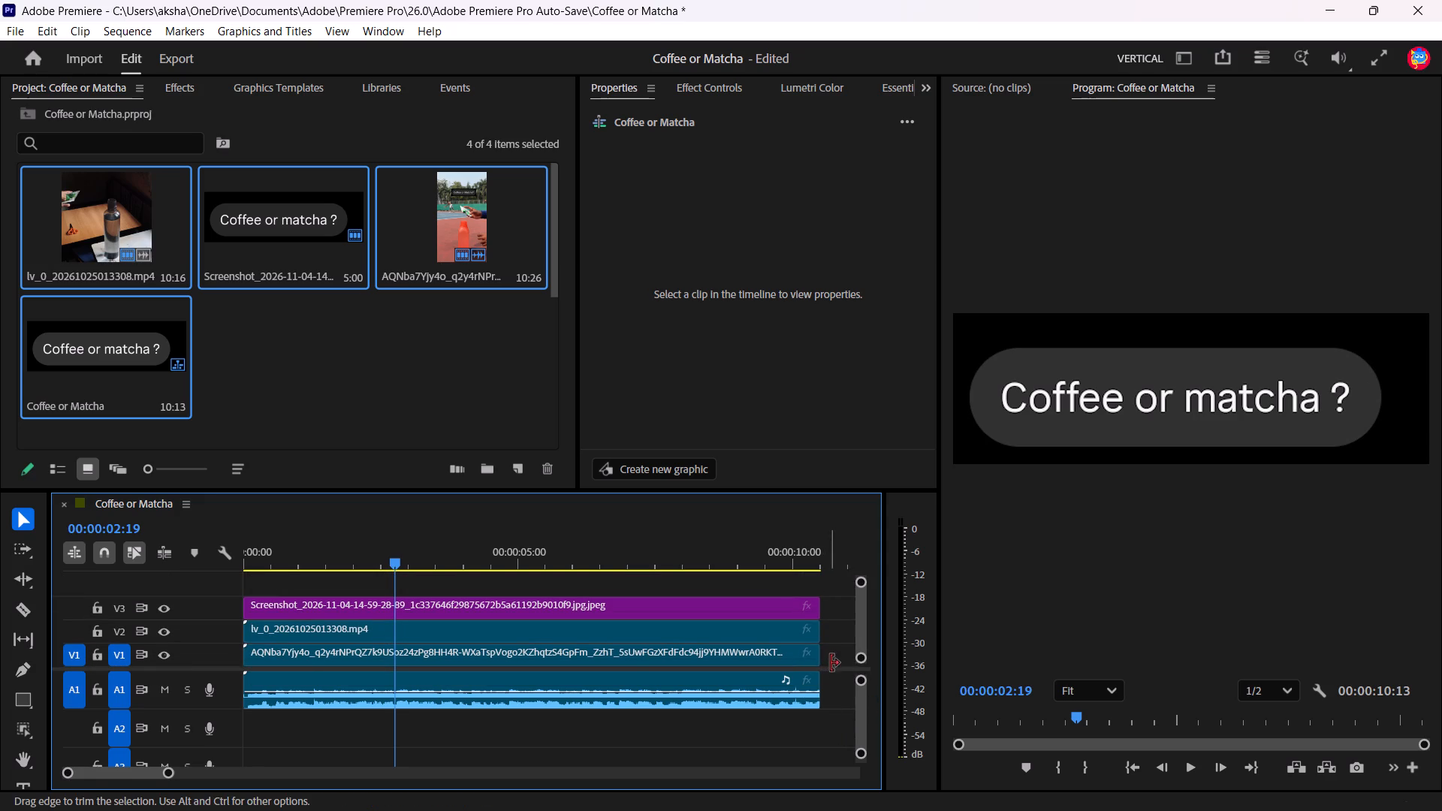
pyautogui.moveTo(865, 667); pyautogui.dragTo(861, 677)
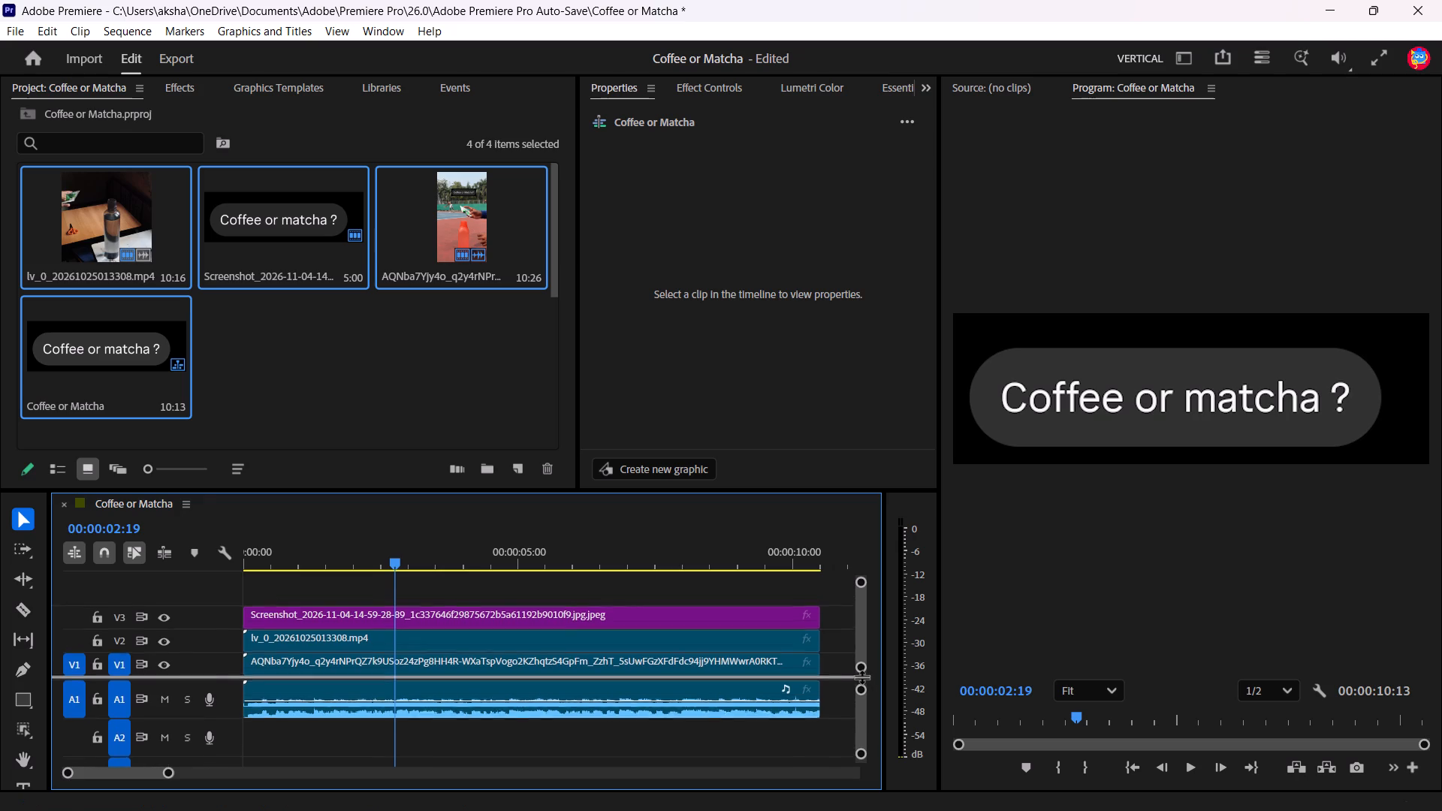
pyautogui.moveTo(861, 677); pyautogui.dragTo(861, 692)
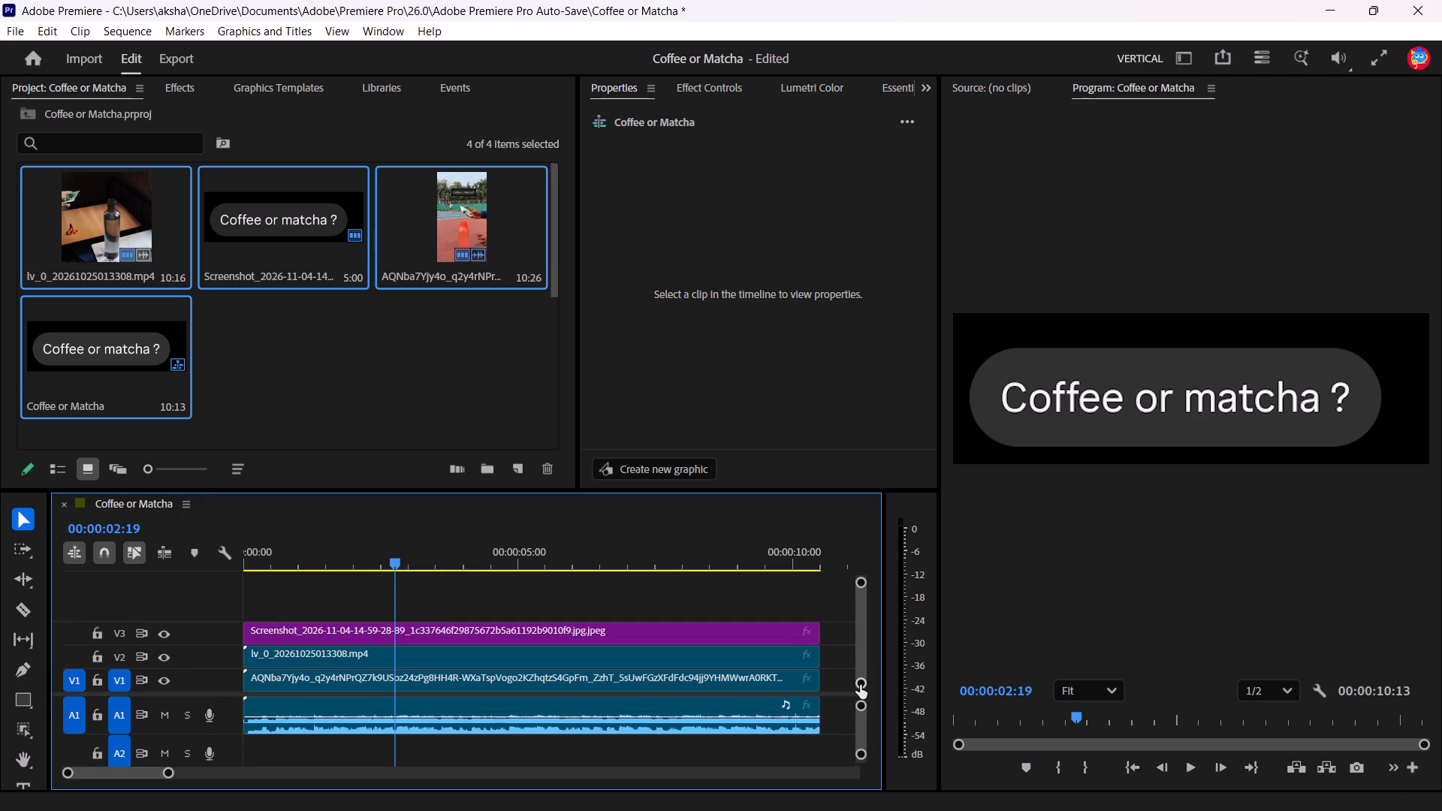
pyautogui.moveTo(398, 557); pyautogui.dragTo(0, 515)
pyautogui.press('space')
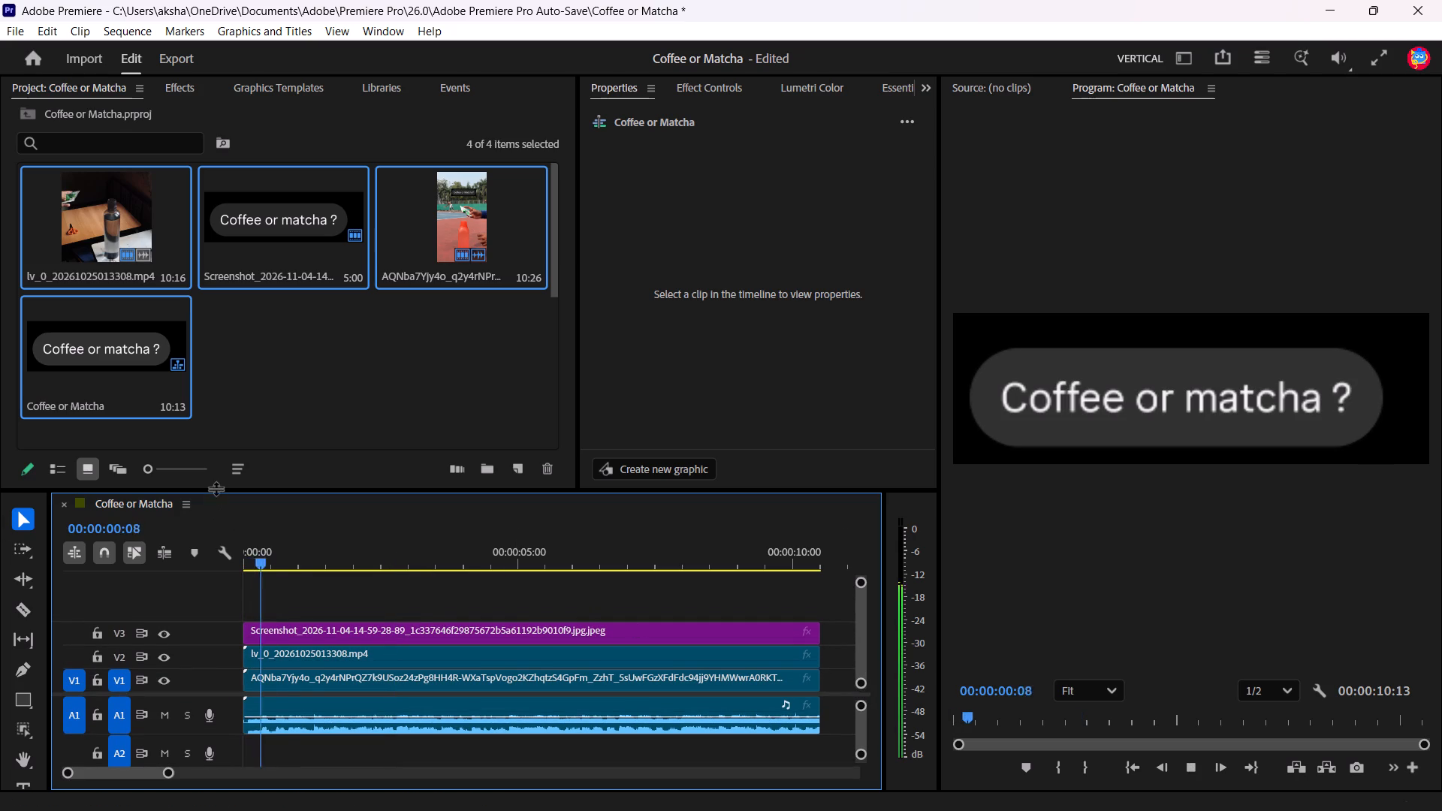
pyautogui.press('space')
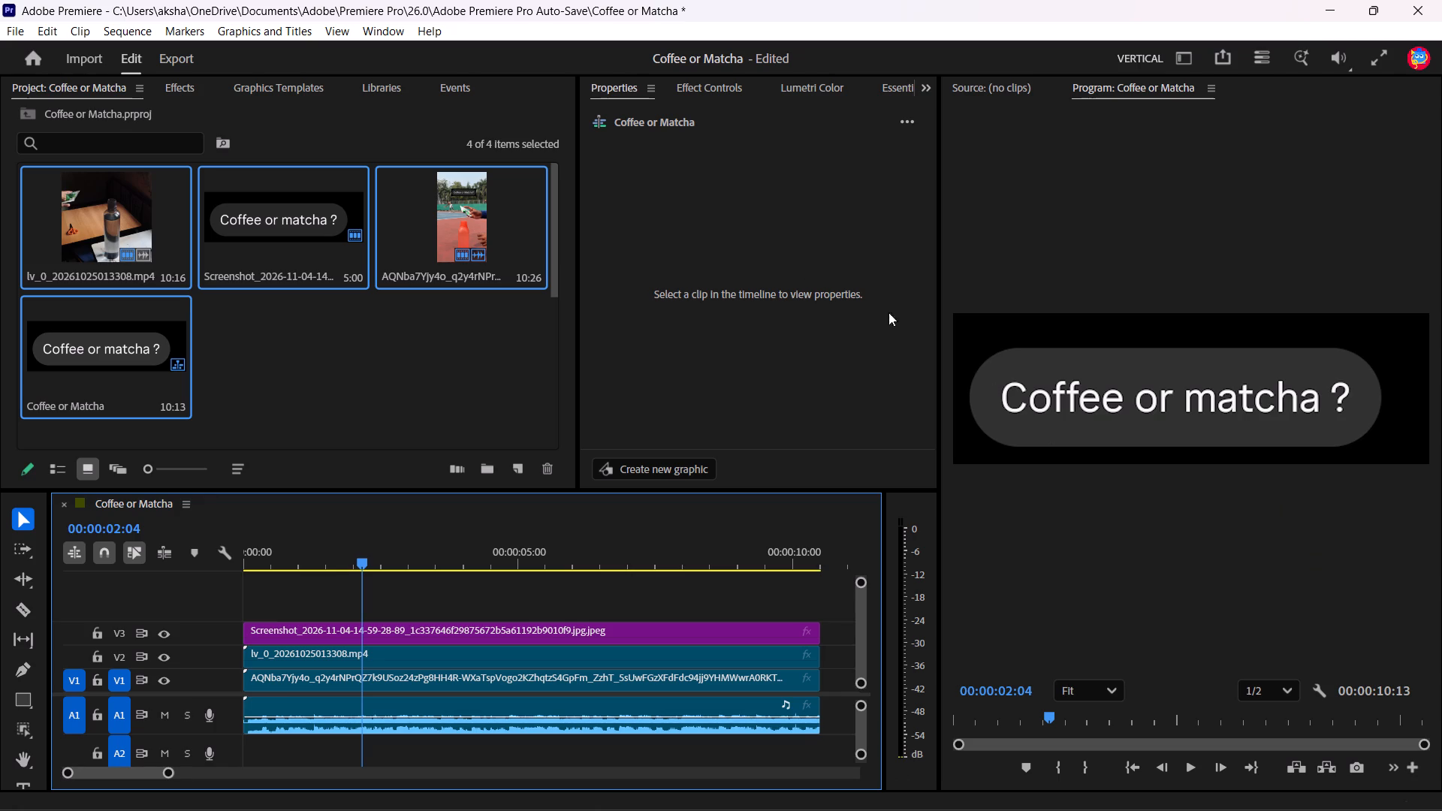
# In the H.264 export settings, stop matching the source frame size and set the frame width to 1080.
pyautogui.click(160, 56)
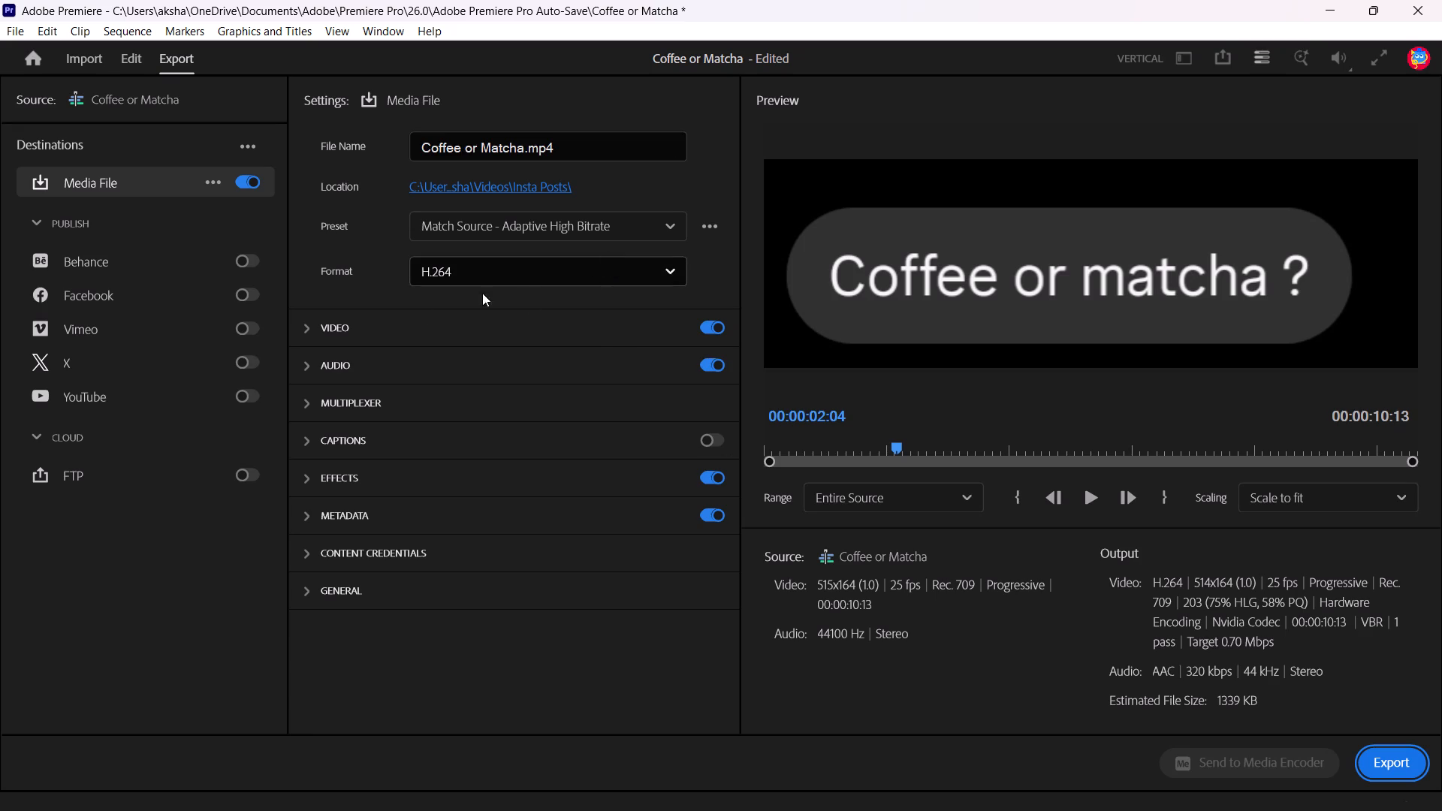
pyautogui.click(304, 327)
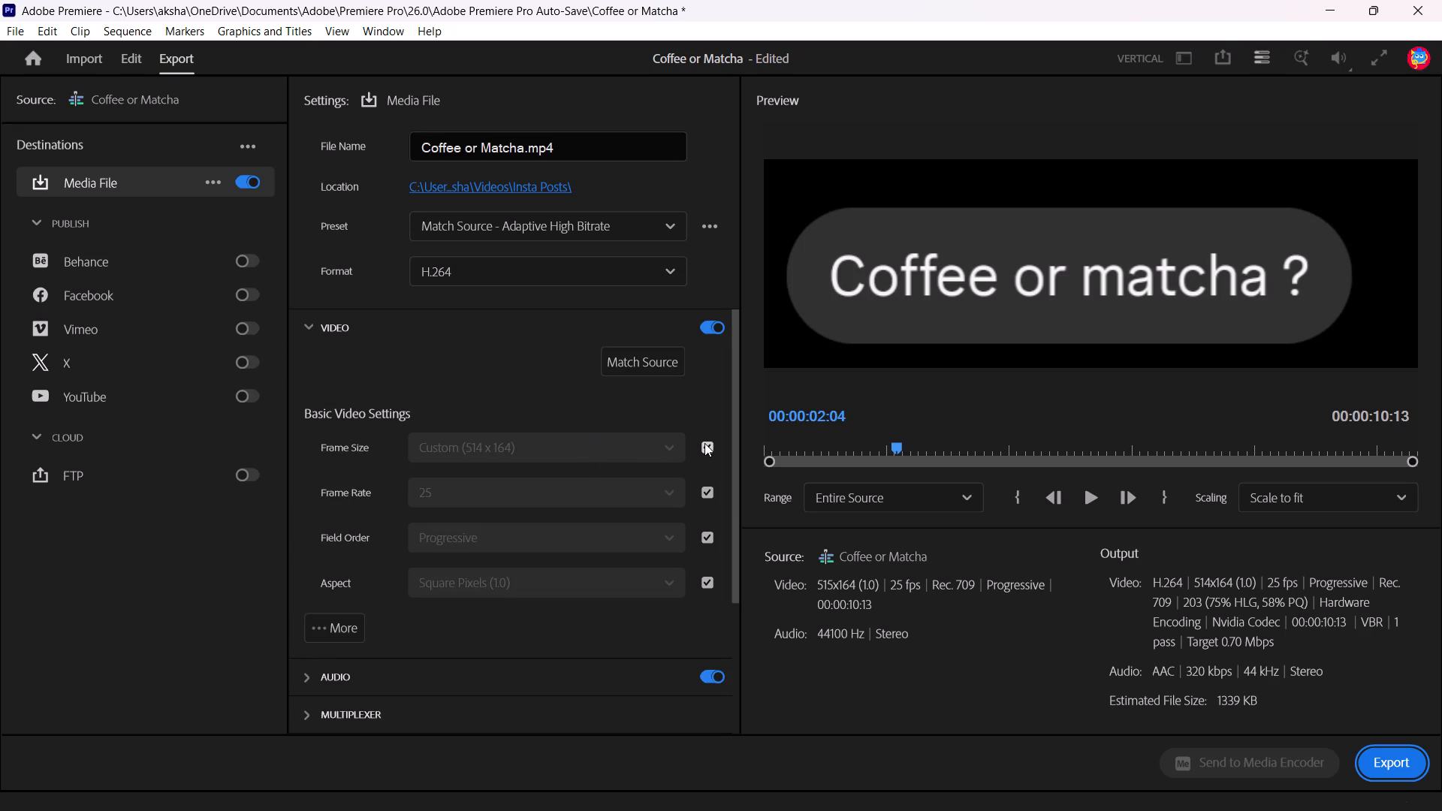
pyautogui.click(704, 443)
pyautogui.click(616, 451)
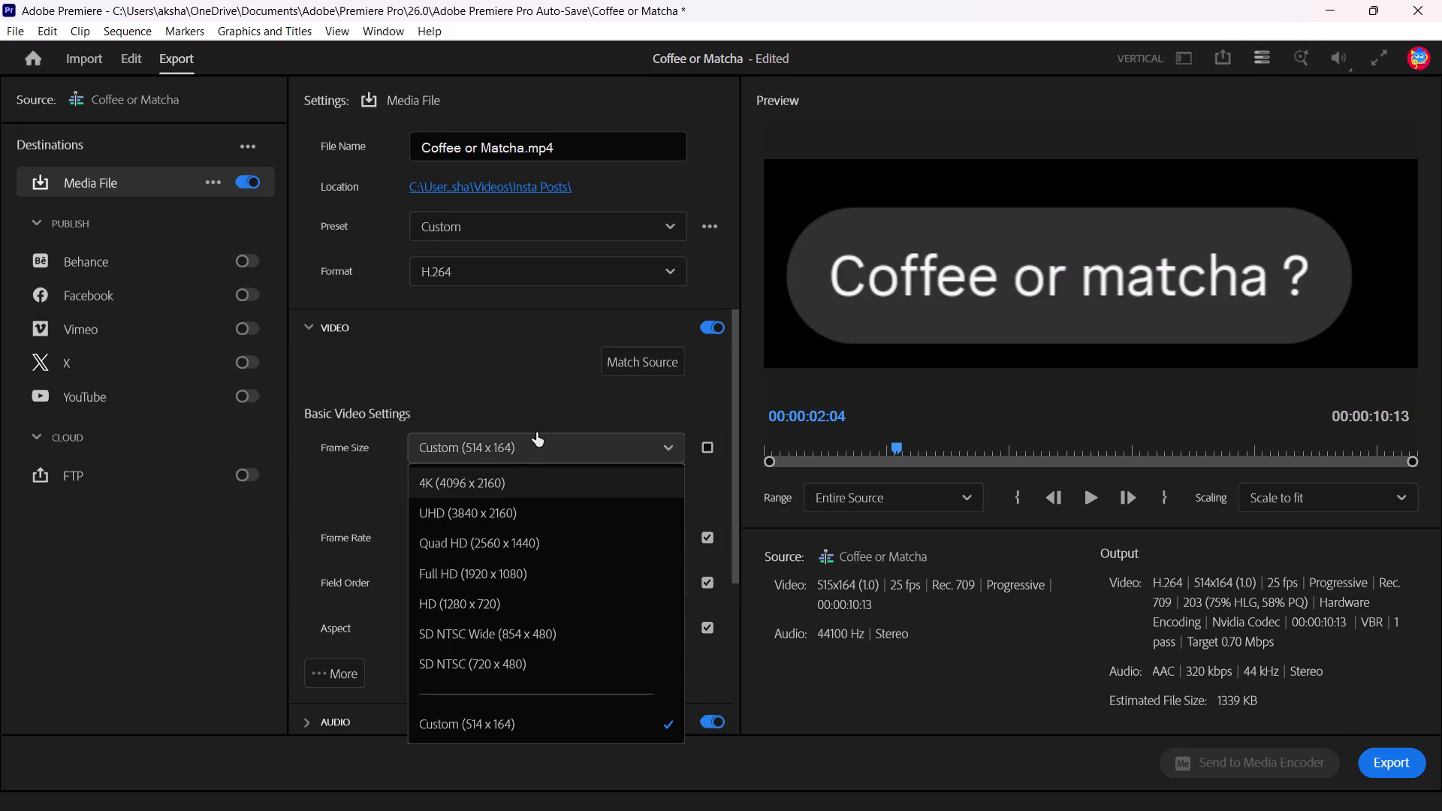
pyautogui.click(542, 437)
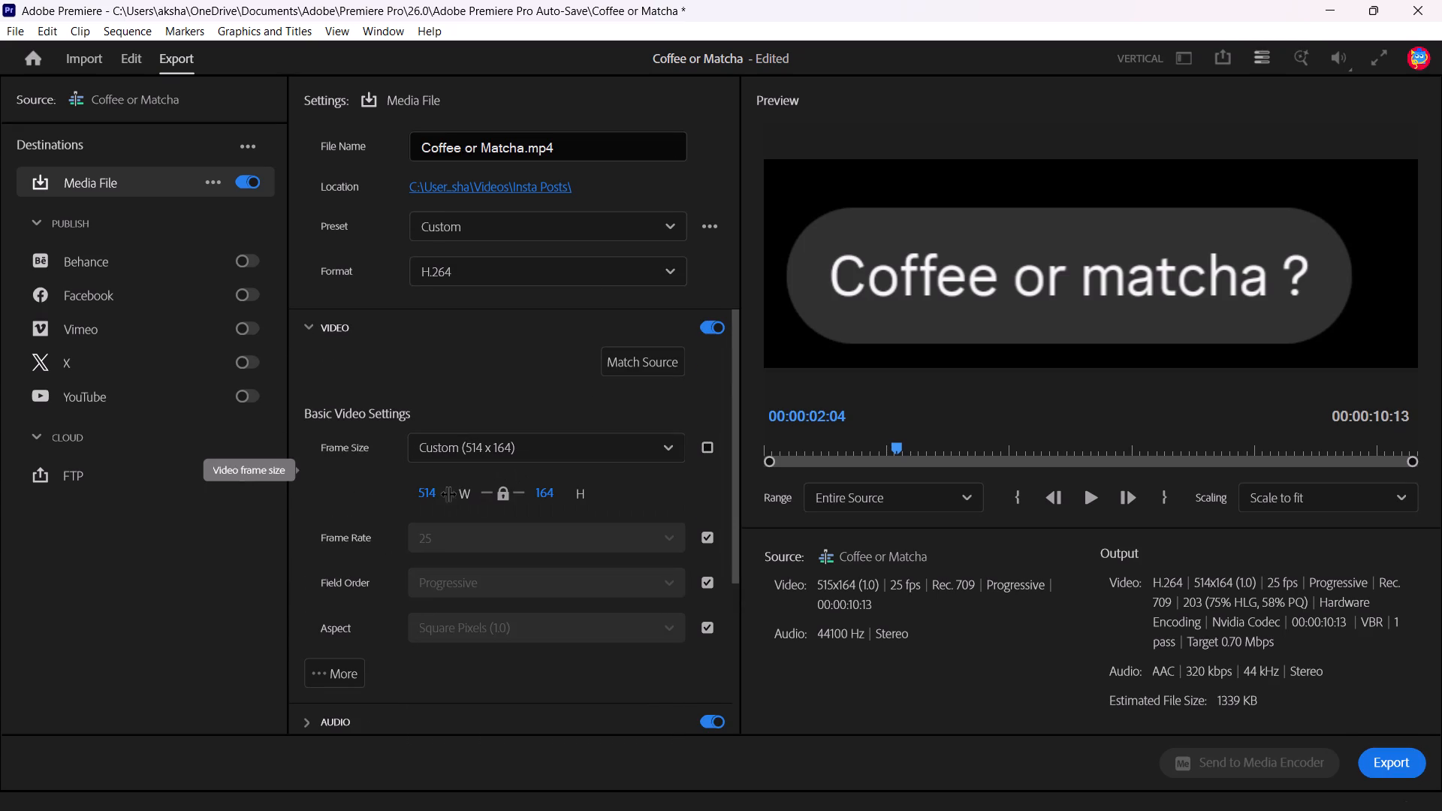
pyautogui.click(433, 491)
pyautogui.press('BackSpace')
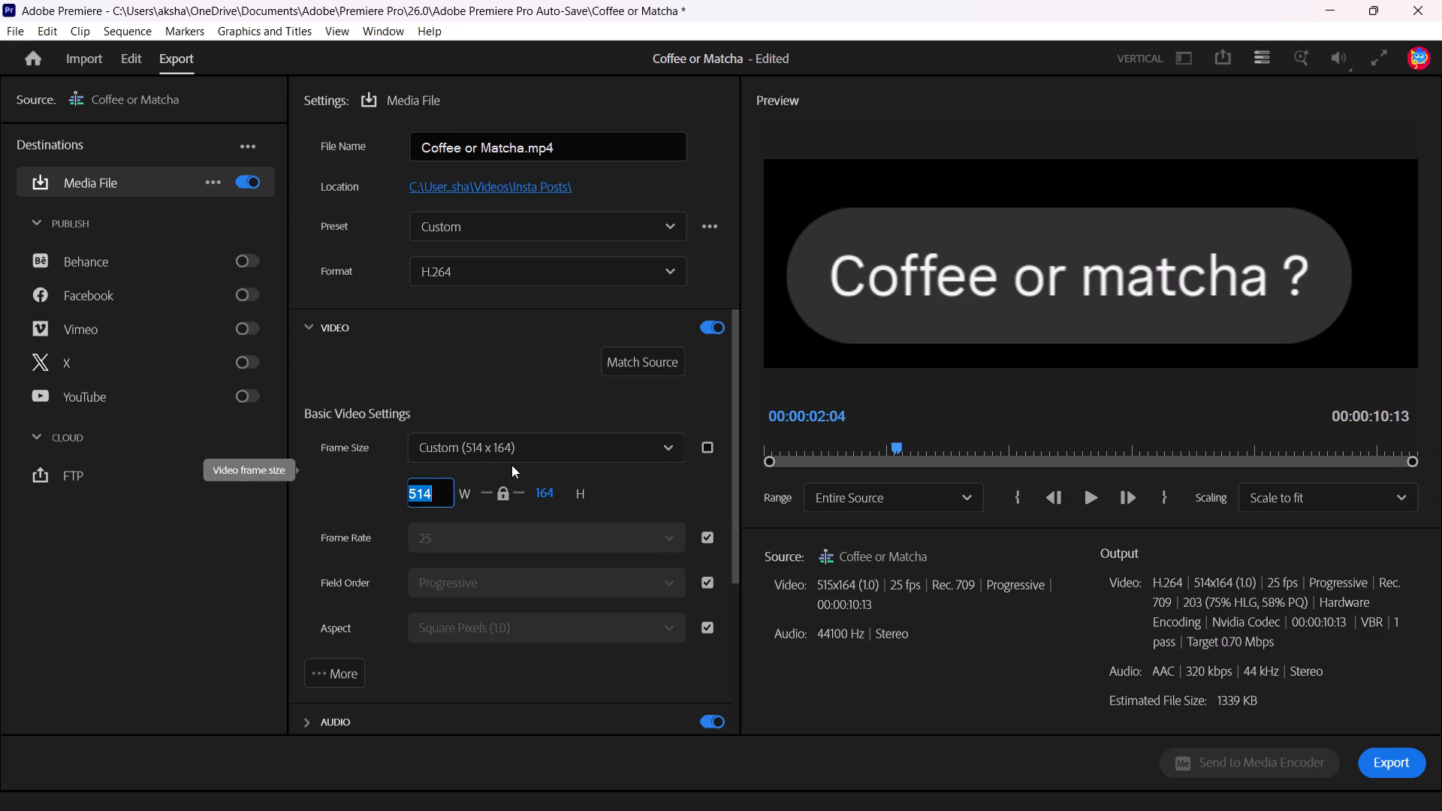
pyautogui.write('1080')
pyautogui.press('Return')
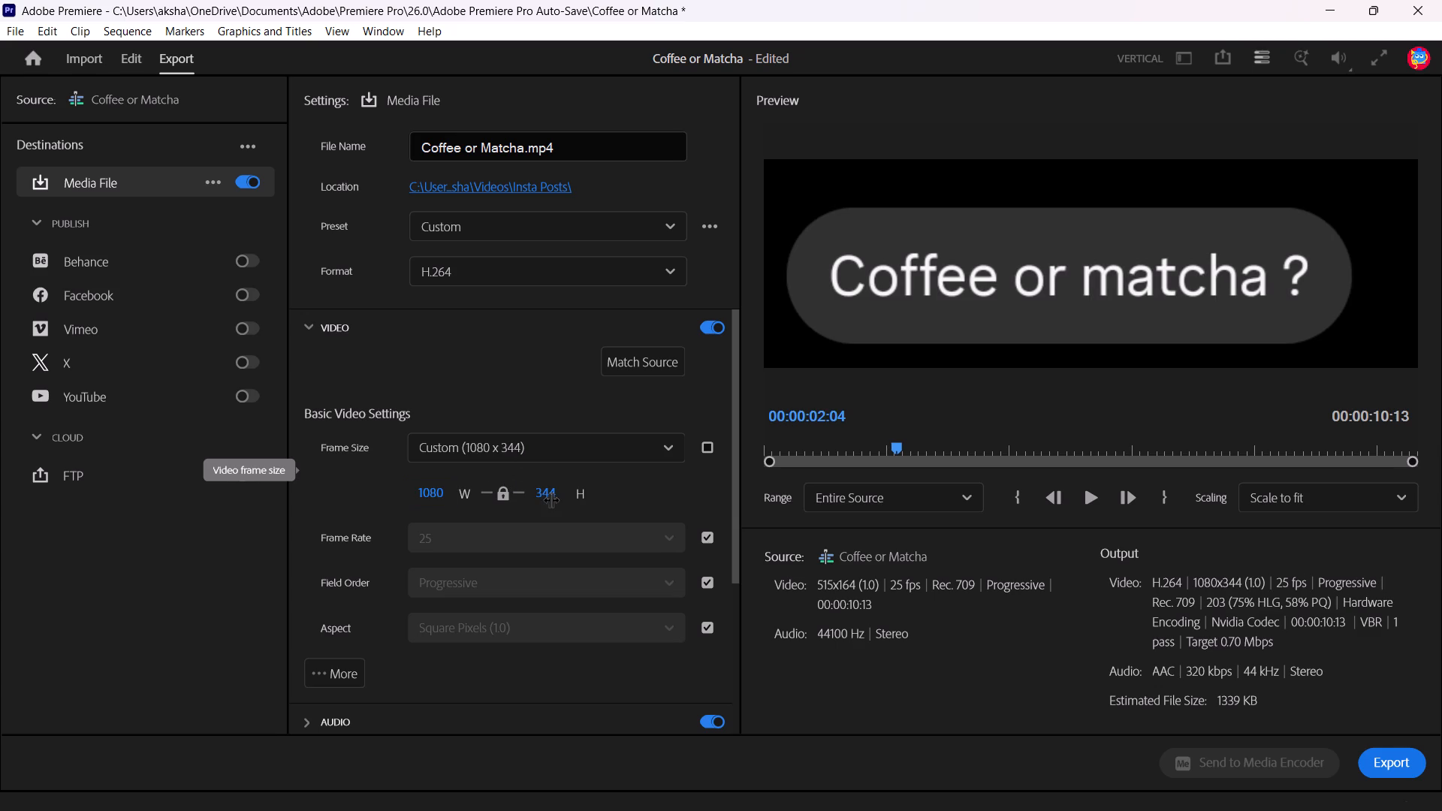
# Set the export frame size to 1080 x 1920 with width and height unlinked, and return to the editing workspace.
pyautogui.click(558, 486)
pyautogui.press('BackSpace')
pyautogui.write('19')
pyautogui.write('20')
pyautogui.press('Return')
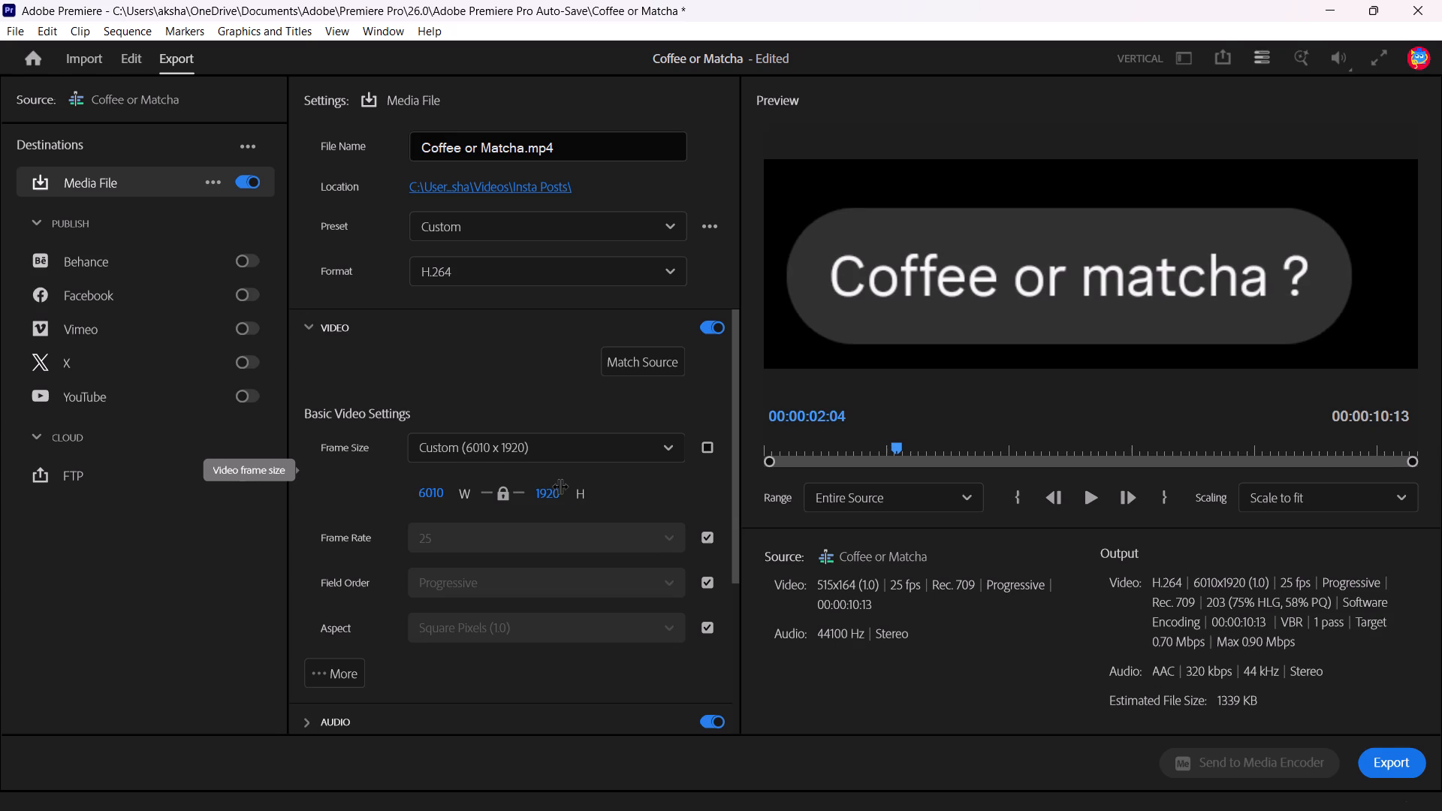
pyautogui.click(505, 490)
pyautogui.click(451, 487)
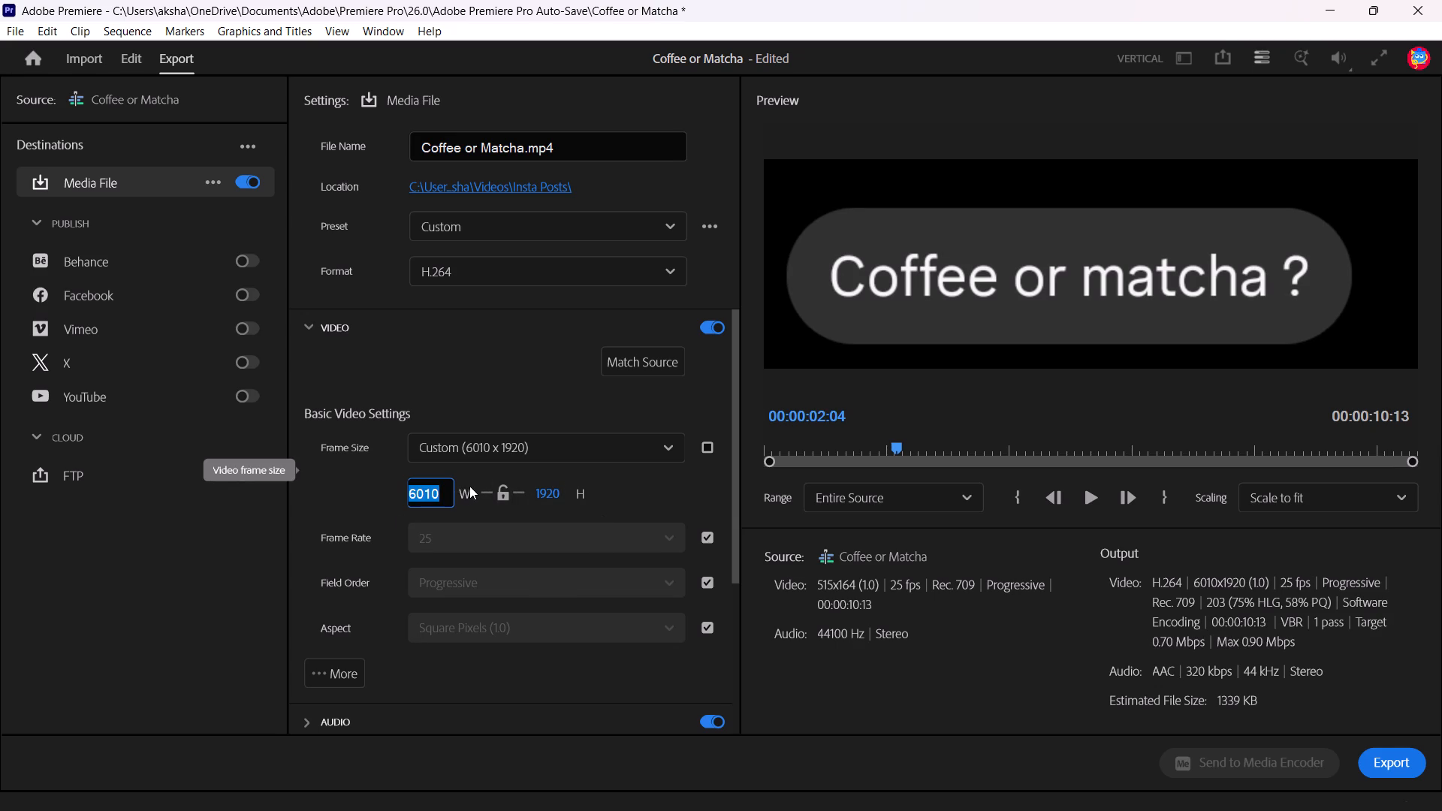
pyautogui.press('BackSpace')
pyautogui.write('1080')
pyautogui.press('Return')
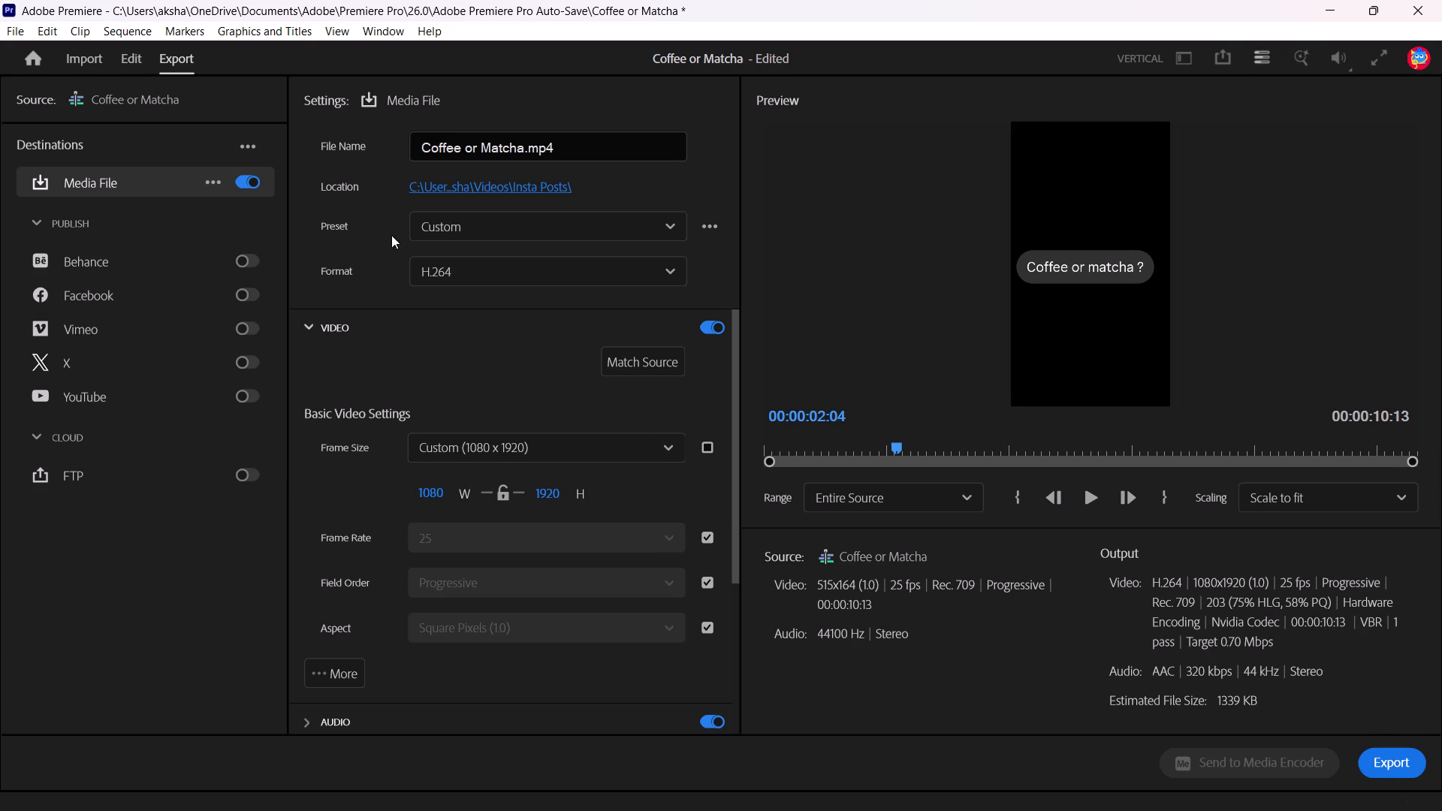
pyautogui.click(140, 62)
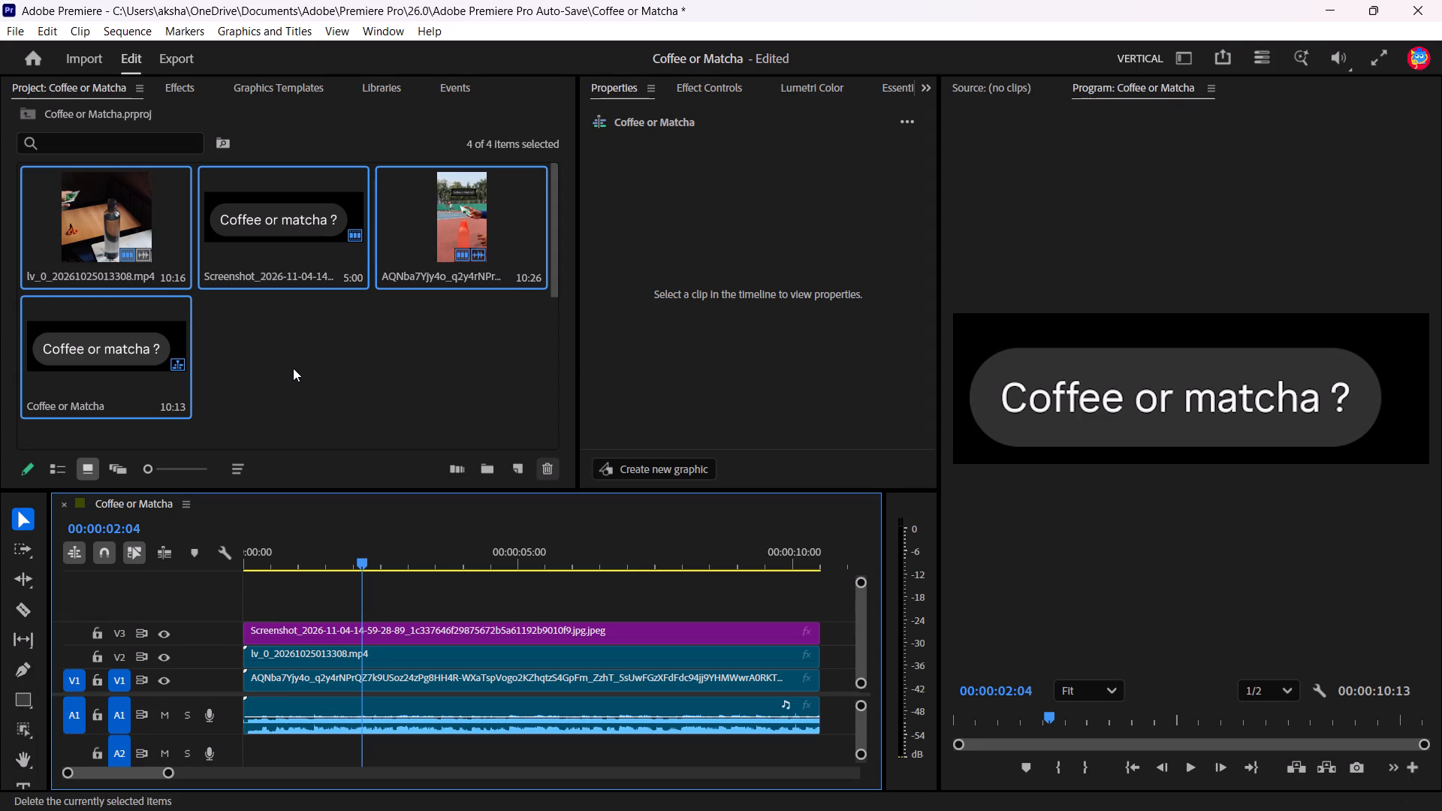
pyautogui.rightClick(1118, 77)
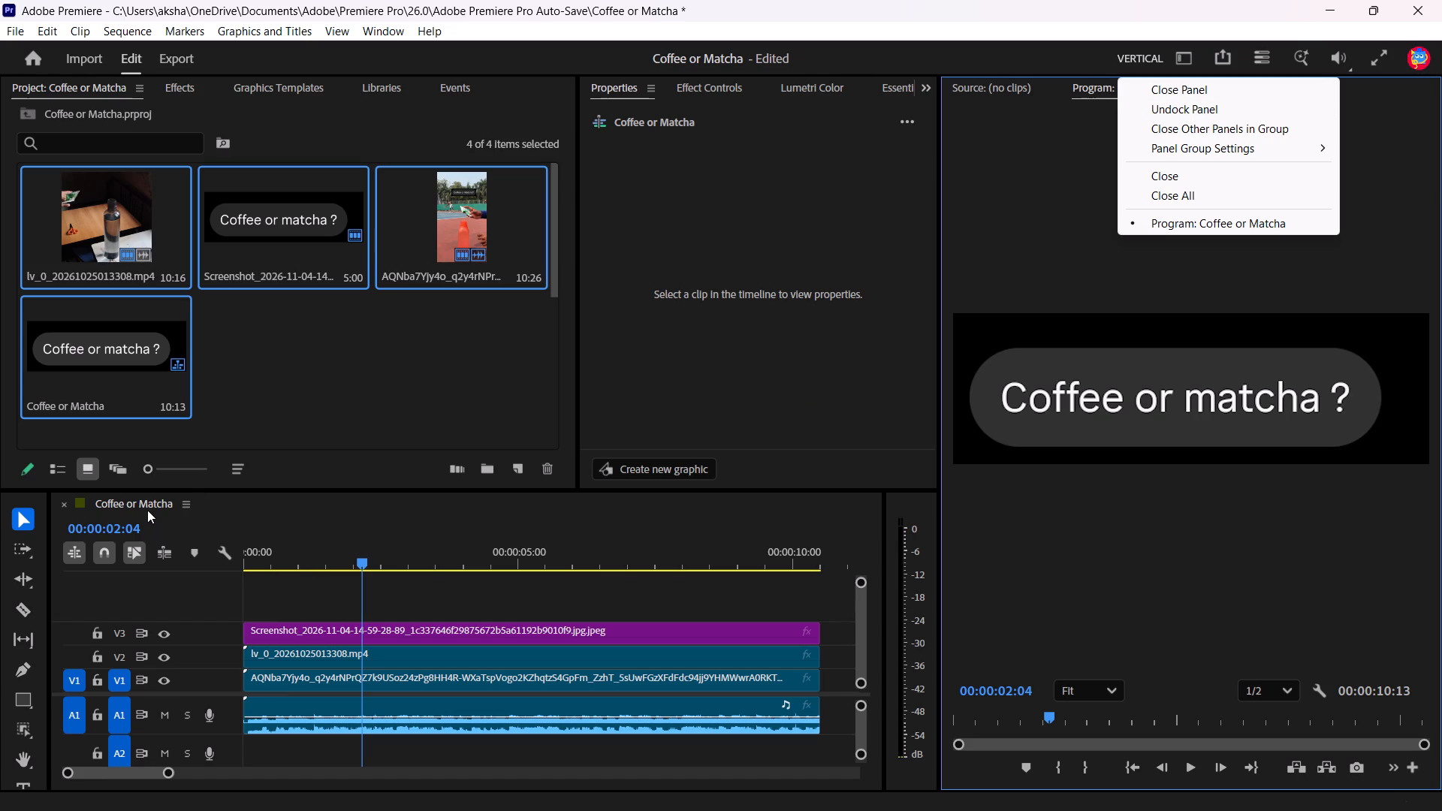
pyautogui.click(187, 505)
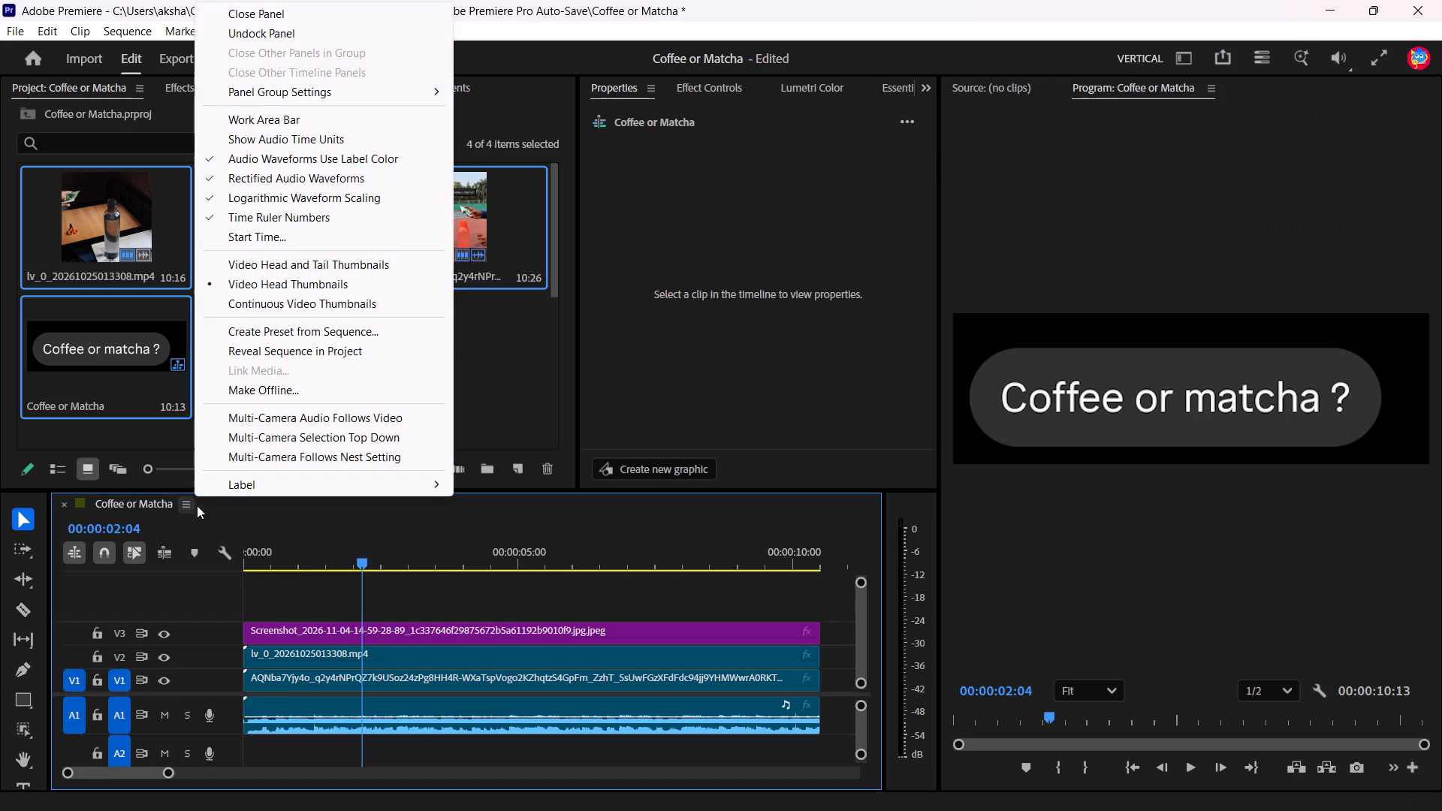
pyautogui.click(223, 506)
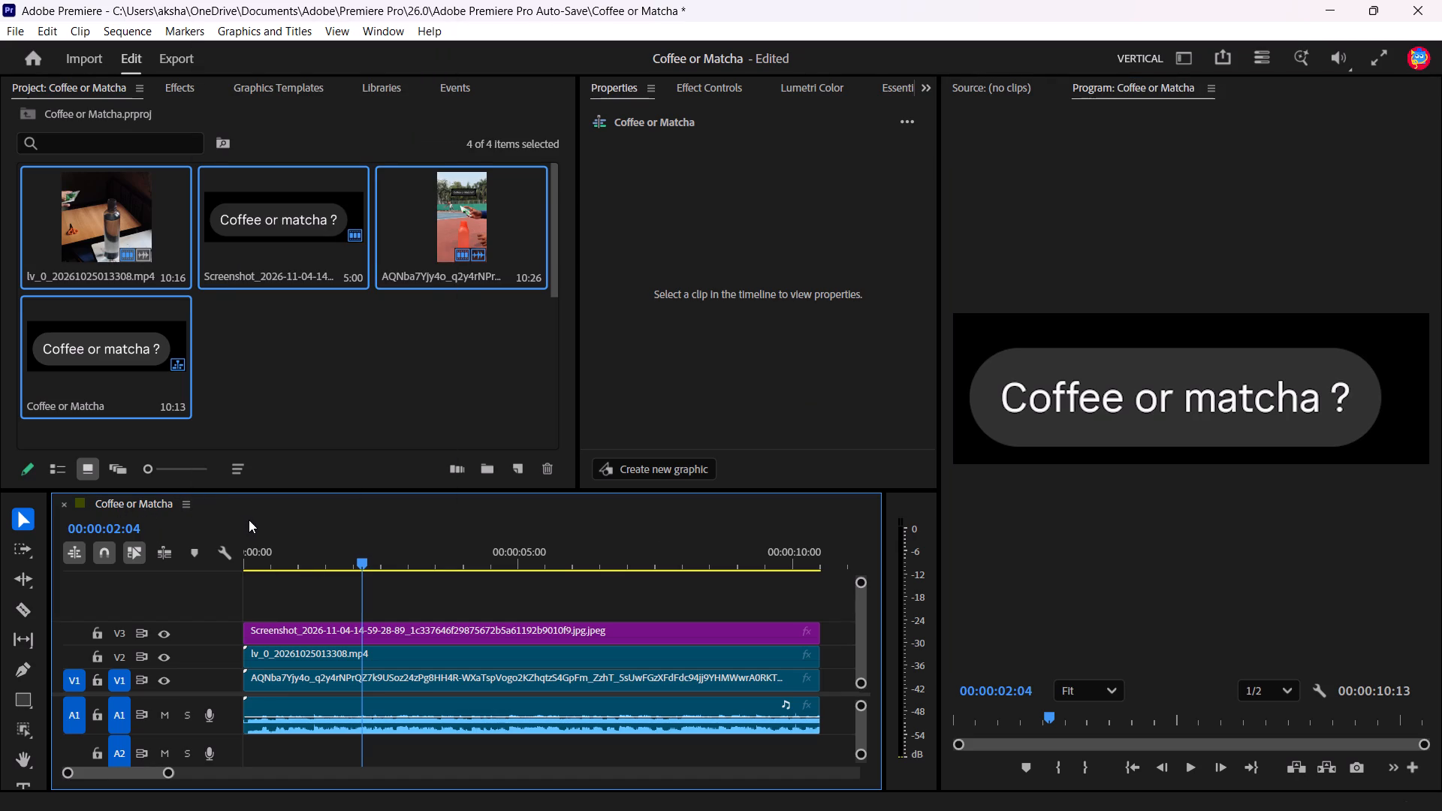
# Start a new sequence and set its frame size to 1080 horizontal by 1920 vertical.
pyautogui.hotkey('ctrl', 'n')
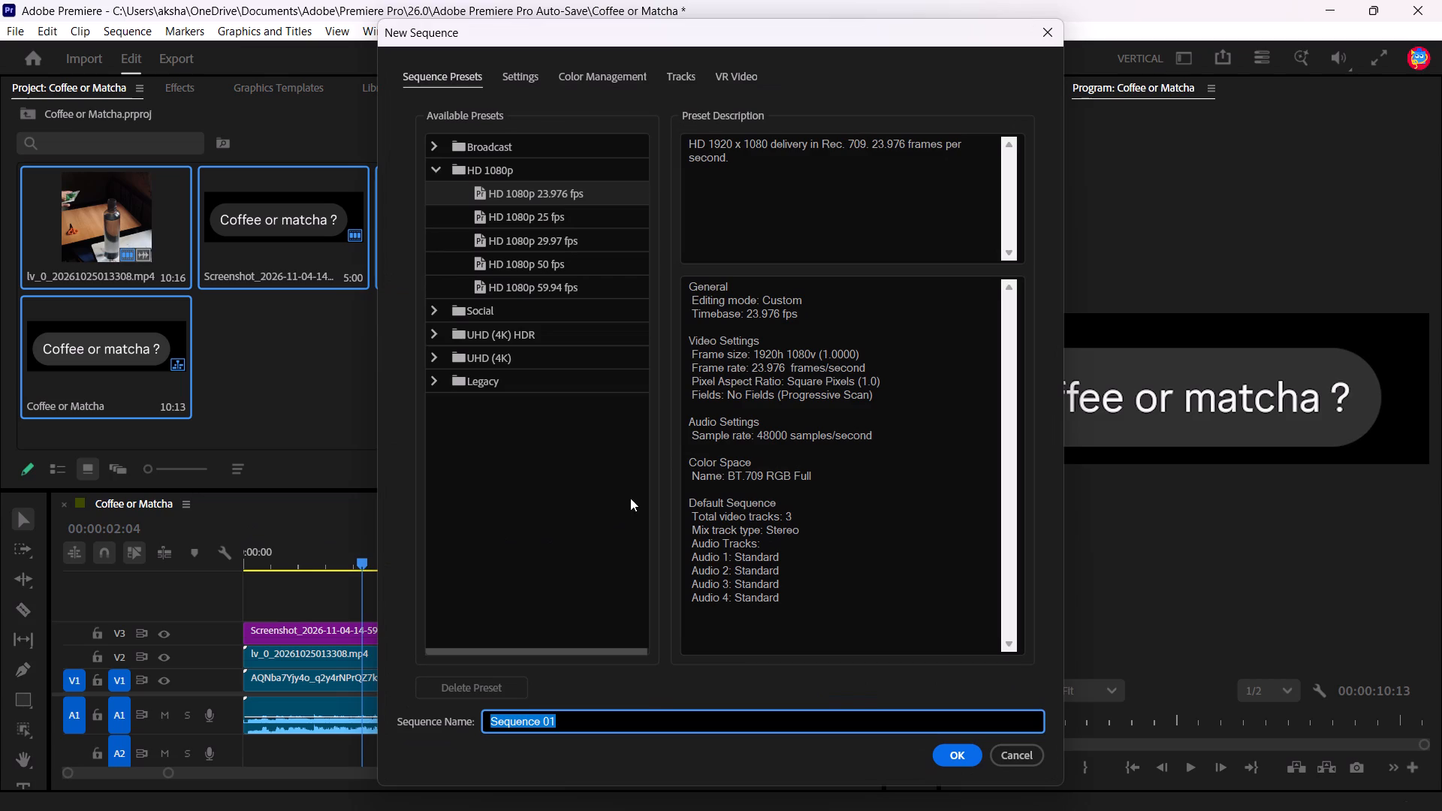
pyautogui.click(514, 83)
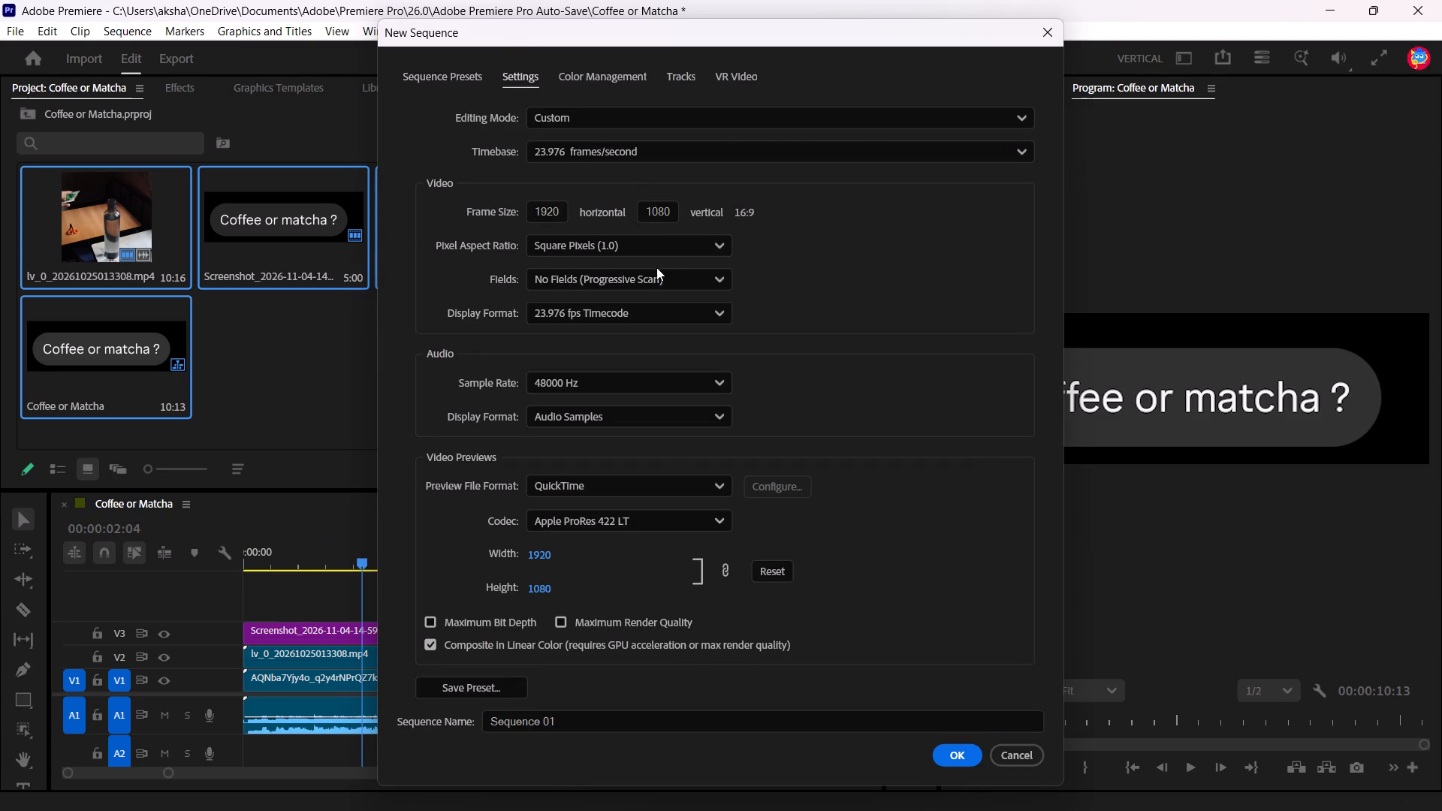
pyautogui.click(555, 213)
pyautogui.press('BackSpace')
pyautogui.press('BackSpace')
pyautogui.press('BackSpace')
pyautogui.press('BackSpace')
pyautogui.press('BackSpace')
pyautogui.press('BackSpace')
pyautogui.press('BackSpace')
pyautogui.press('BackSpace')
pyautogui.press('BackSpace')
pyautogui.press('BackSpace')
pyautogui.press('BackSpace')
pyautogui.press('BackSpace')
pyautogui.press('BackSpace')
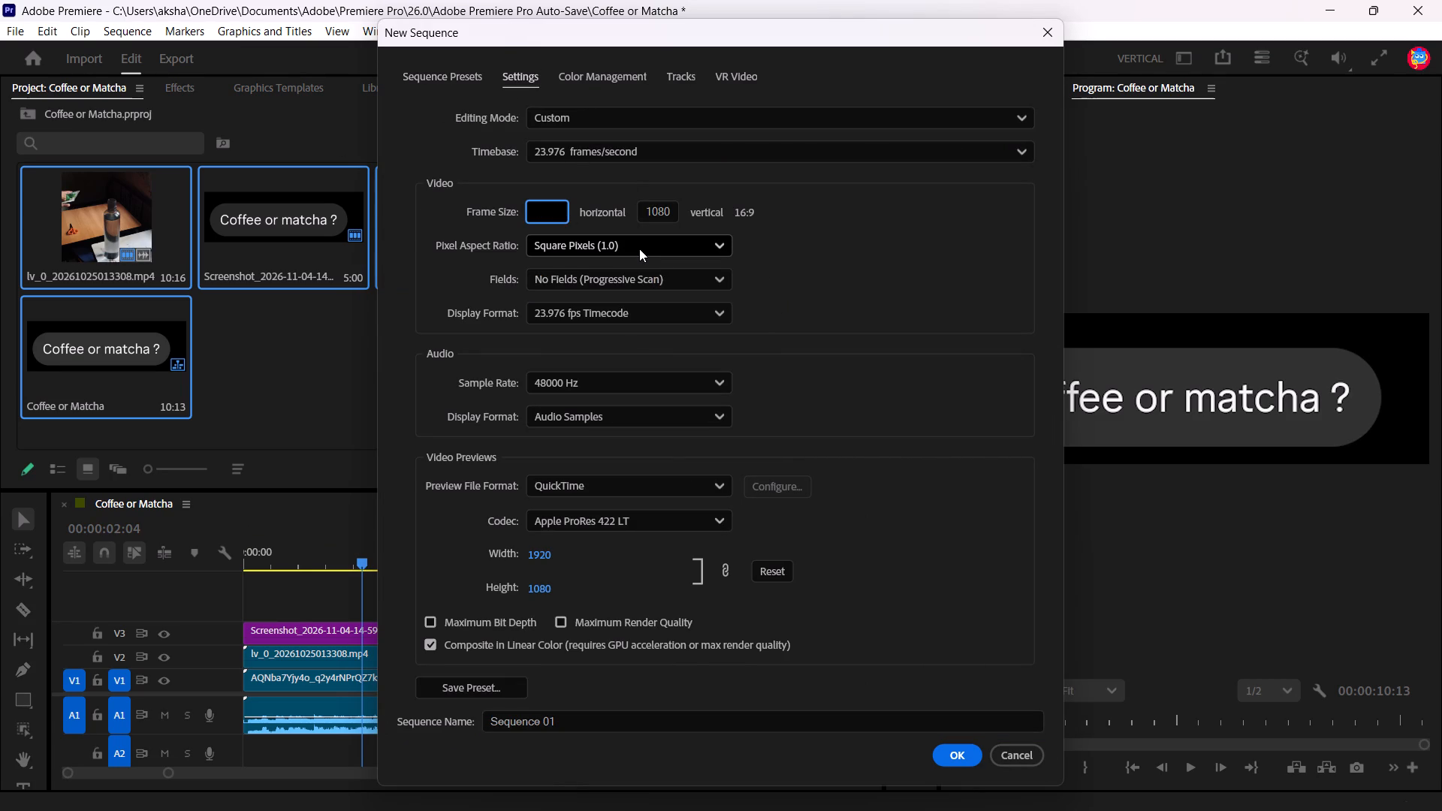
pyautogui.press('Right')
pyautogui.press('BackSpace')
pyautogui.press('BackSpace')
pyautogui.write('1080')
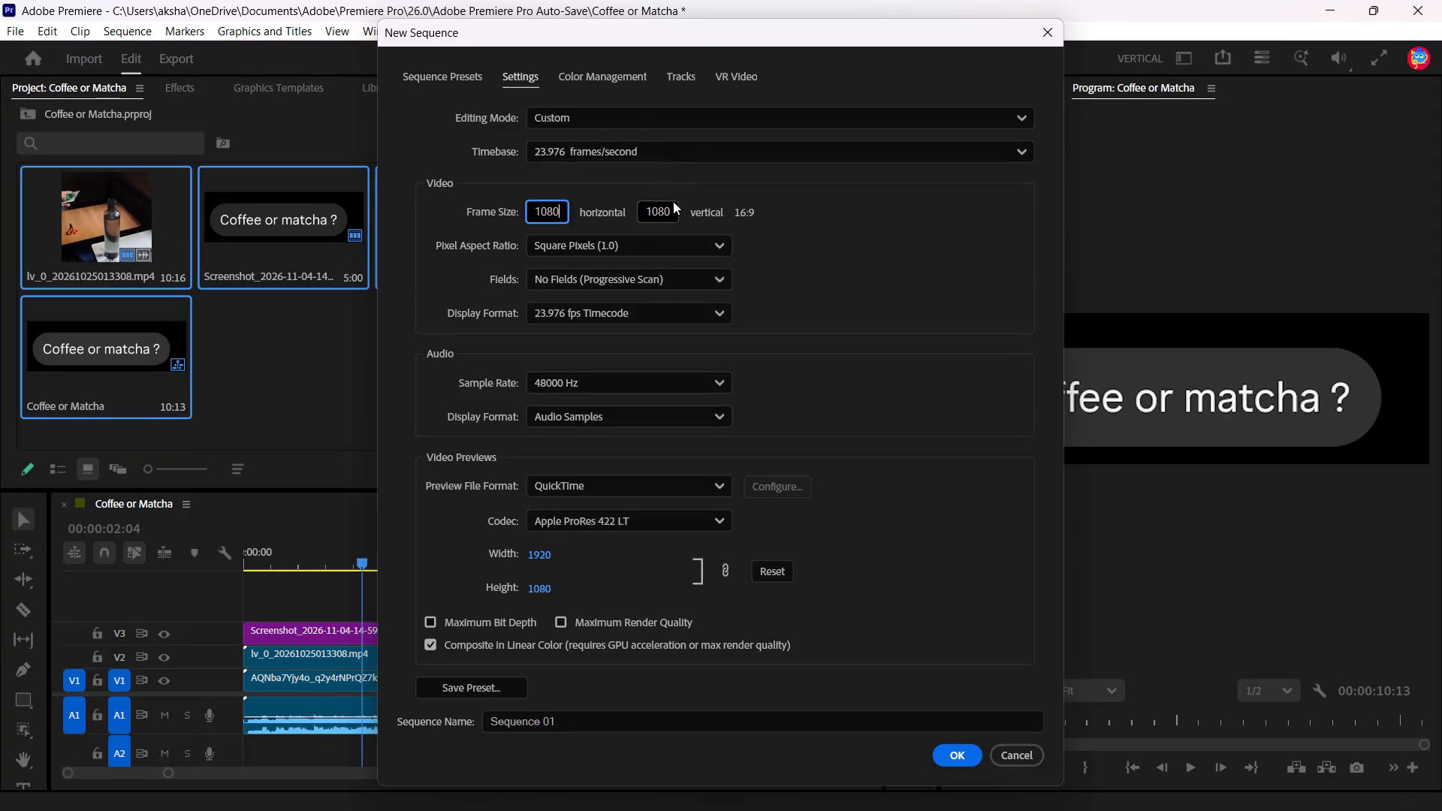
pyautogui.click(662, 209)
pyautogui.press('BackSpace')
pyautogui.press('BackSpace')
pyautogui.press('BackSpace')
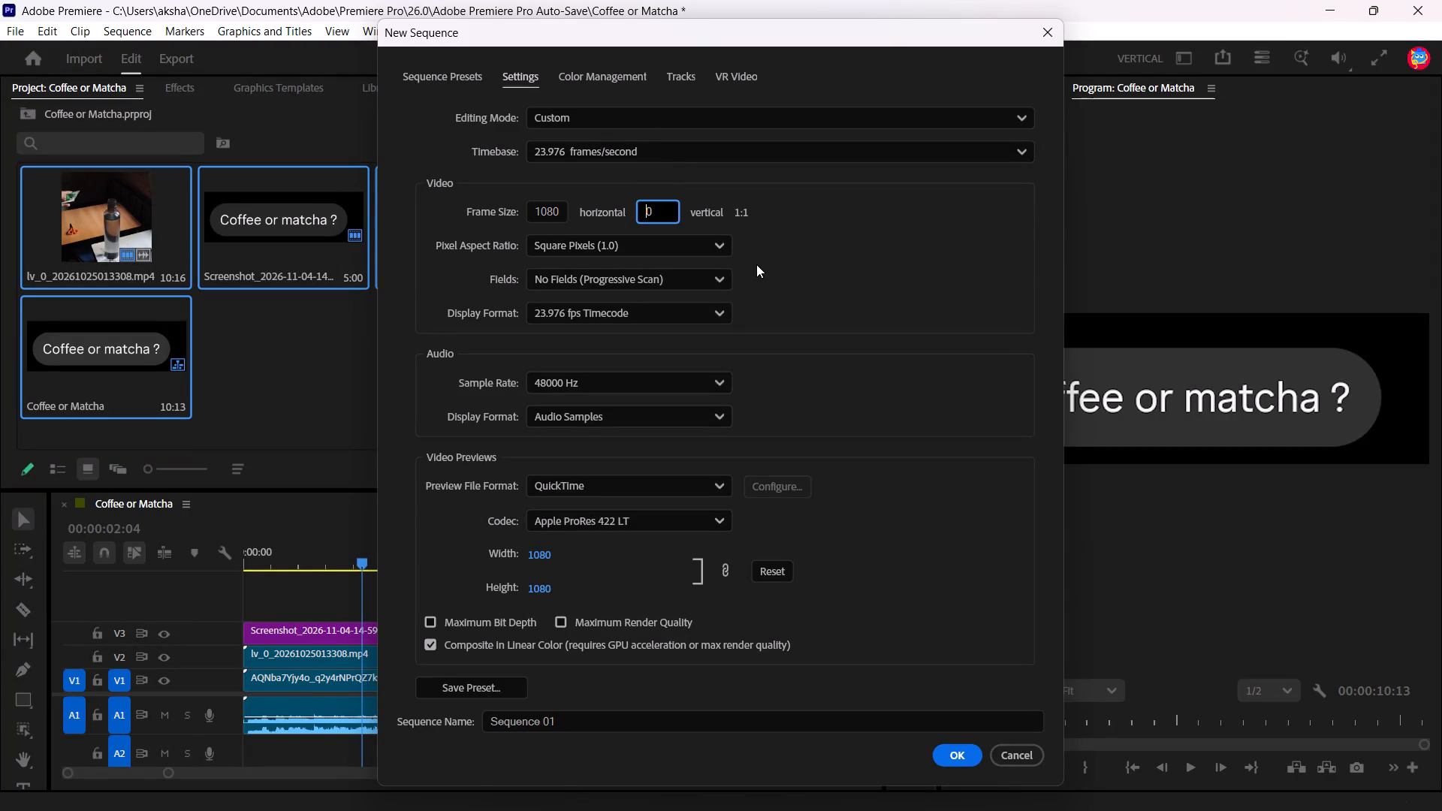
pyautogui.write('192')
# Set the new sequence's timebase to 30.00 frames/second and create it.
pyautogui.click(649, 144)
pyautogui.scroll(-1, 609, 333)
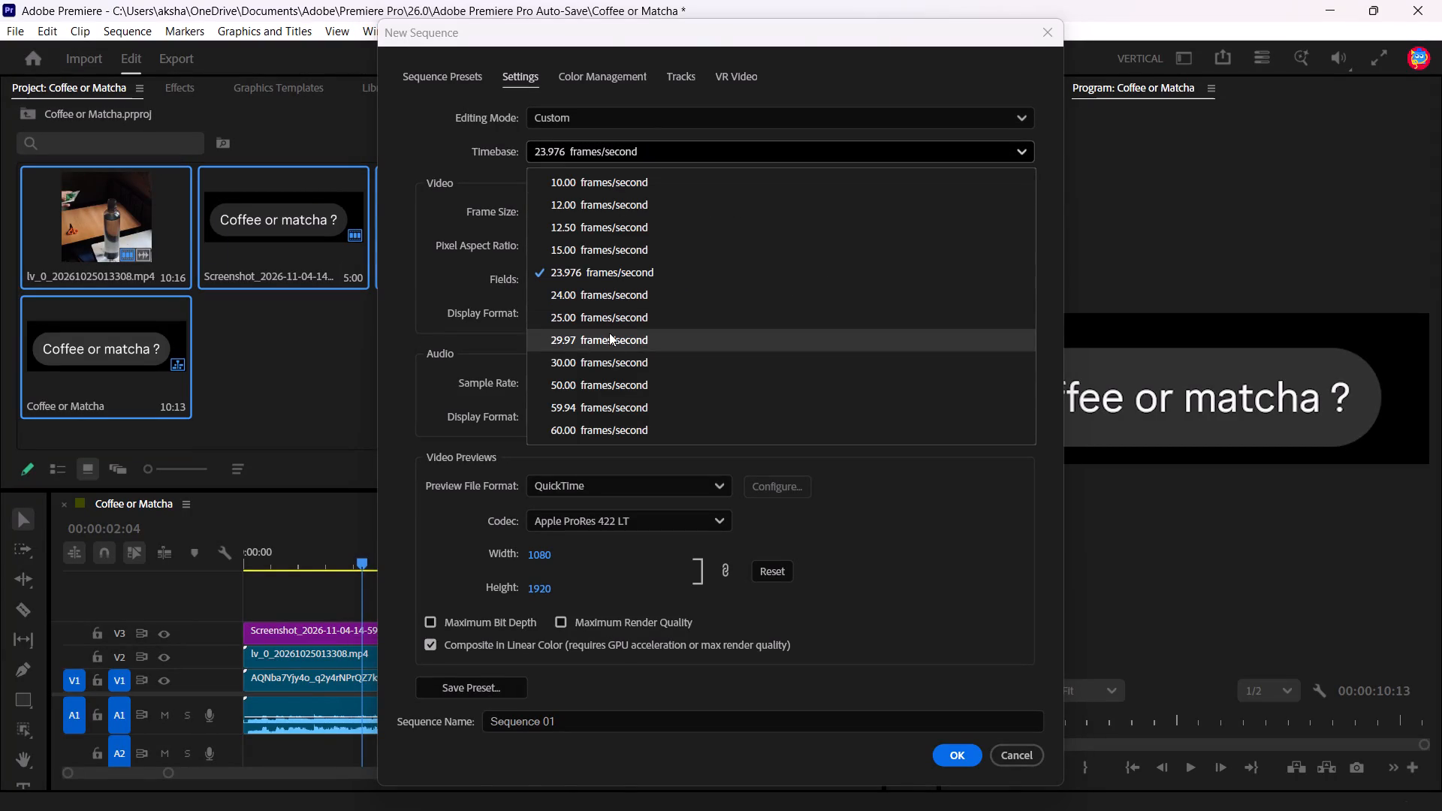
pyautogui.click(585, 363)
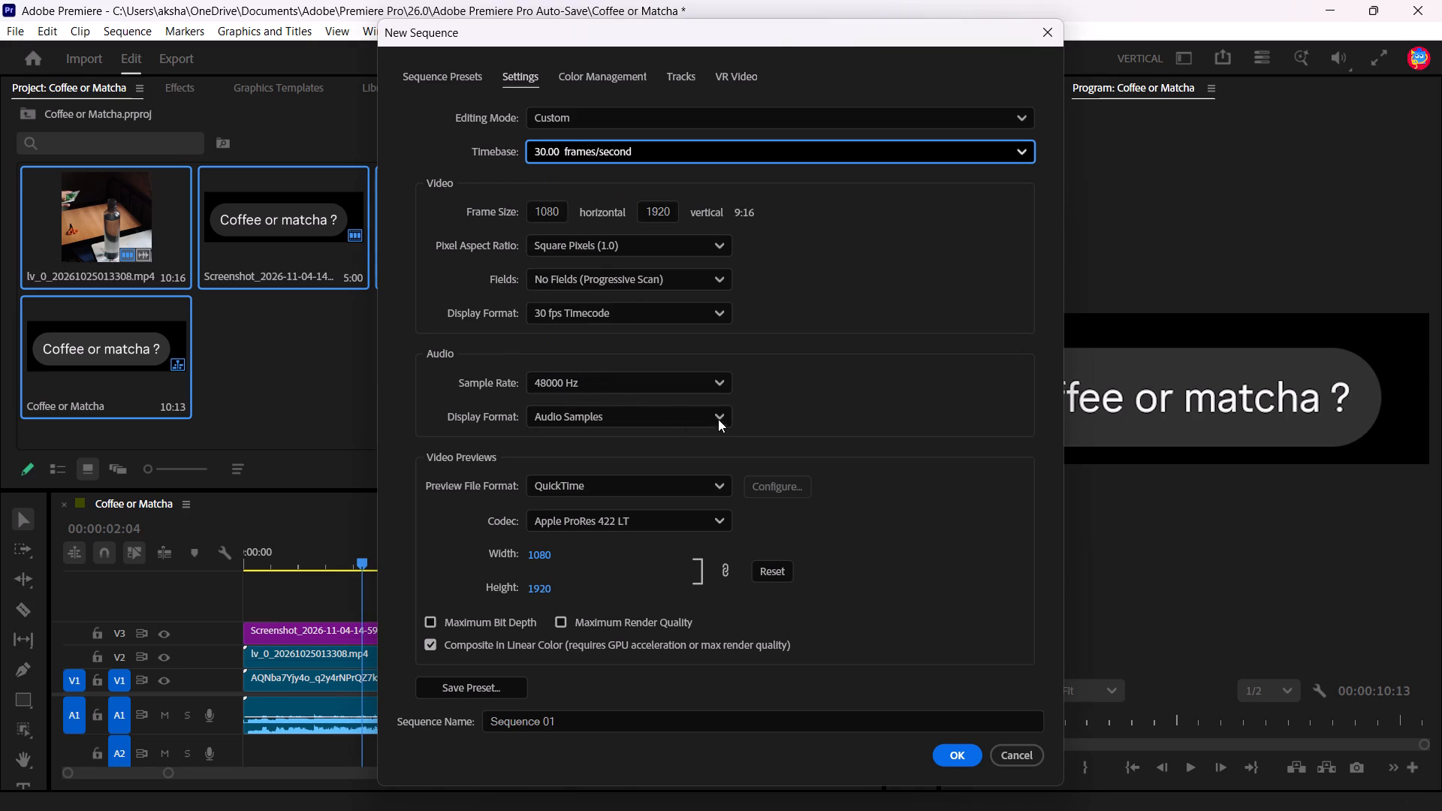
pyautogui.scroll(-4, 861, 561)
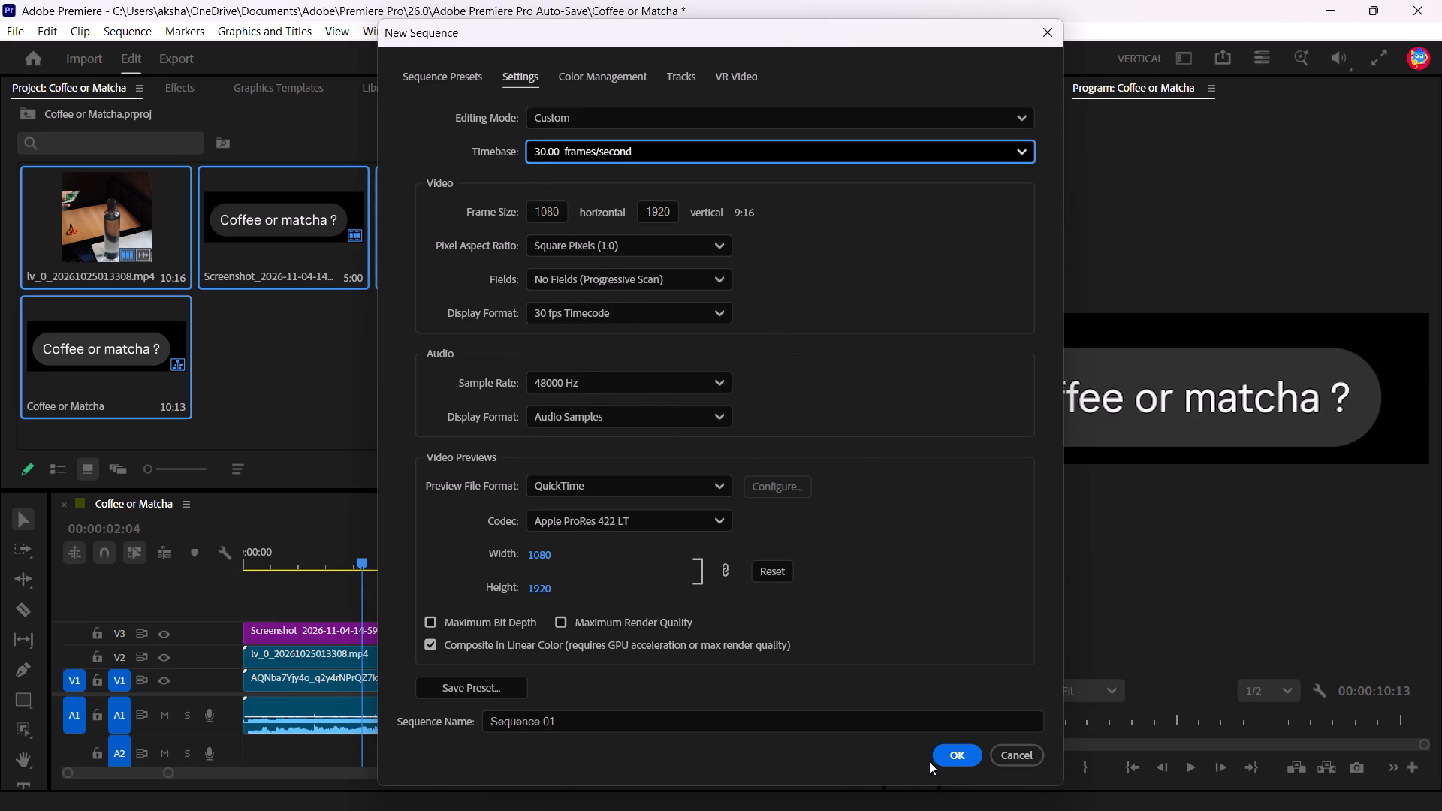
pyautogui.click(943, 749)
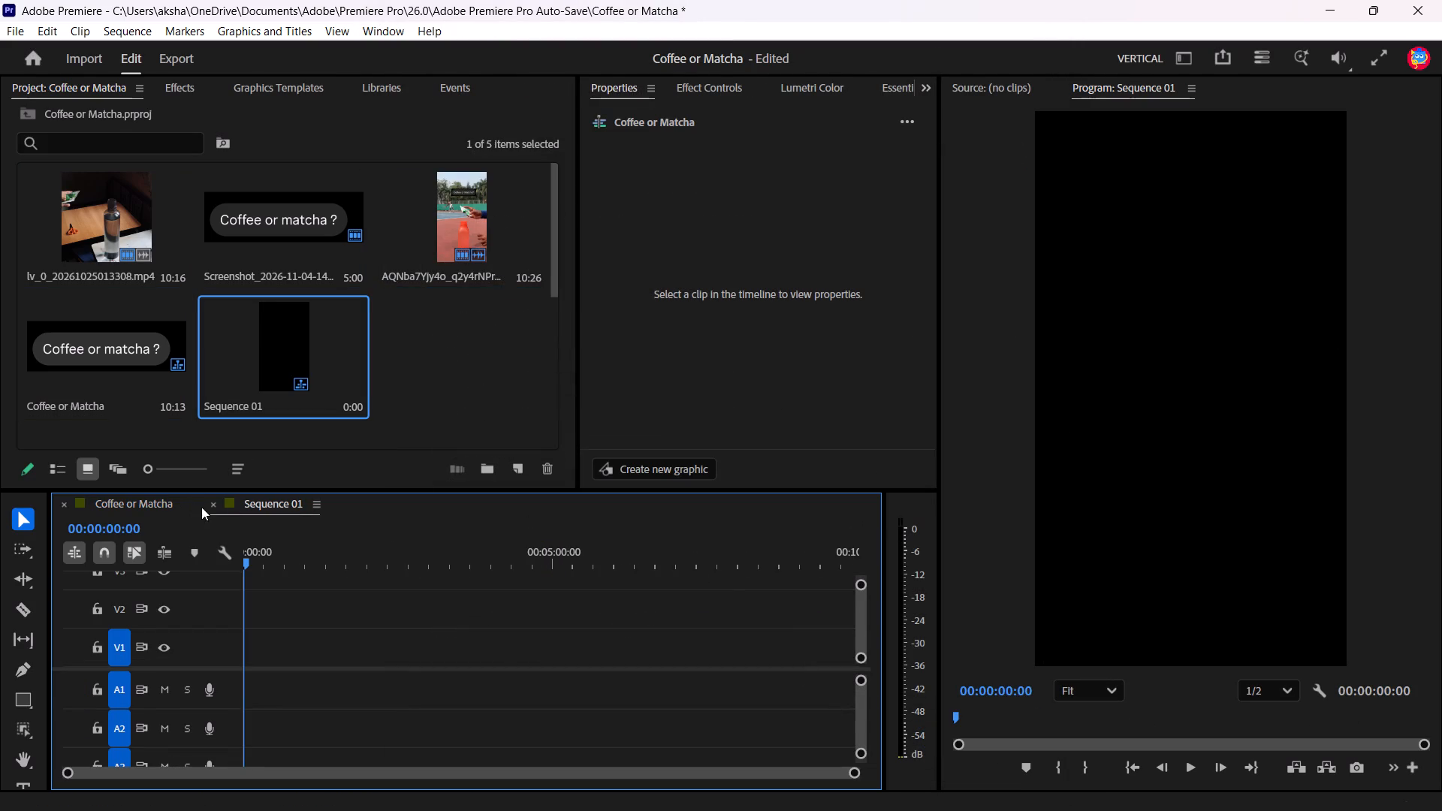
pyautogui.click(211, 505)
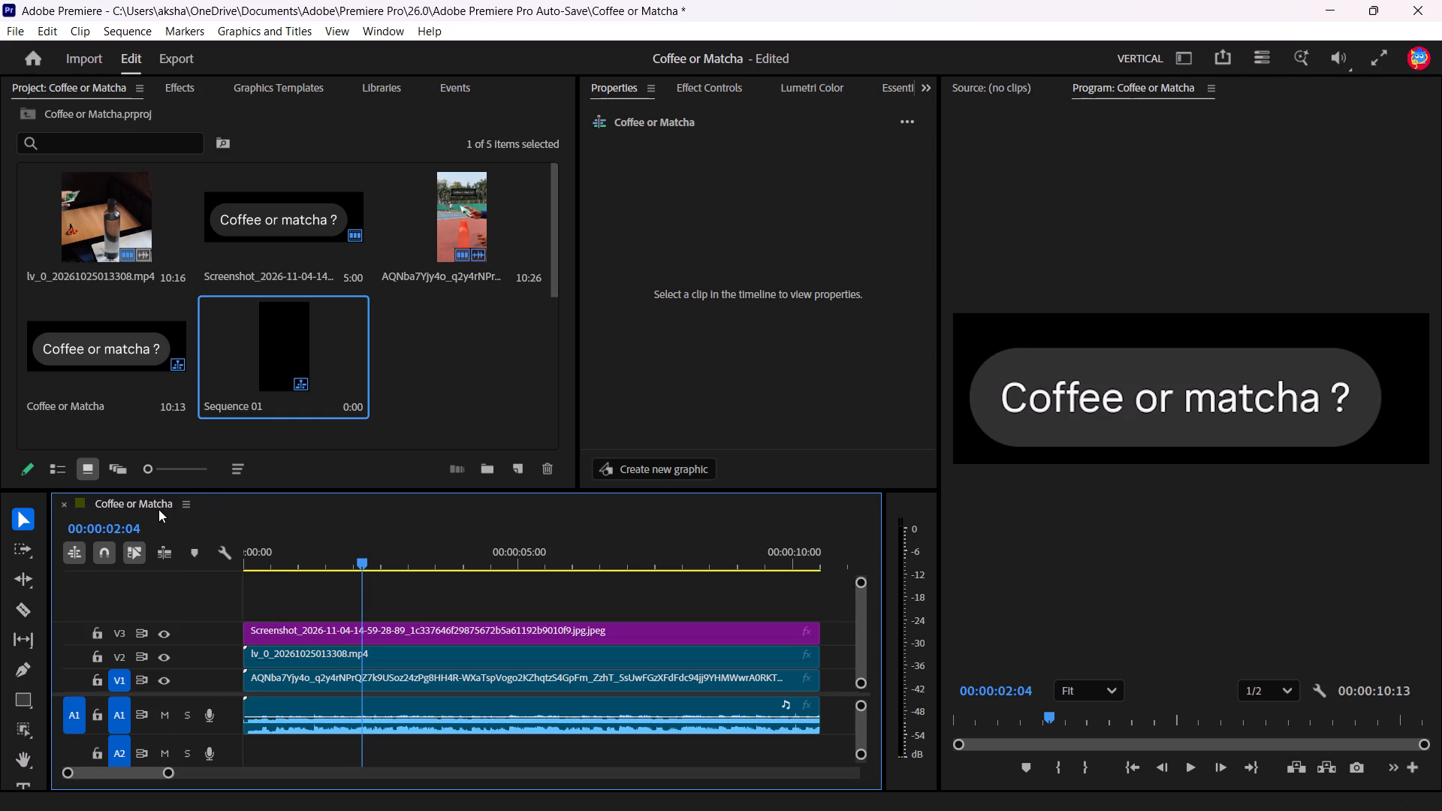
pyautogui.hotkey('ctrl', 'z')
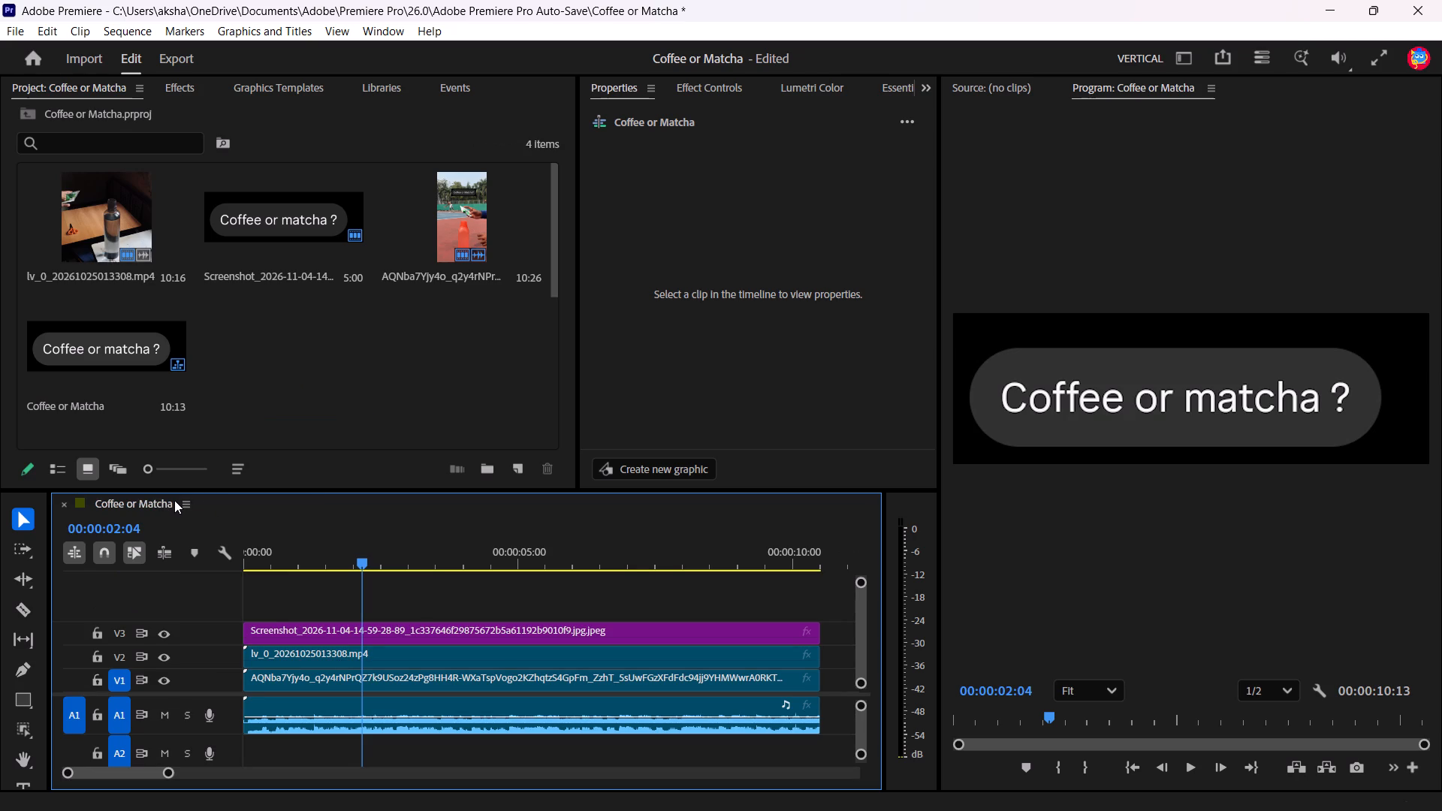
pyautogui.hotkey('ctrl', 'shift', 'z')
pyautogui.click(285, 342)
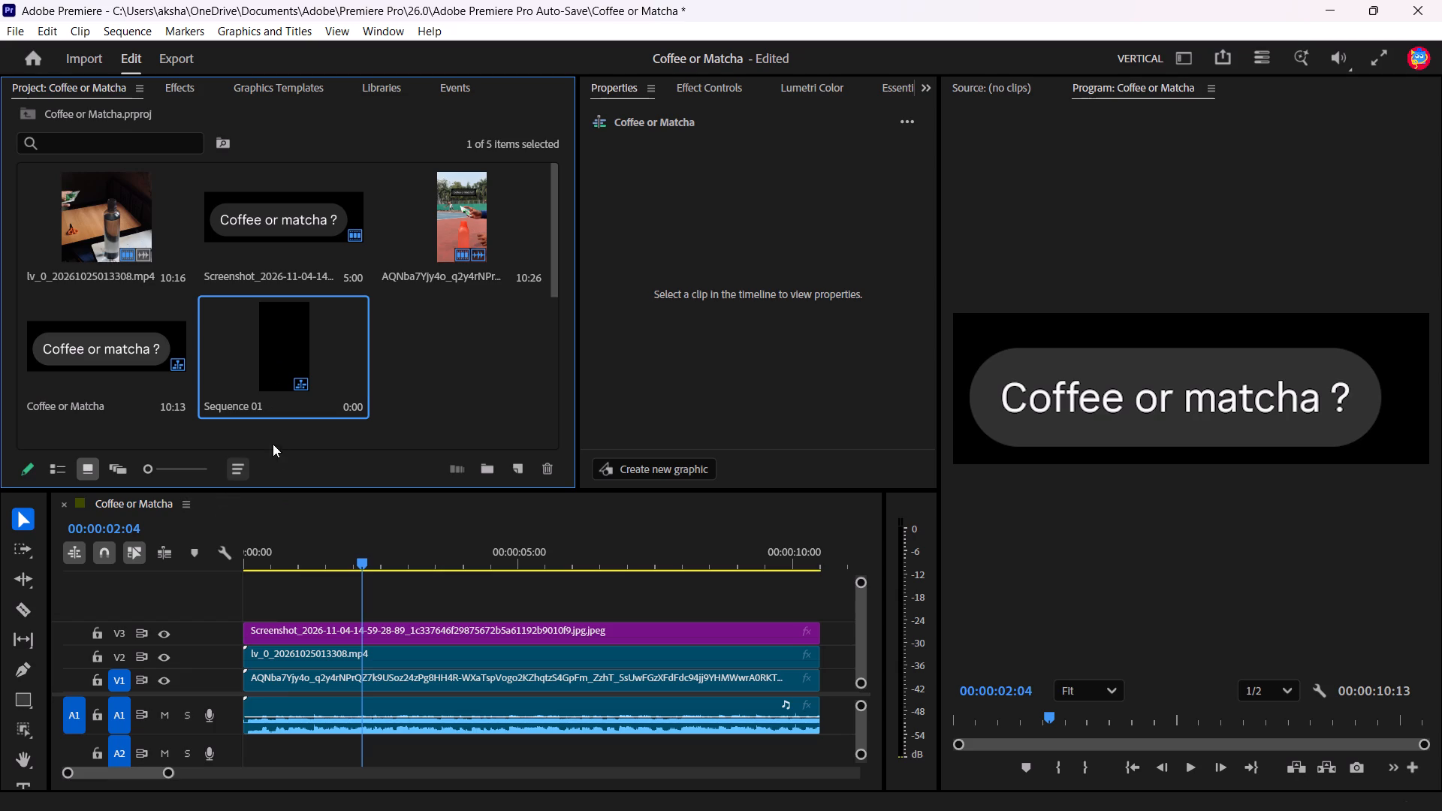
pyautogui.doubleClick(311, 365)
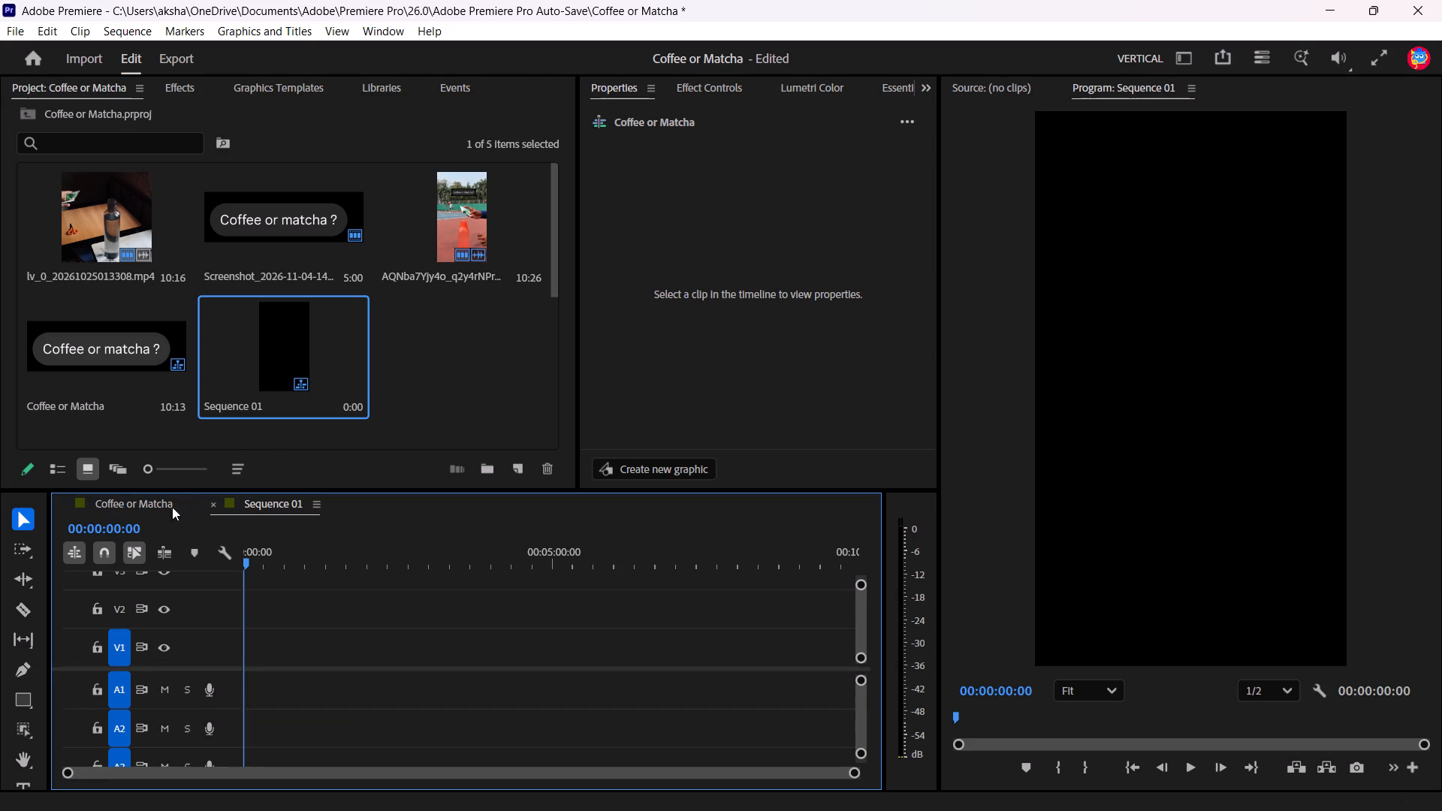
# Close the Coffee or Matcha sequence in the timeline, keeping only the new vertical sequence open.
pyautogui.click(59, 501)
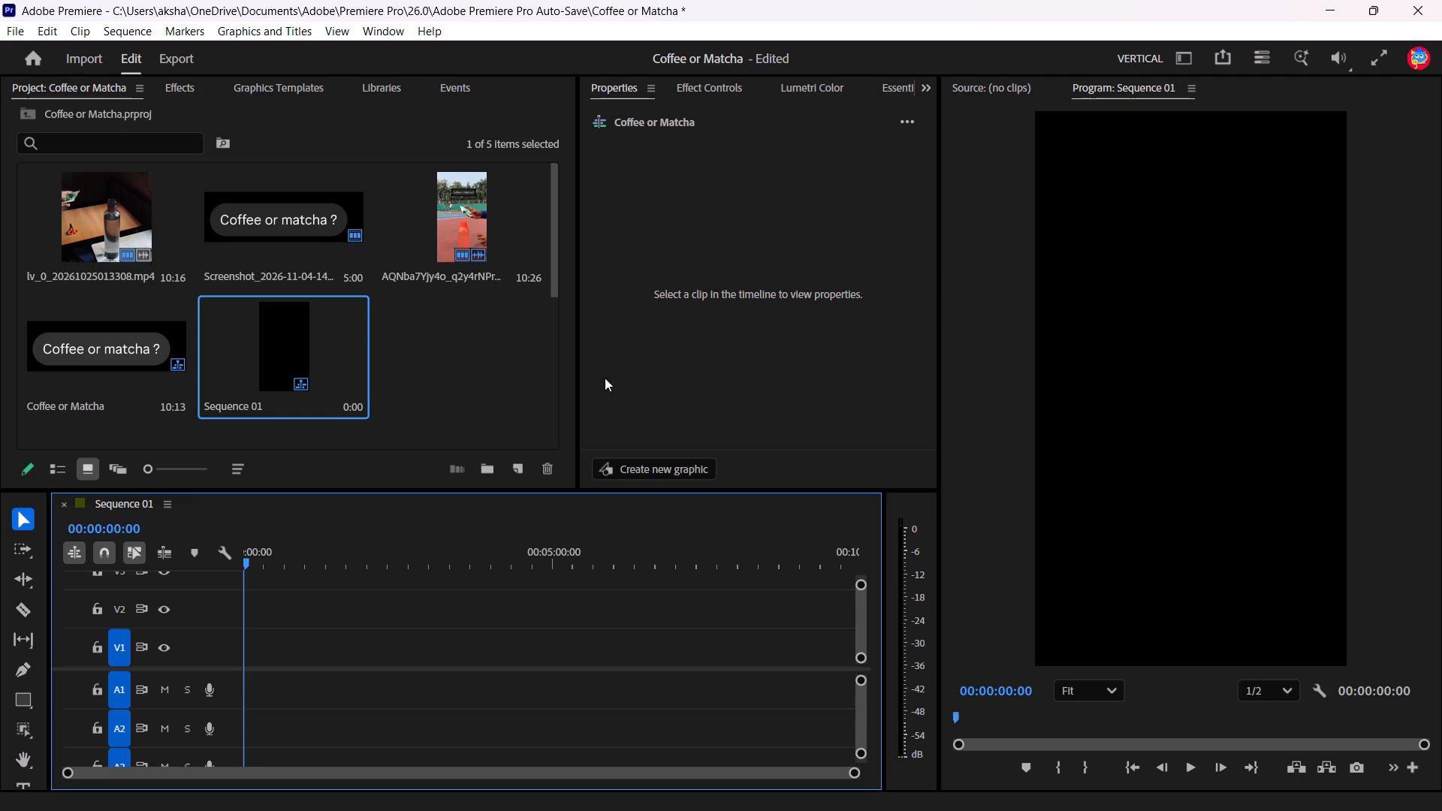
# Place the lv_0_20261025013308.mp4 clip at the start of V1 in the vertical sequence, keeping the existing sequence settings.
pyautogui.moveTo(91, 191); pyautogui.dragTo(252, 632)
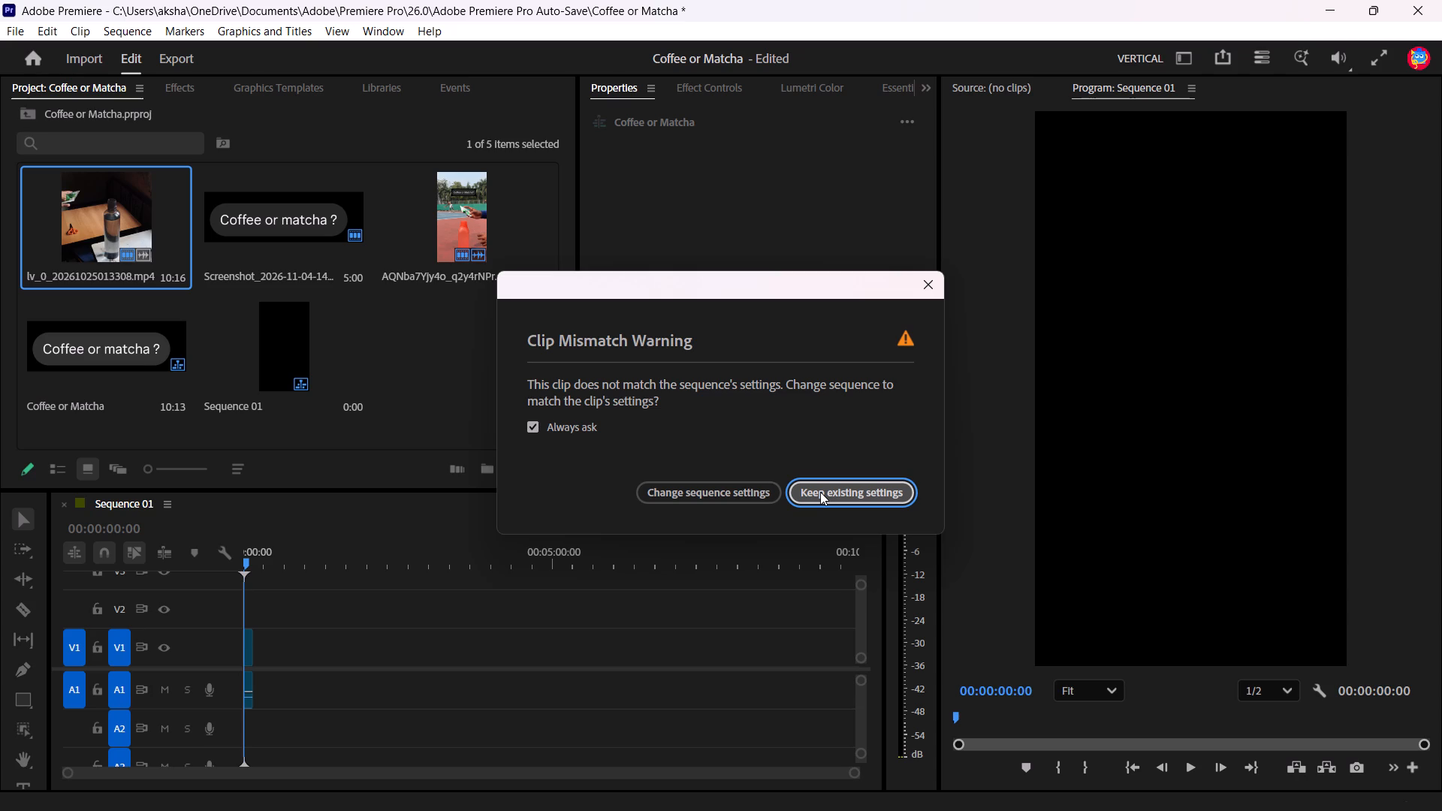
pyautogui.click(820, 492)
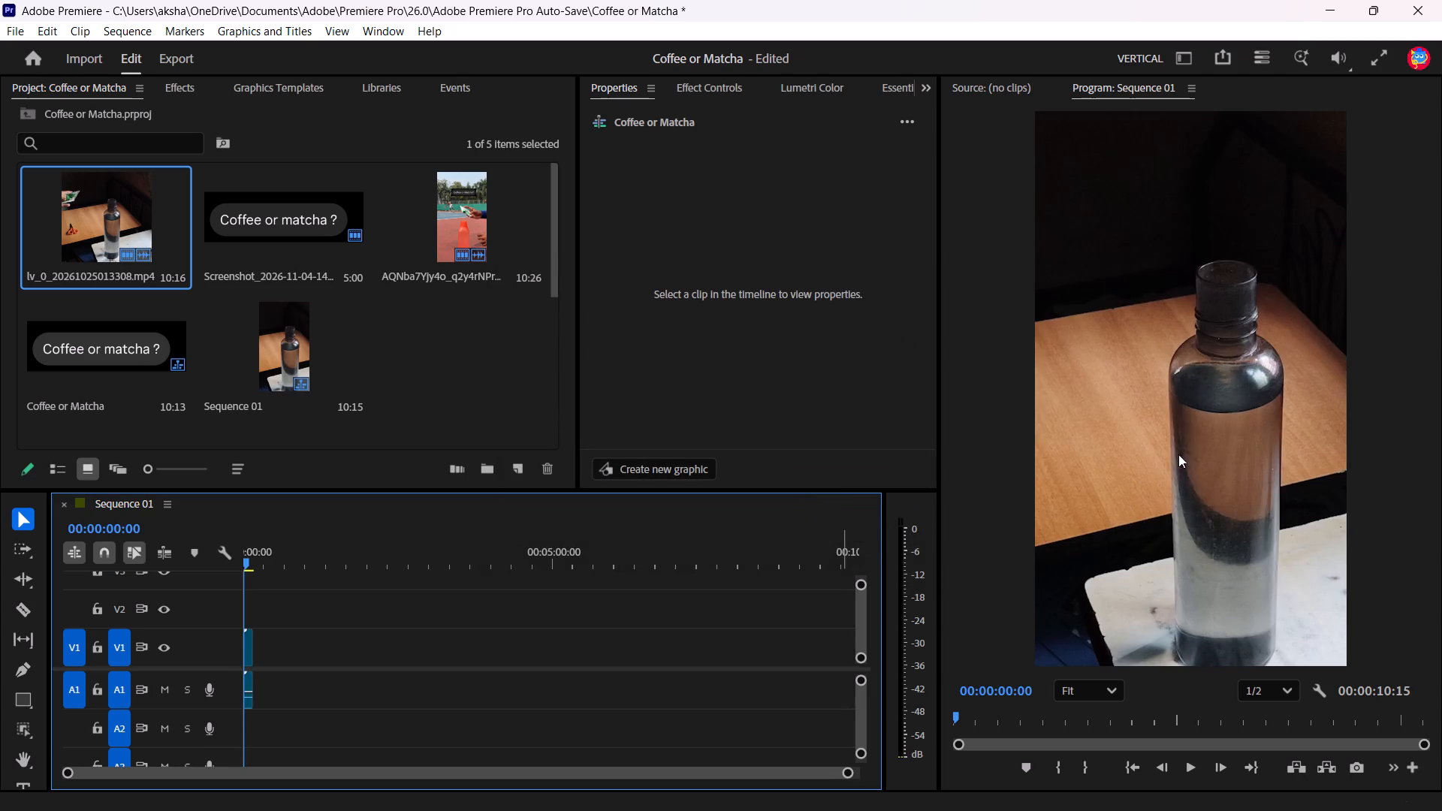
# Scale the lv_0_20261025013308.mp4 clip on V1 down to 51% so it spans the vertical frame's width.
pyautogui.click(247, 651)
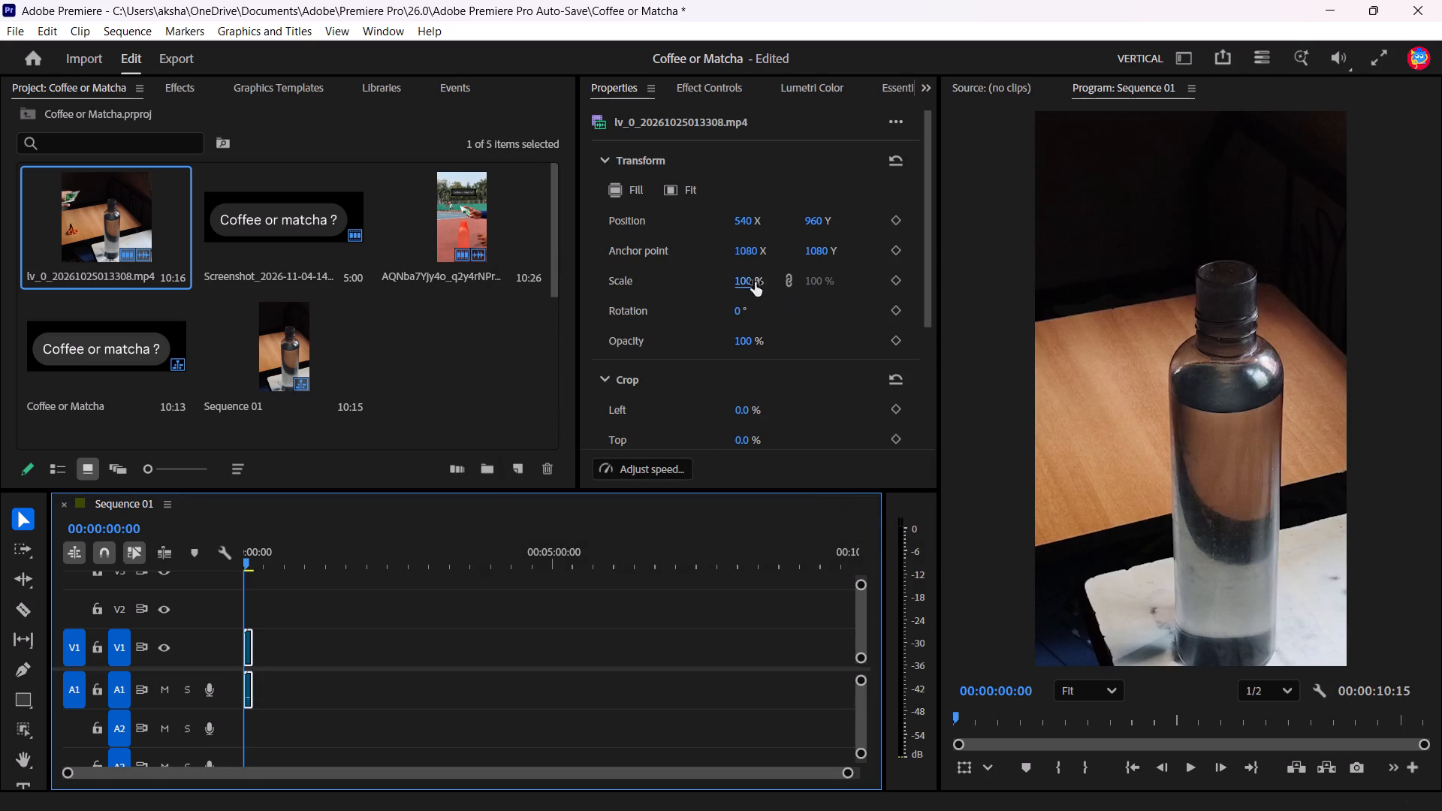
pyautogui.moveTo(753, 283); pyautogui.dragTo(707, 299)
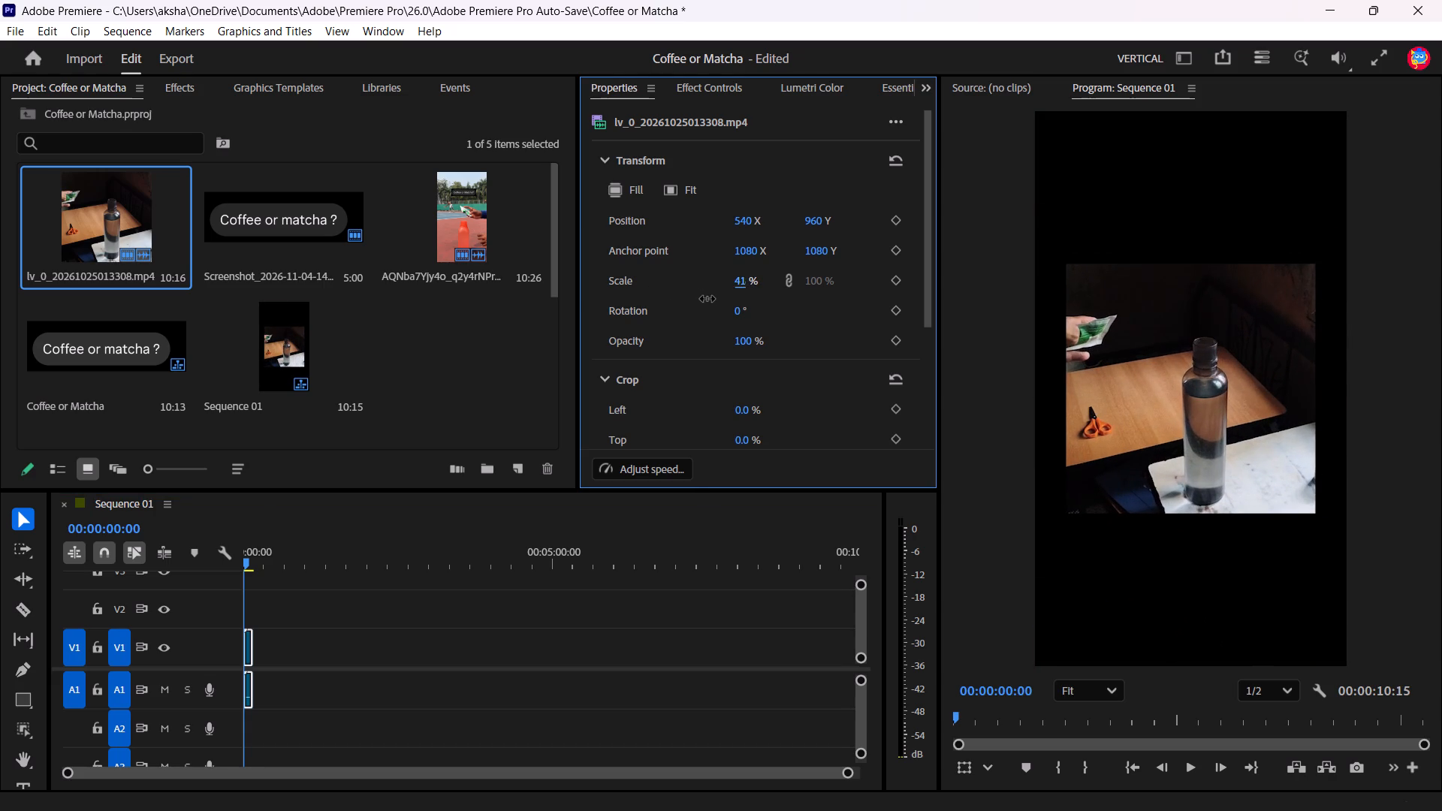
pyautogui.moveTo(707, 299); pyautogui.dragTo(715, 300)
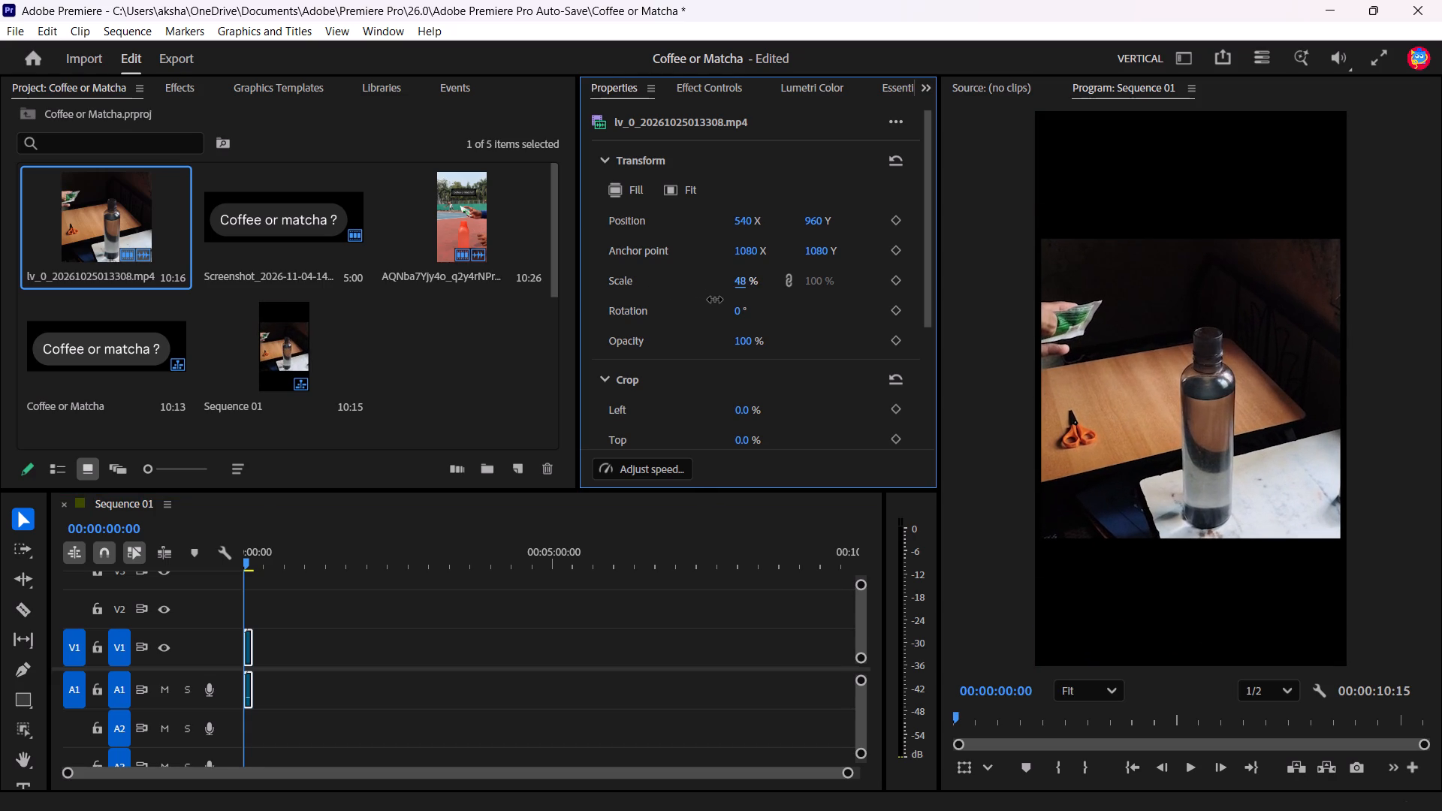
pyautogui.moveTo(715, 300); pyautogui.dragTo(719, 300)
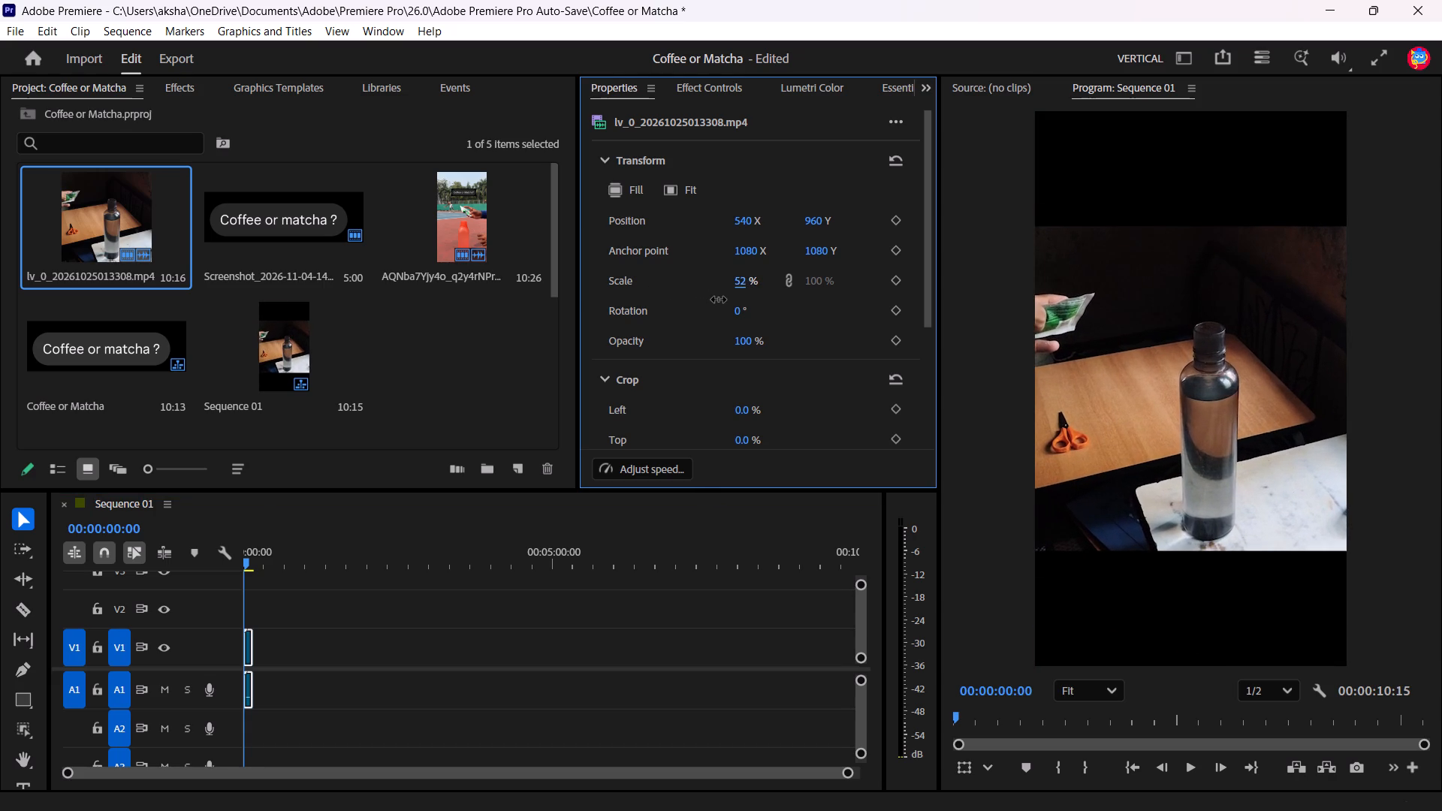
pyautogui.moveTo(719, 300); pyautogui.dragTo(718, 302)
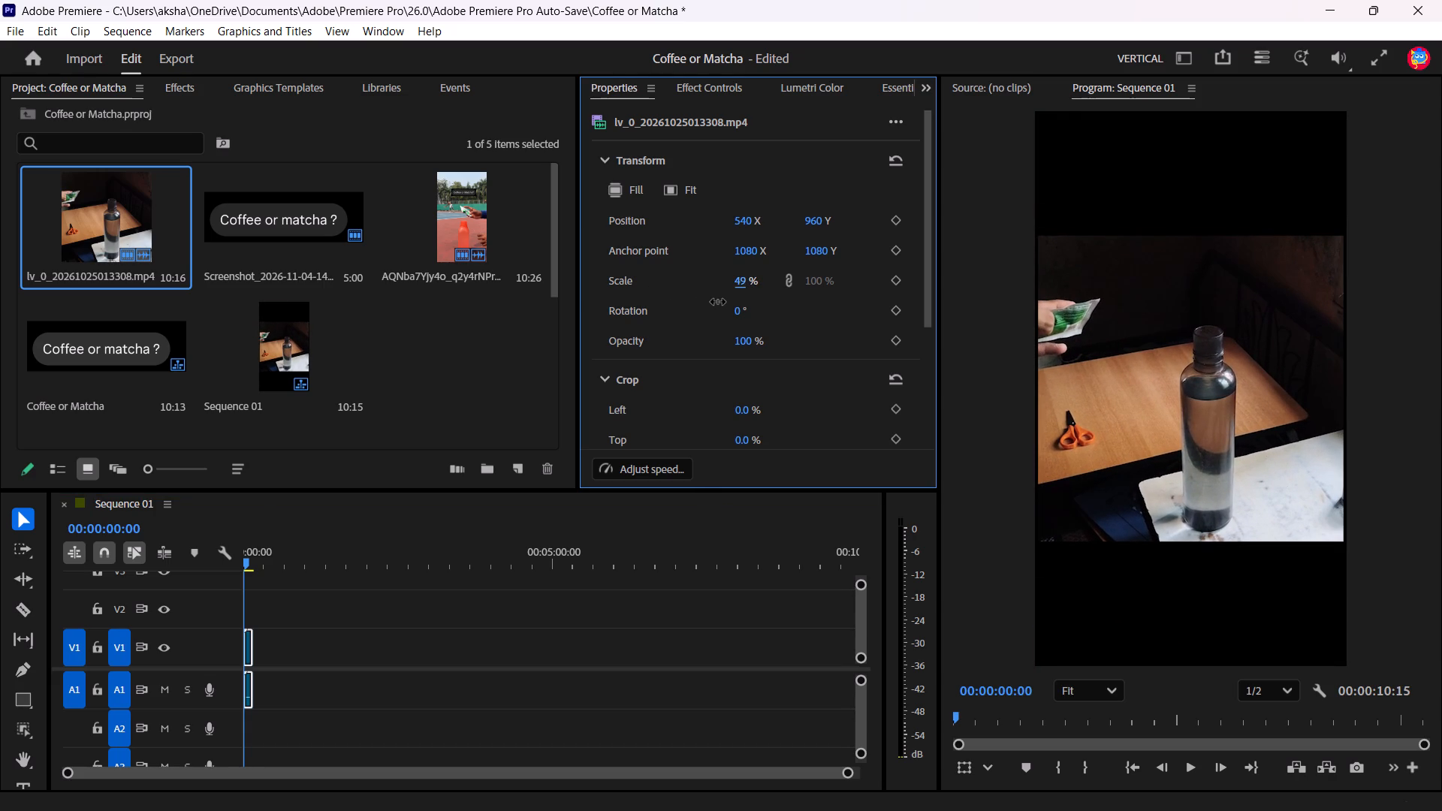
pyautogui.moveTo(718, 302); pyautogui.dragTo(716, 303)
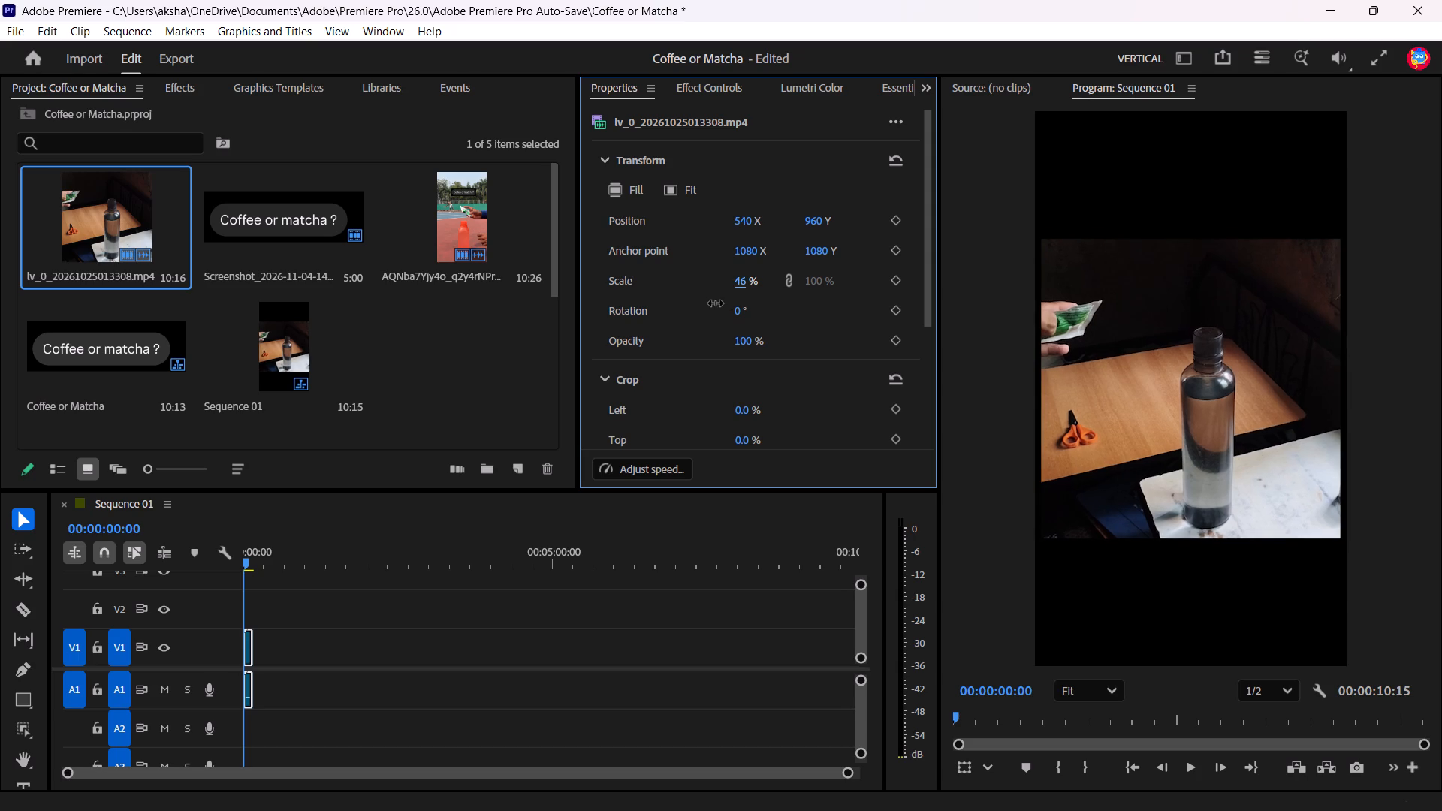
pyautogui.moveTo(716, 303); pyautogui.dragTo(719, 303)
pyautogui.moveTo(719, 303); pyautogui.dragTo(721, 303)
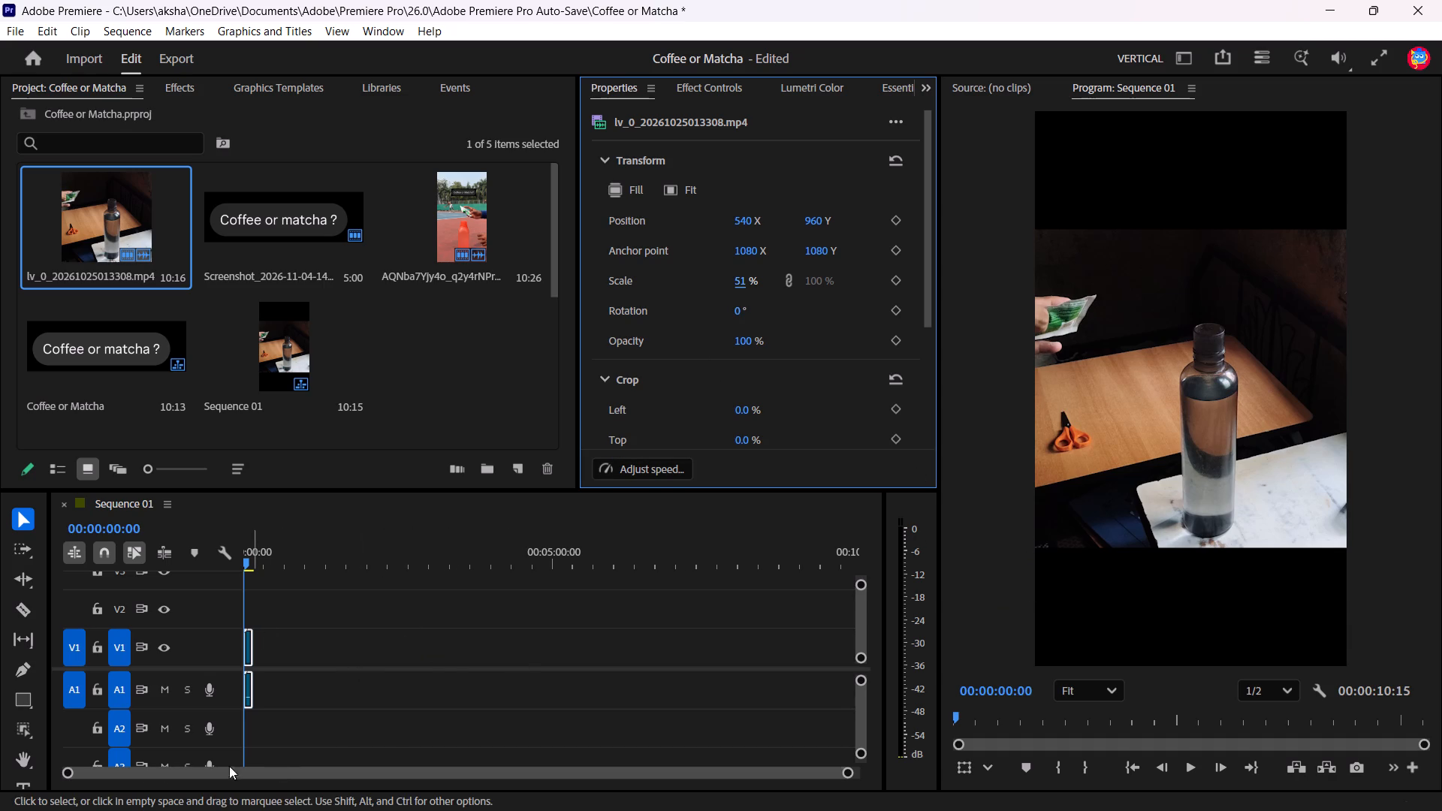
# Place the AQNba7Yjy4o tennis-court clip at the start of V2, above the lv_0_20261025013308.mp4 clip, with its audio on A2.
pyautogui.moveTo(849, 769); pyautogui.dragTo(222, 767)
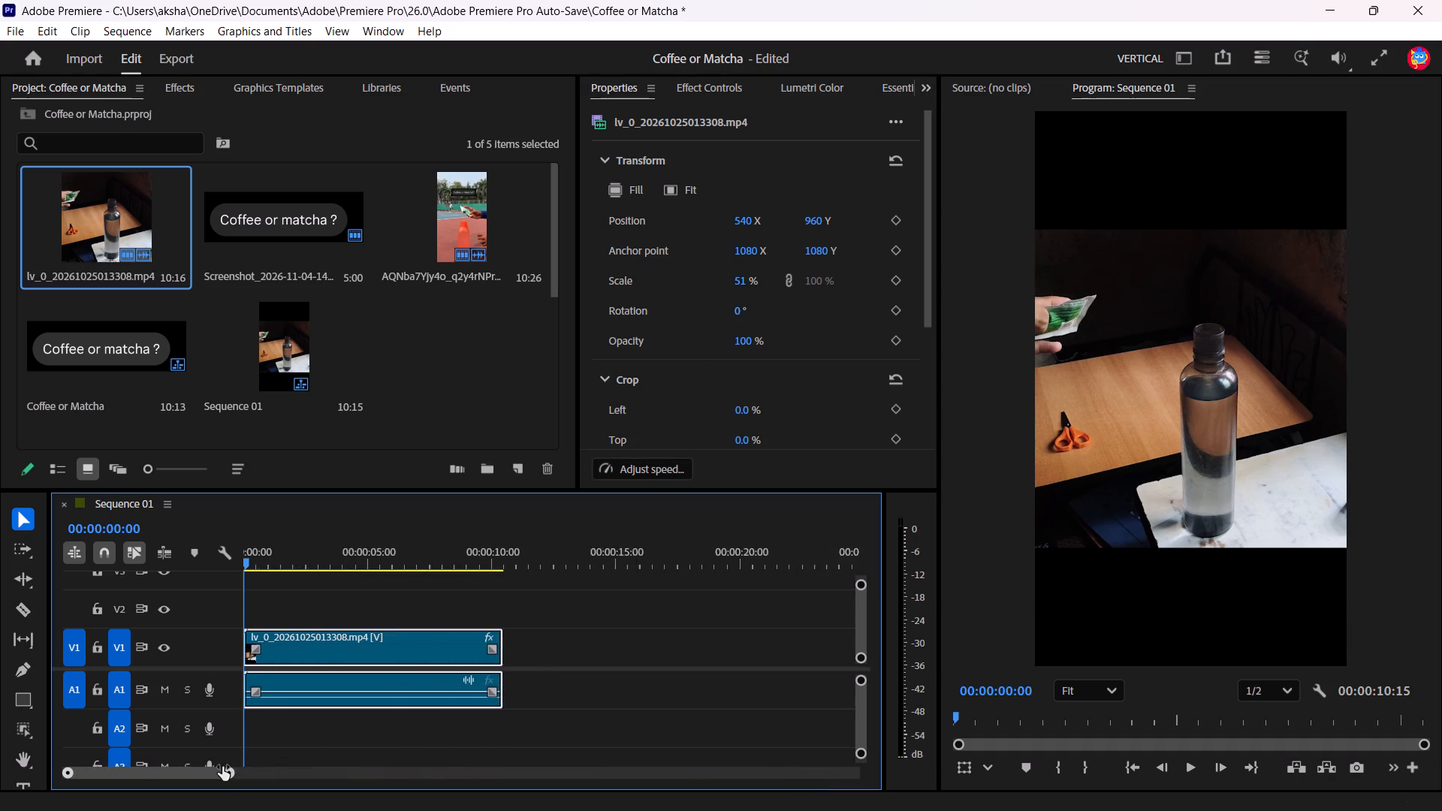
pyautogui.moveTo(222, 767); pyautogui.dragTo(181, 773)
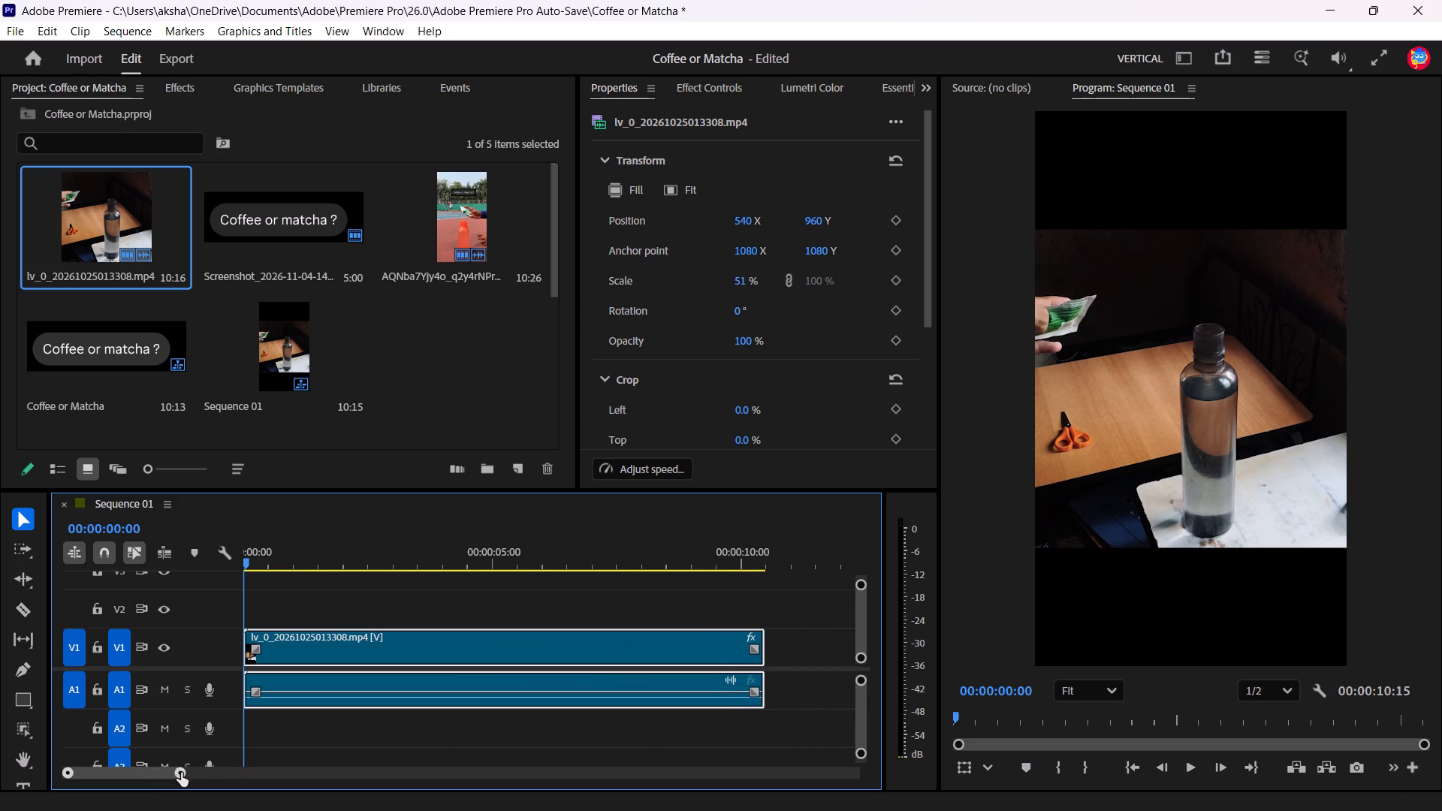
pyautogui.moveTo(181, 773); pyautogui.dragTo(181, 774)
pyautogui.moveTo(456, 211); pyautogui.dragTo(306, 633)
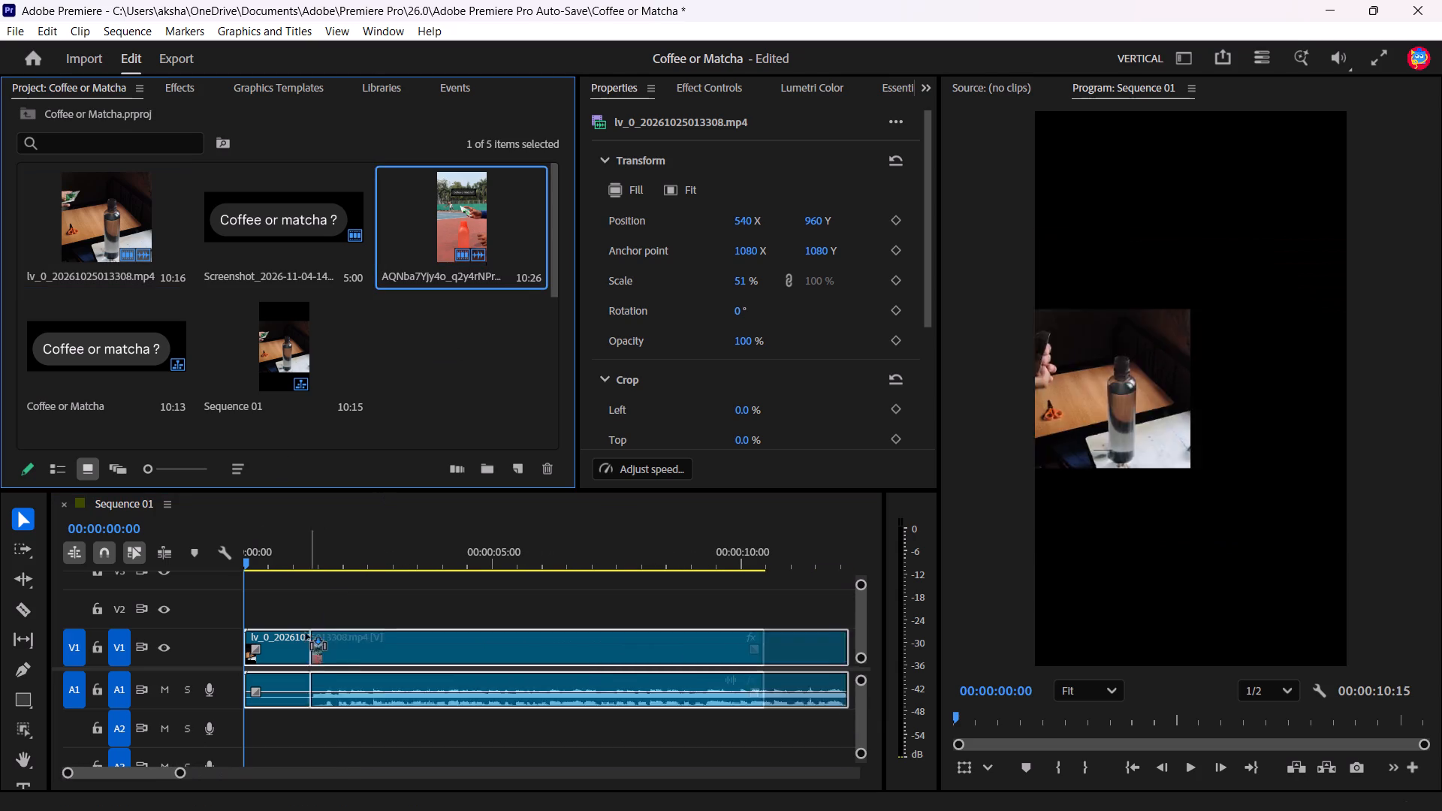
pyautogui.moveTo(306, 633); pyautogui.dragTo(225, 595)
# Unlink the lv_0_20261025013308.mp4 clip and delete its audio from A1.
pyautogui.rightClick(367, 638)
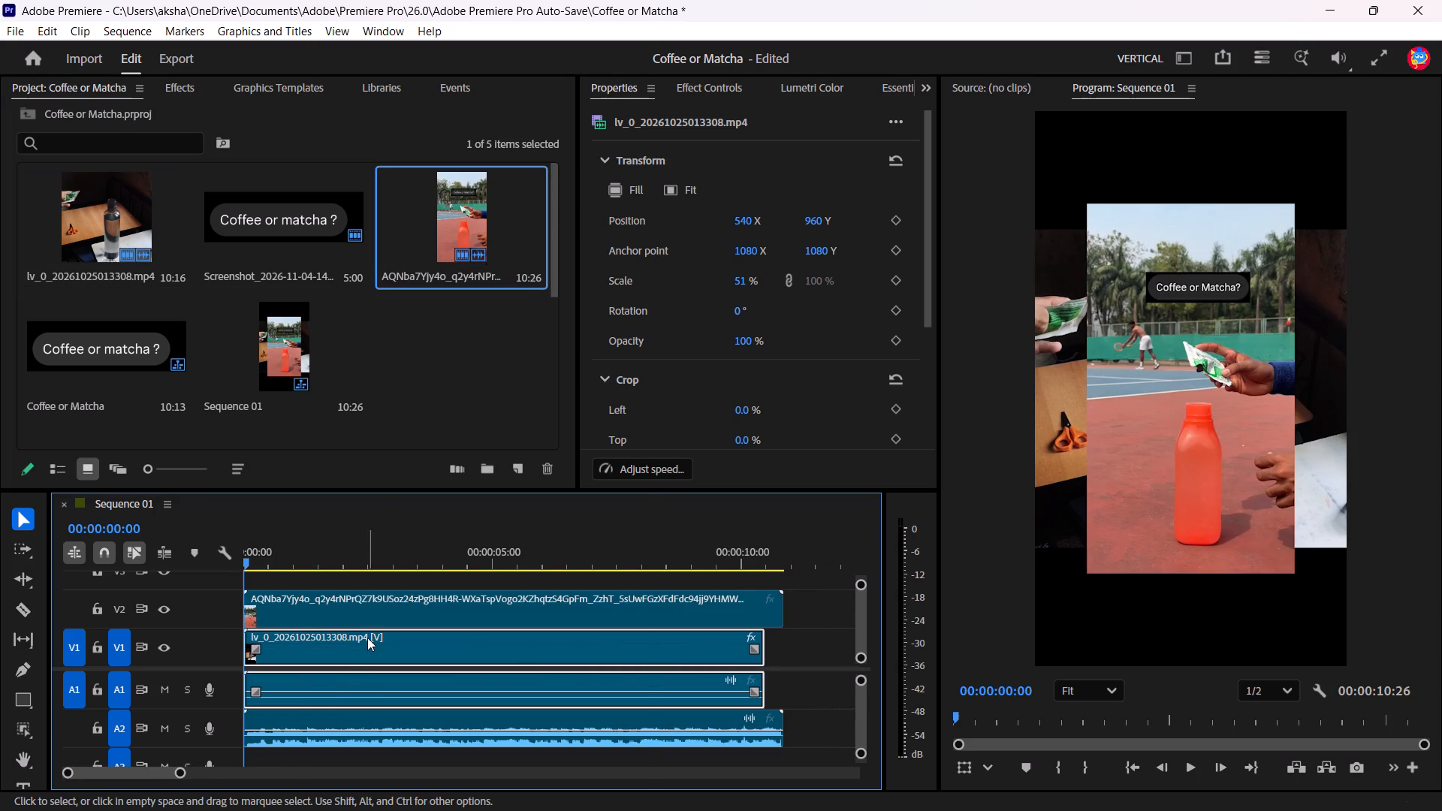
pyautogui.click(412, 357)
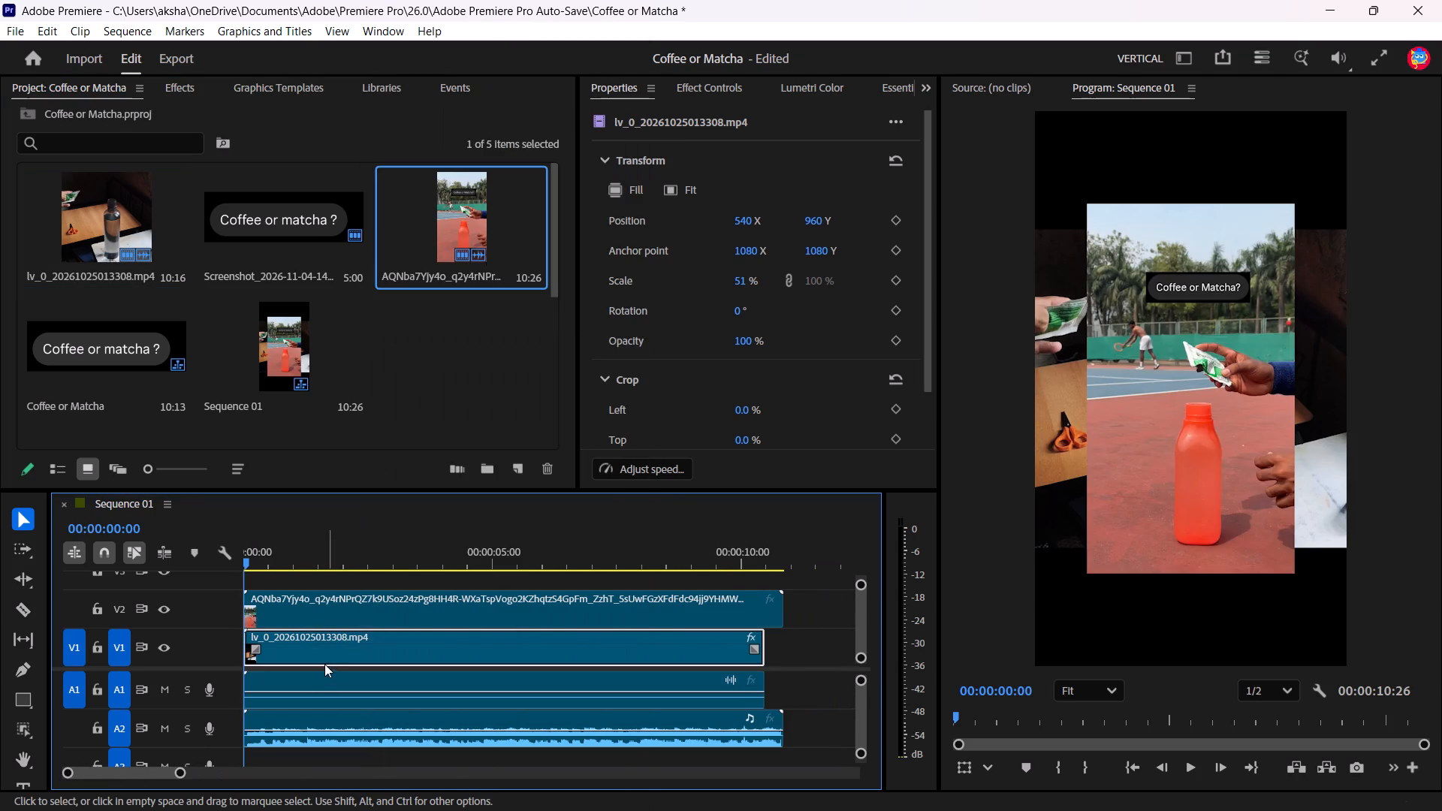
pyautogui.click(321, 674)
pyautogui.press('Delete')
# Move the tennis-court clip's audio from A2 up to A1, keeping it at the sequence start.
pyautogui.moveTo(300, 725); pyautogui.dragTo(301, 713)
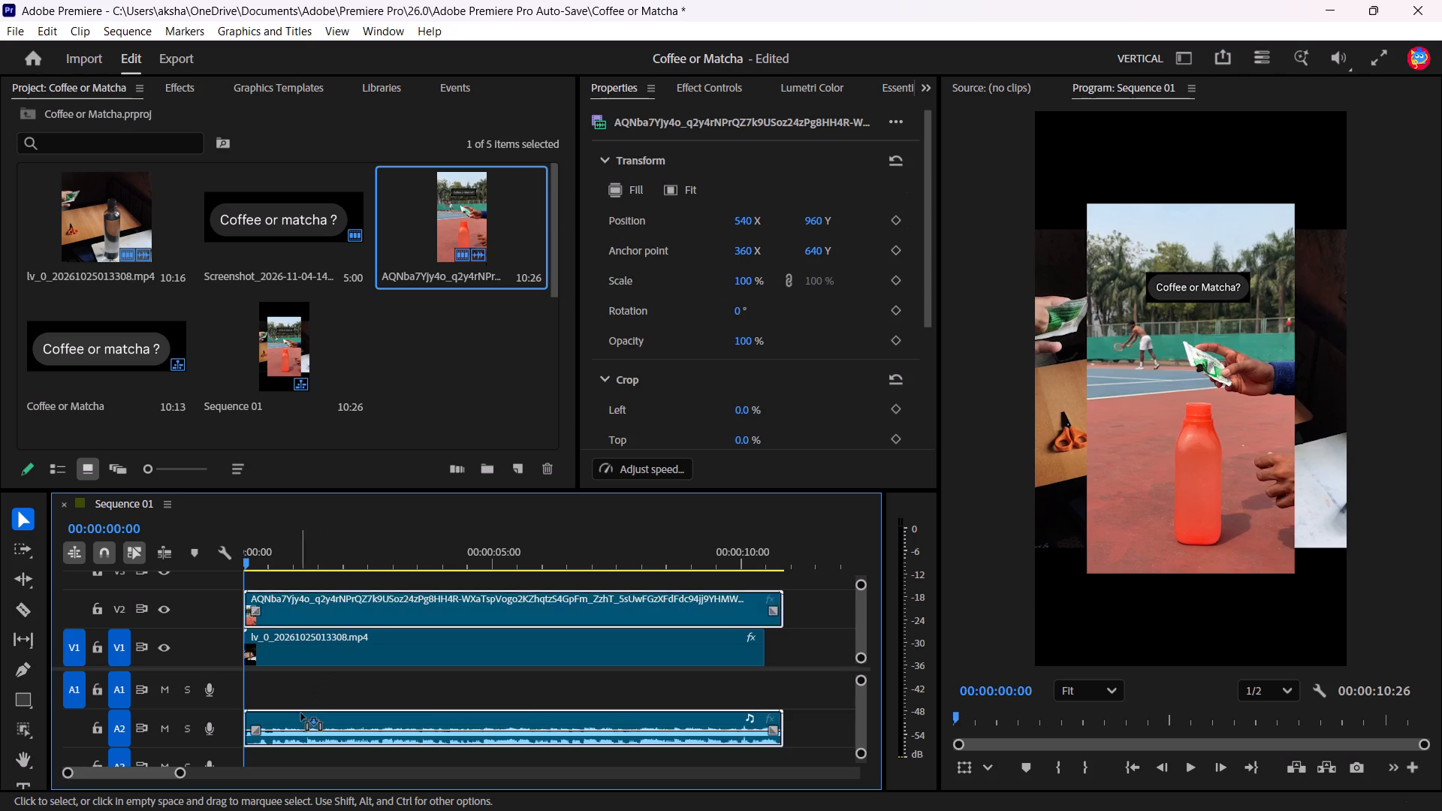
pyautogui.moveTo(301, 713); pyautogui.dragTo(306, 692)
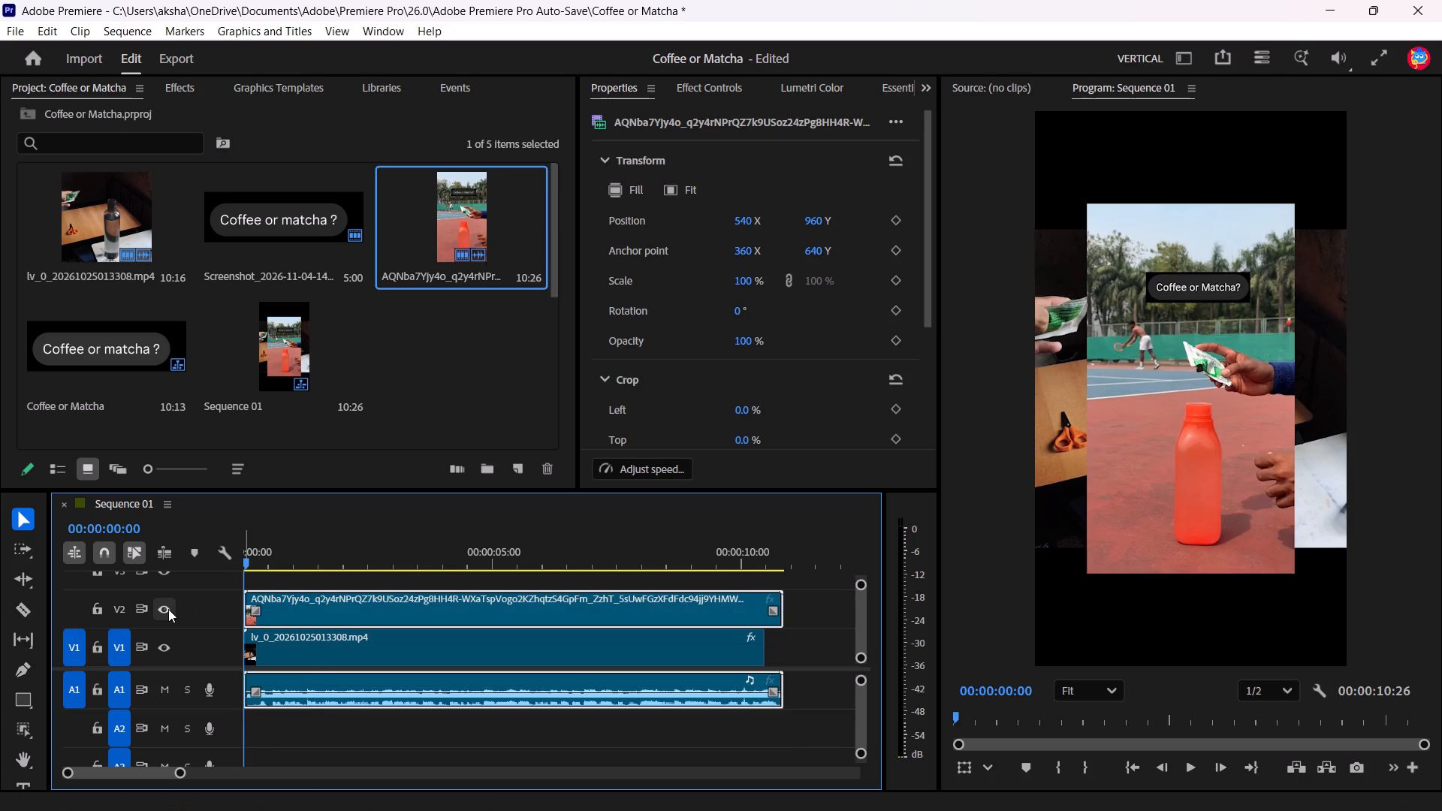
# Unlink the tennis-court clip on V2 and delete its video, keeping only its audio on A1.
pyautogui.click(167, 609)
pyautogui.click(167, 609)
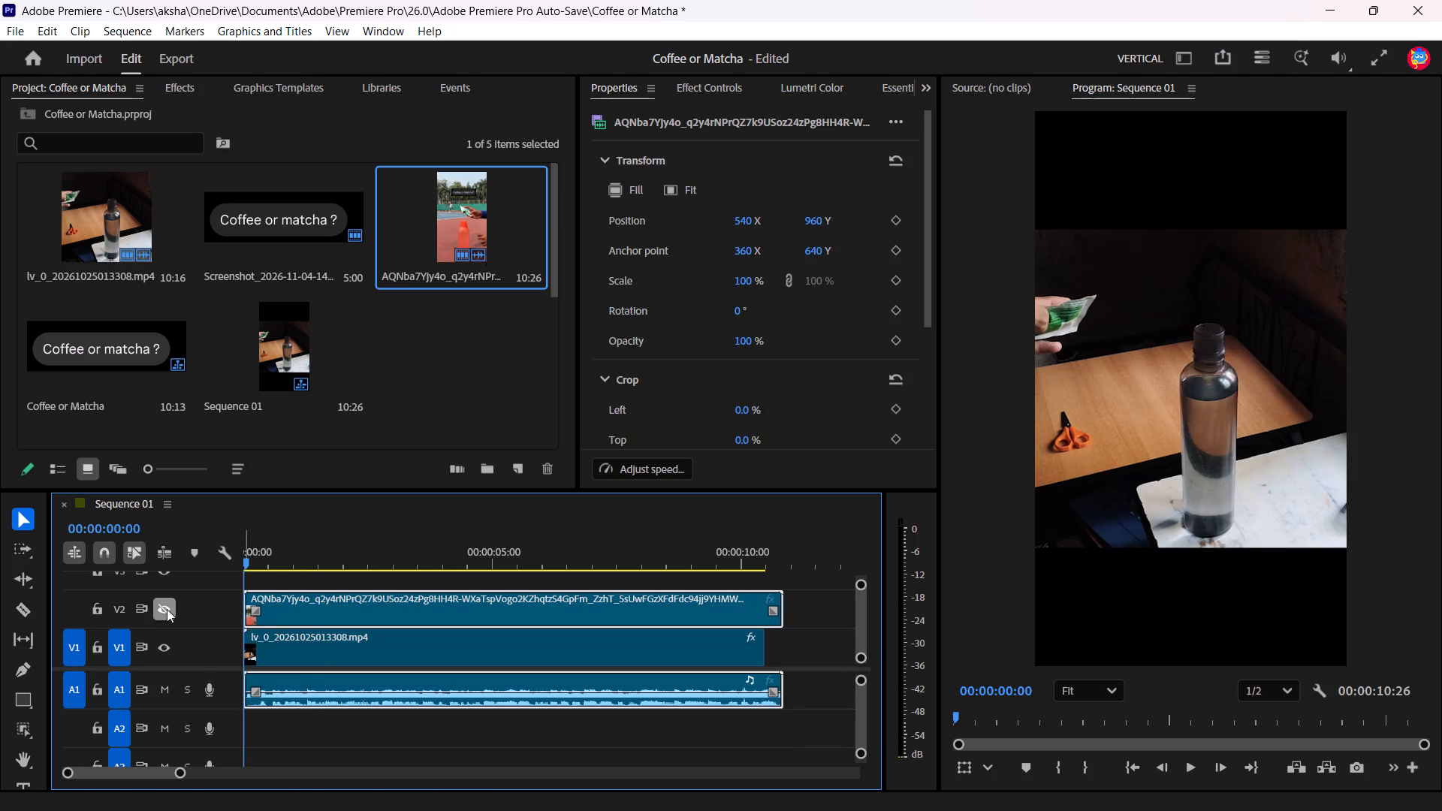
pyautogui.rightClick(387, 602)
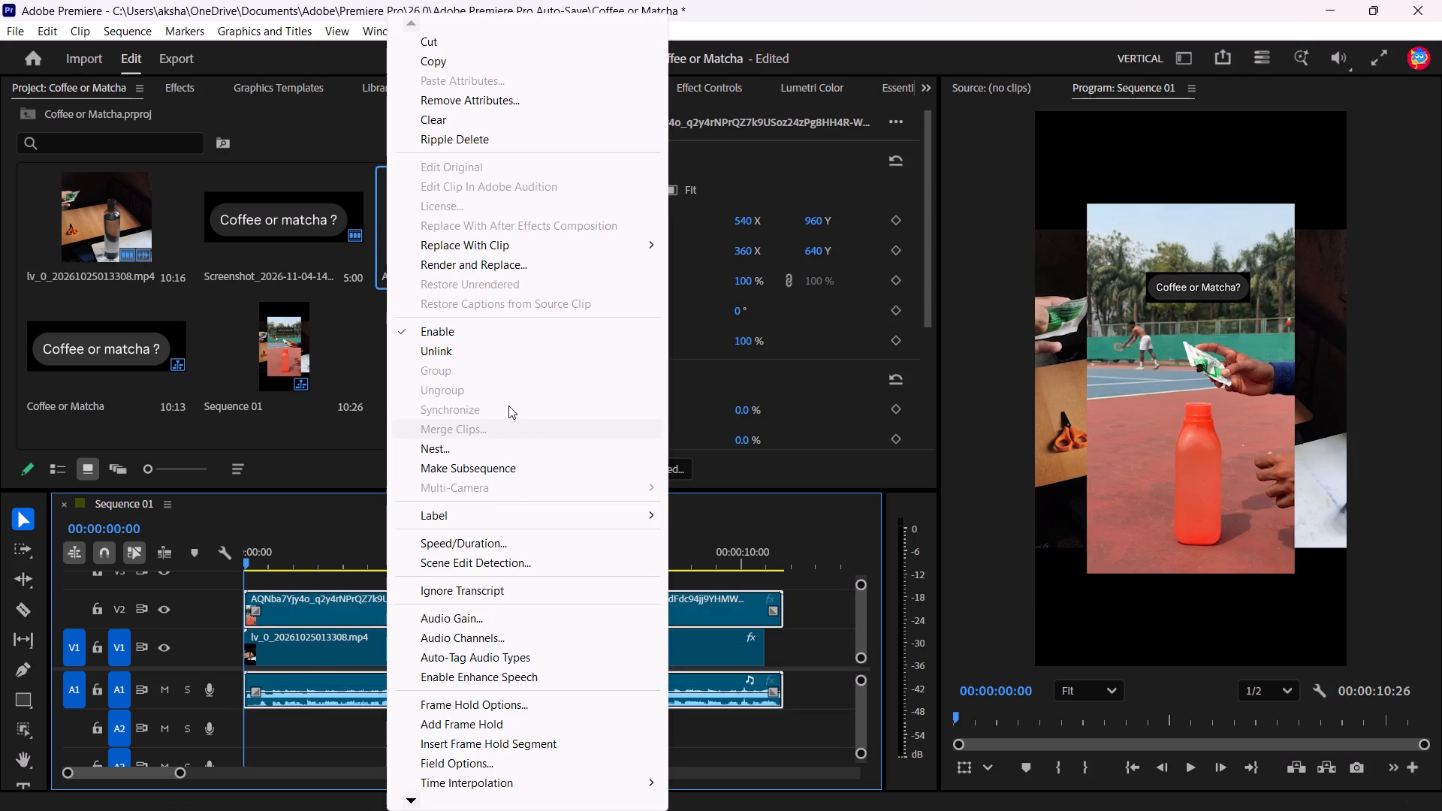
pyautogui.click(469, 354)
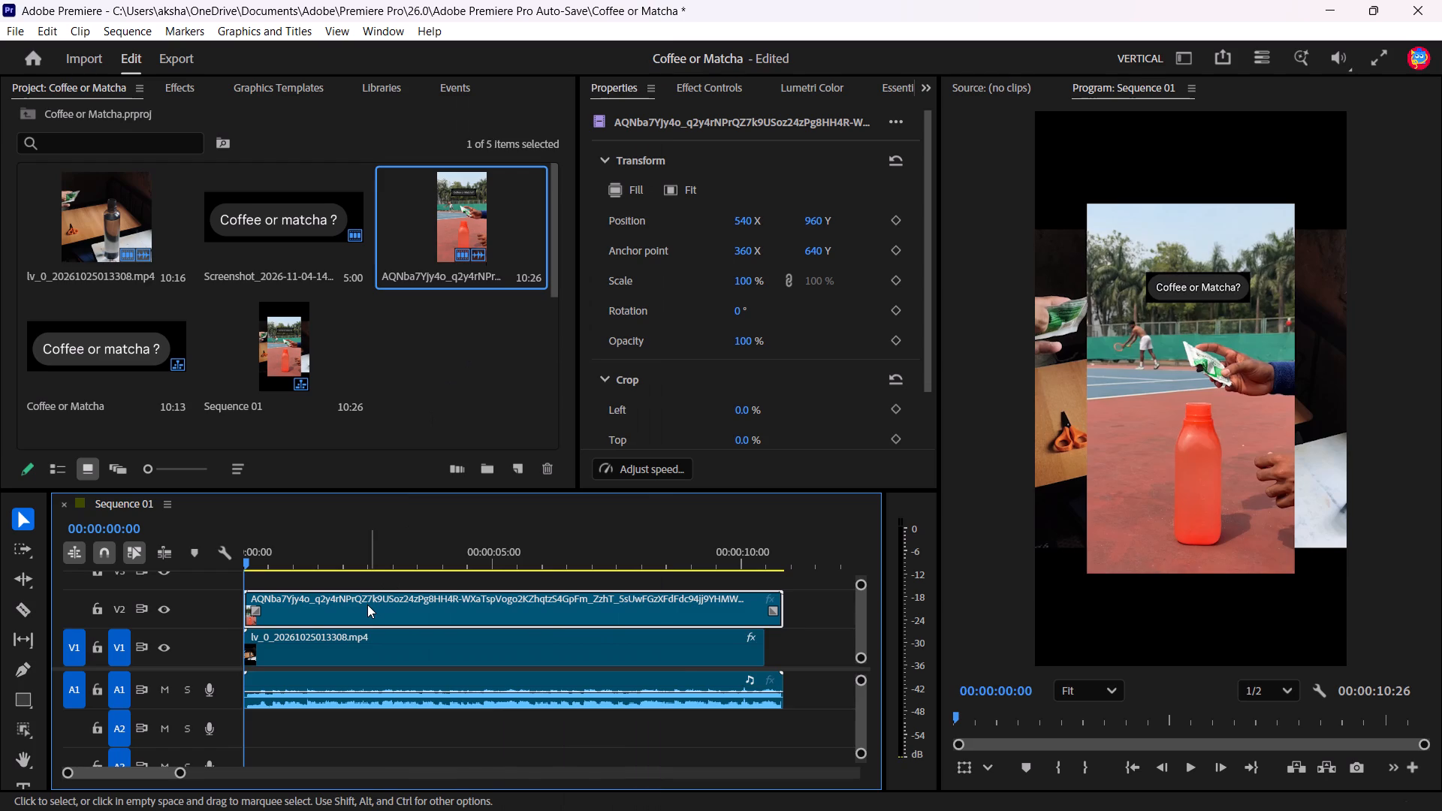
pyautogui.press('Delete')
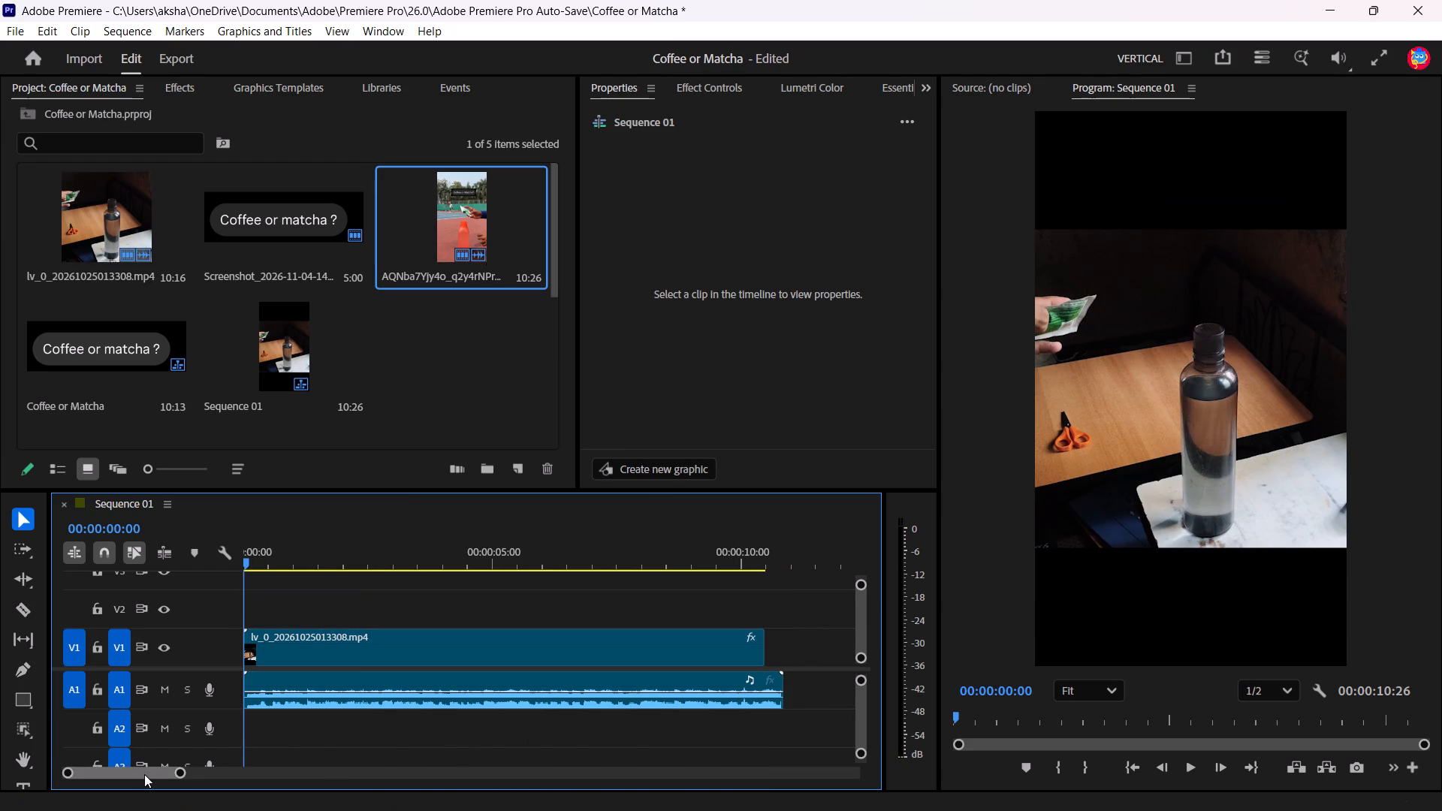
# Place the "Coffee or matcha ?" screenshot at the start of V2 and extend it to the end of the V1 clip.
pyautogui.moveTo(144, 773); pyautogui.dragTo(20, 752)
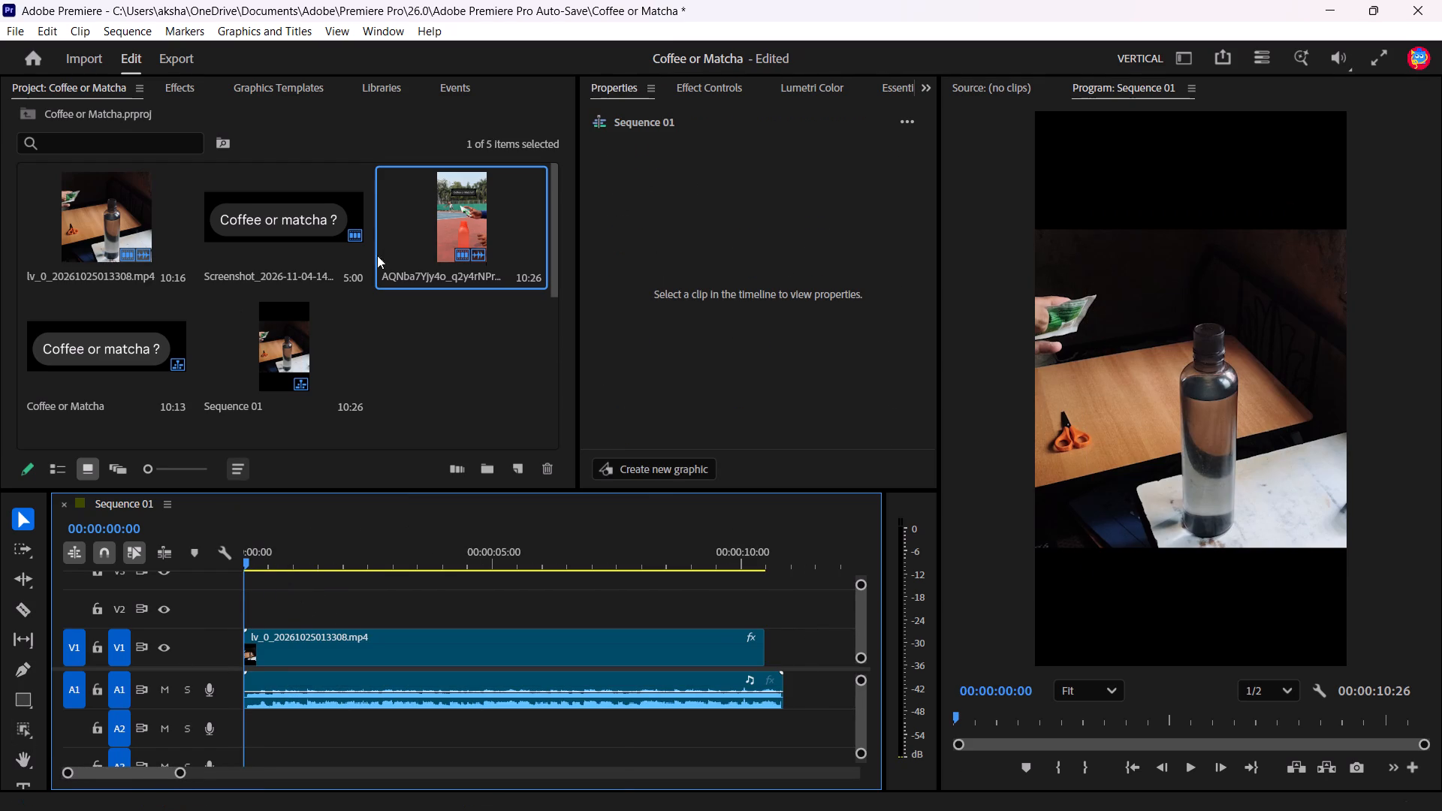
pyautogui.moveTo(274, 220); pyautogui.dragTo(232, 599)
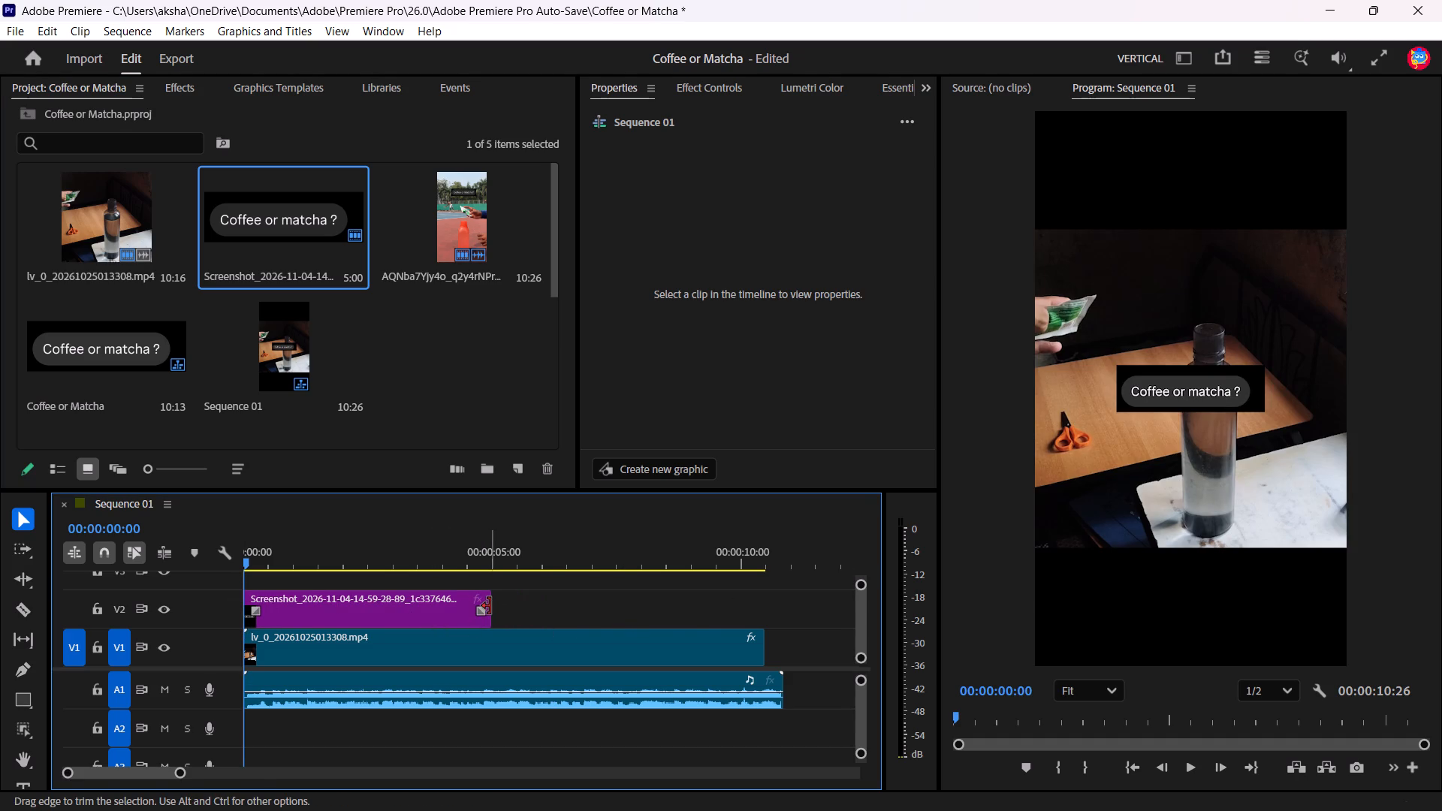
pyautogui.moveTo(490, 606); pyautogui.dragTo(765, 603)
# Trim the end of the A1 audio to match the end of the V1 clip.
pyautogui.moveTo(785, 685); pyautogui.dragTo(770, 692)
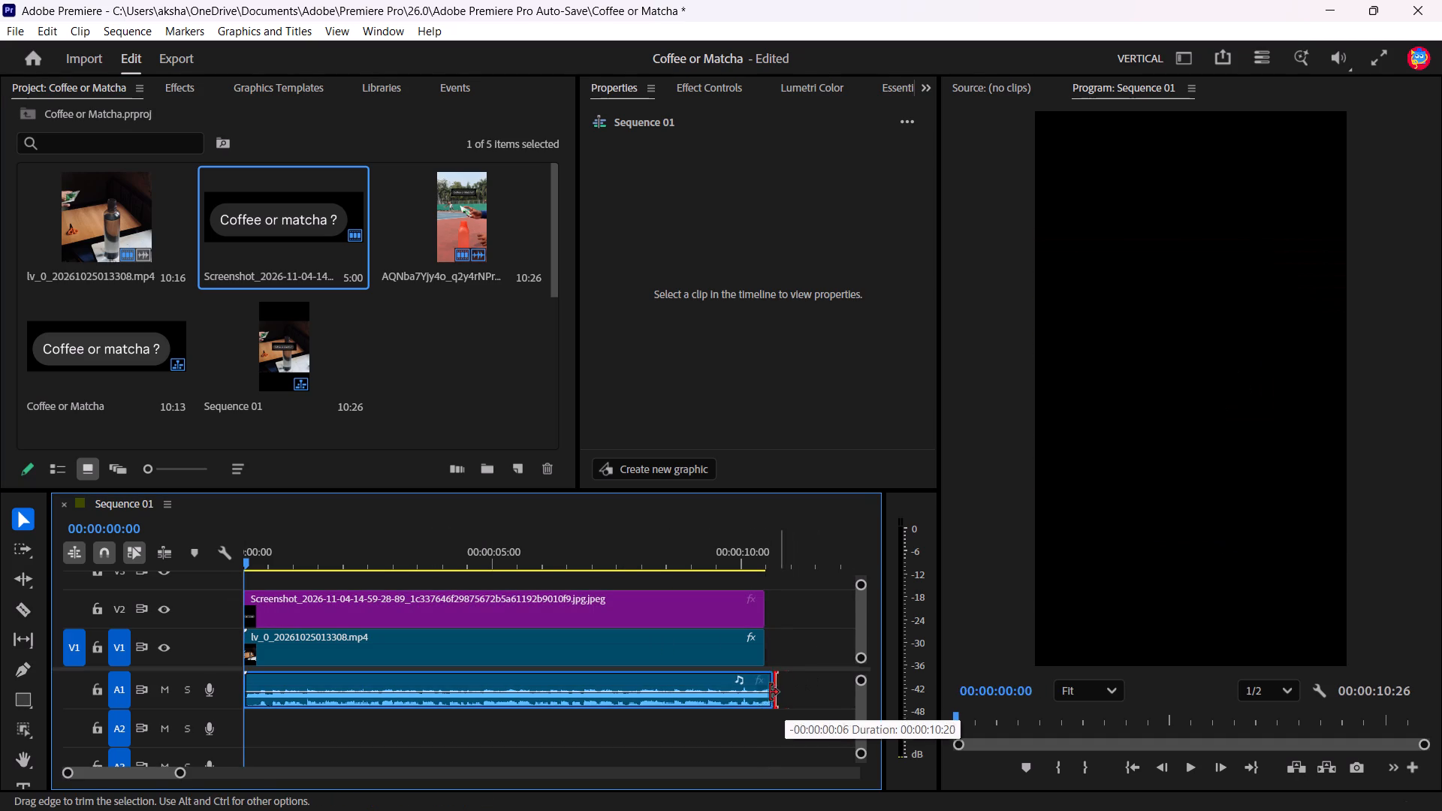
pyautogui.moveTo(770, 692); pyautogui.dragTo(766, 692)
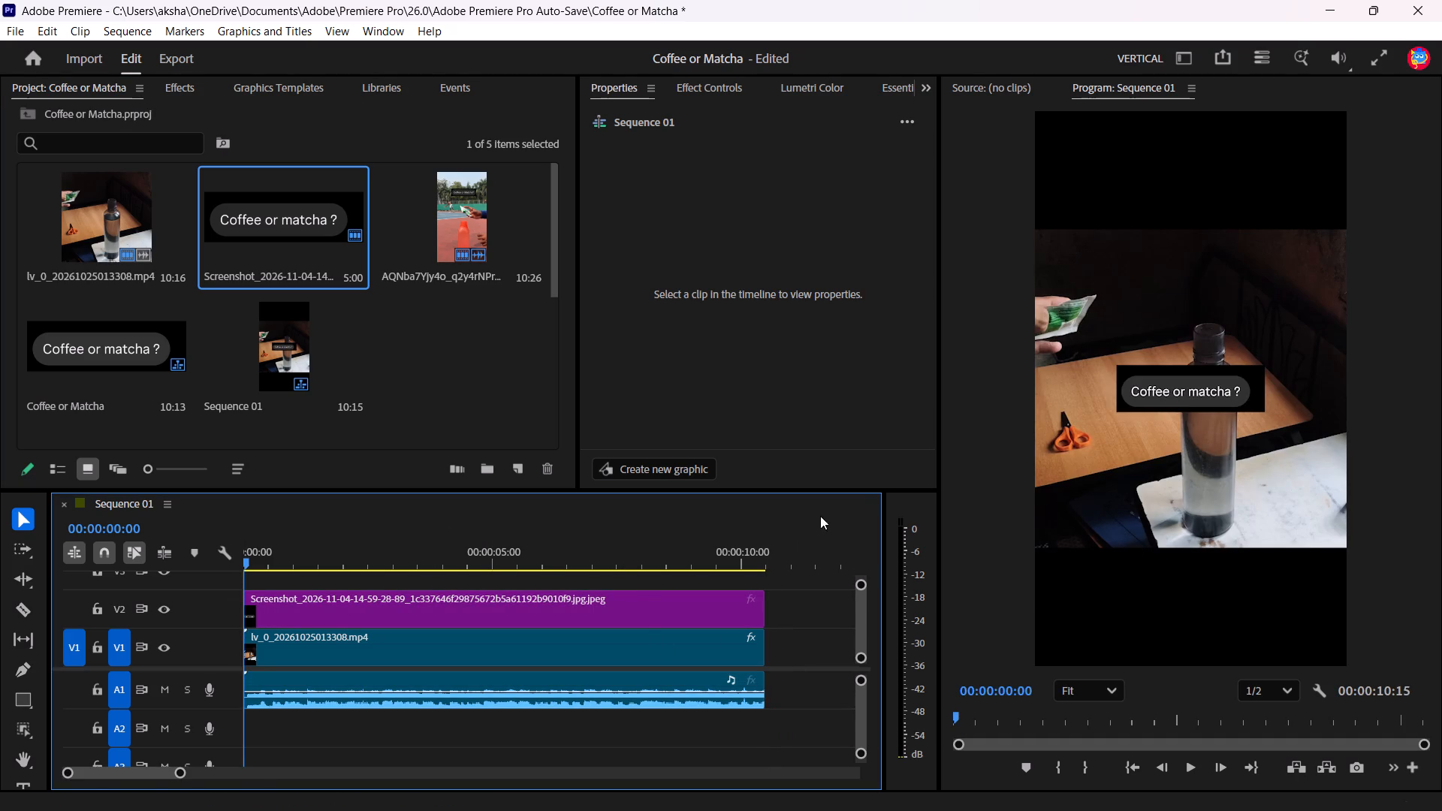
# Move the title screenshot on V2 to position X 570, Y 483, above the bottle near the top of the footage.
pyautogui.click(647, 607)
pyautogui.moveTo(1210, 391); pyautogui.dragTo(1214, 371)
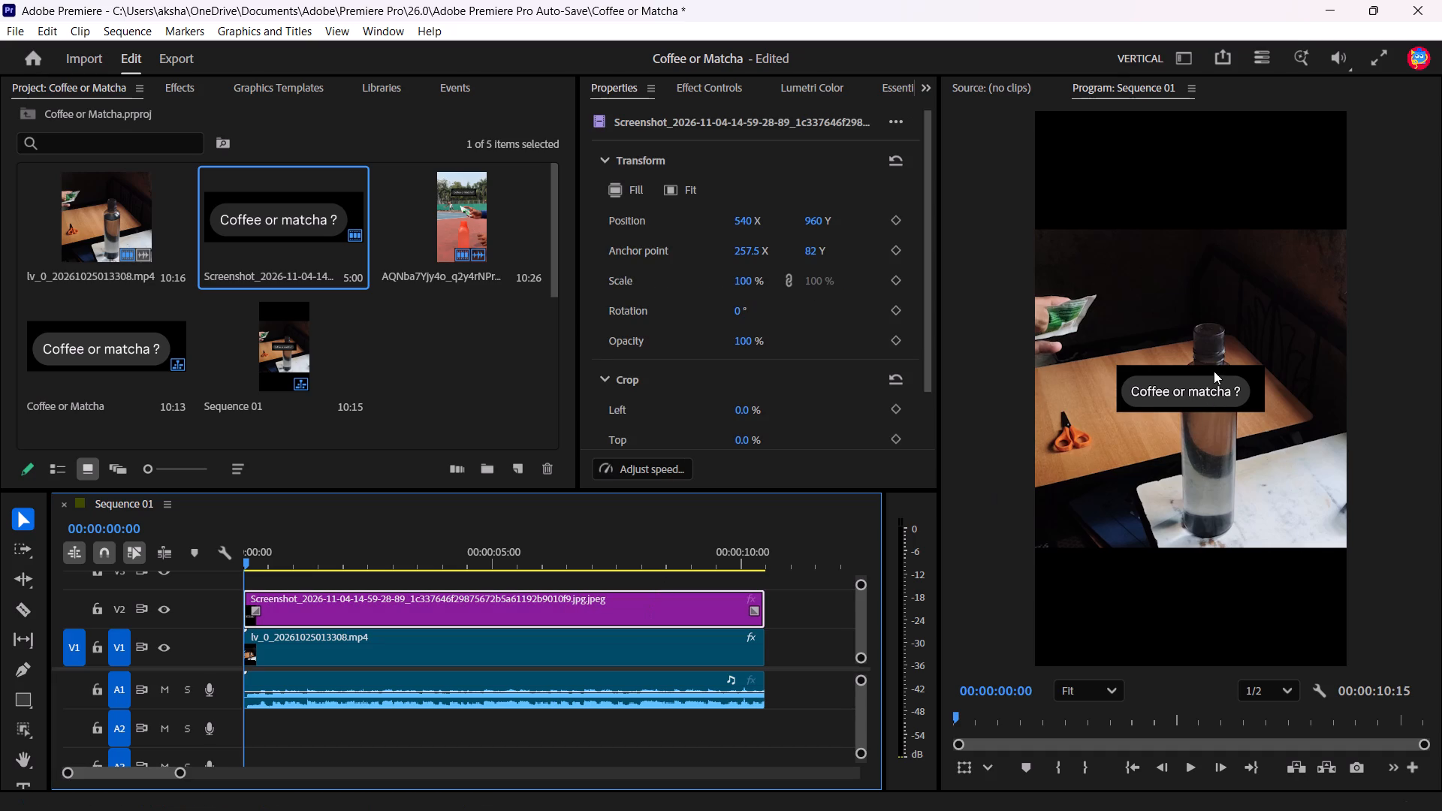
pyautogui.click(1195, 384)
pyautogui.click(592, 611)
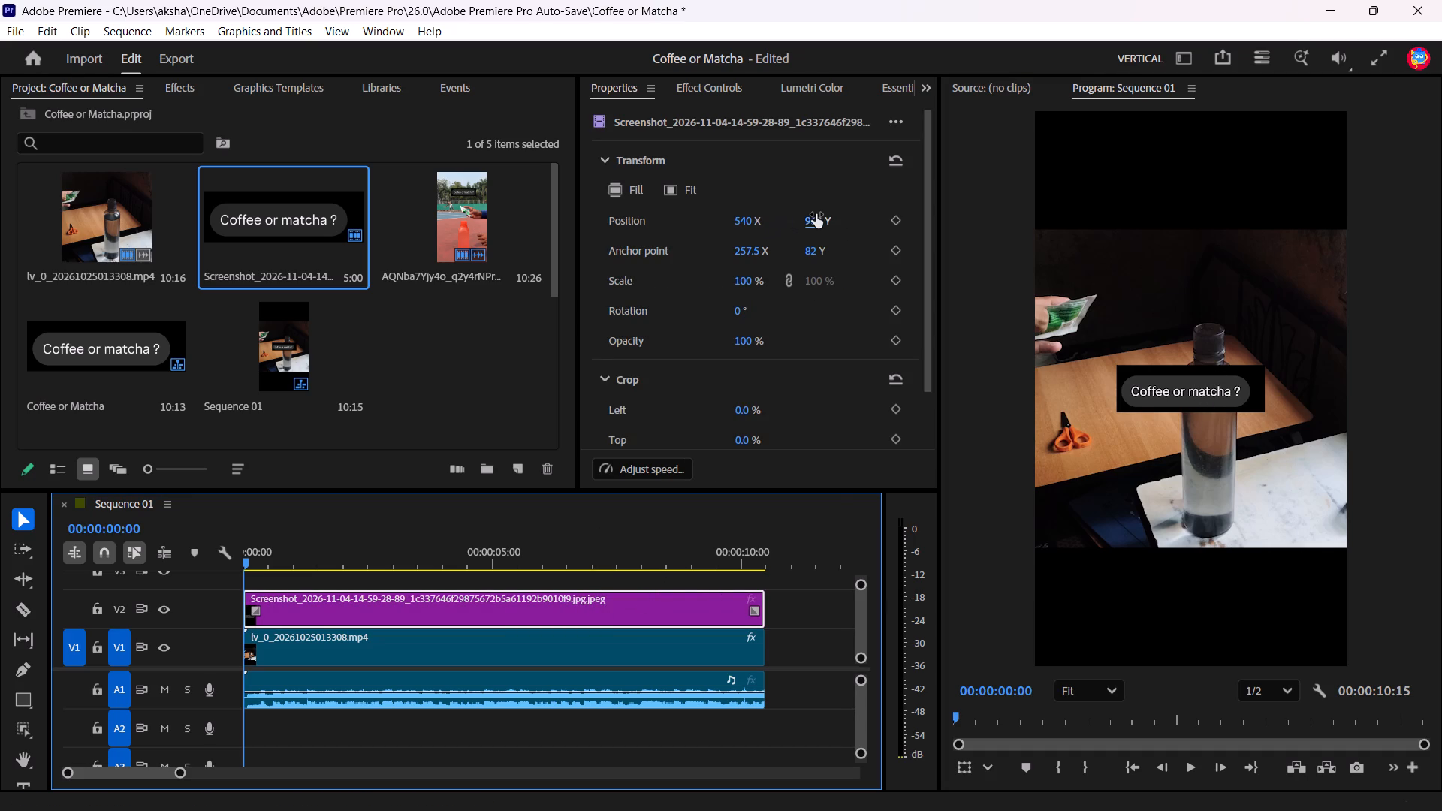
pyautogui.moveTo(816, 214); pyautogui.dragTo(754, 228)
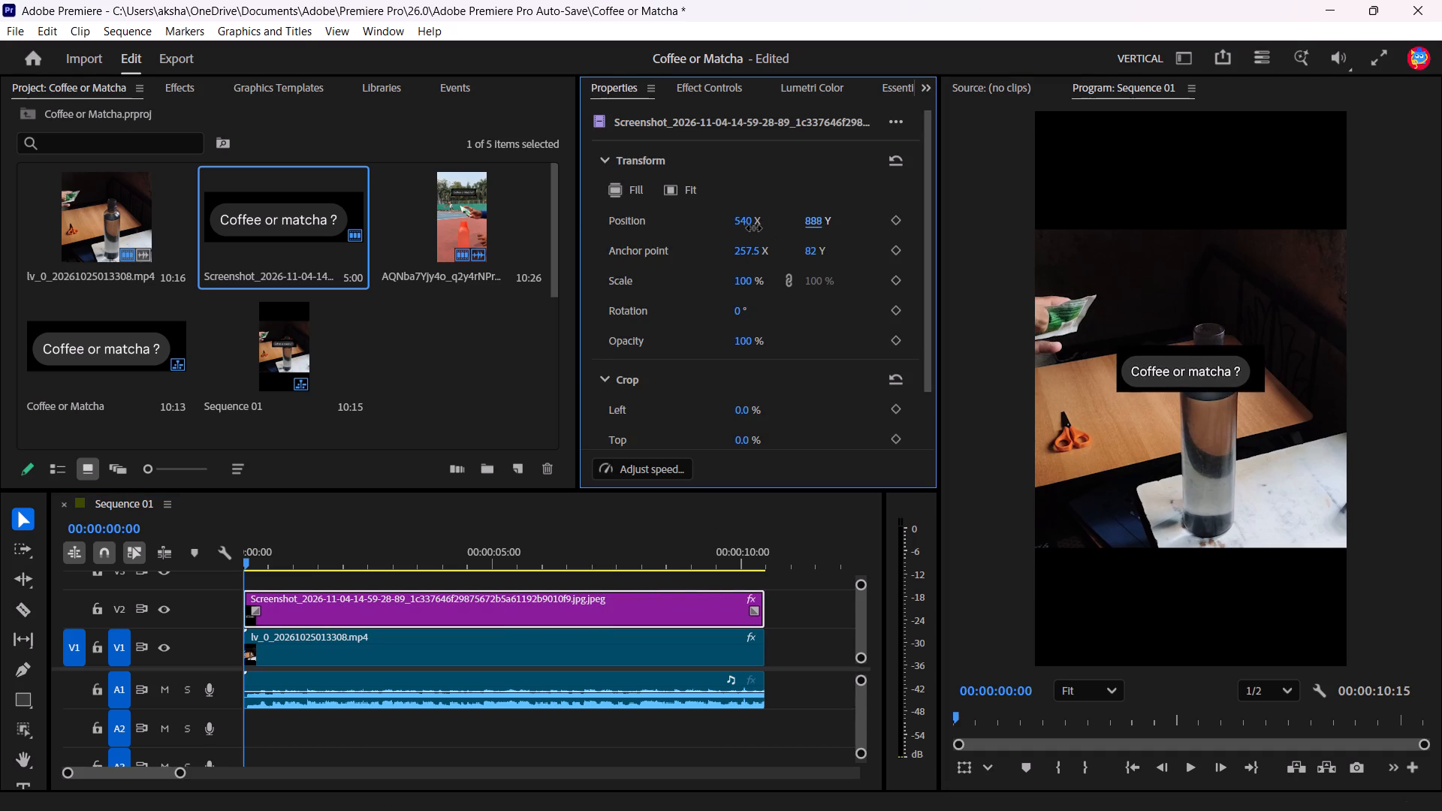
pyautogui.moveTo(754, 228); pyautogui.dragTo(172, 176)
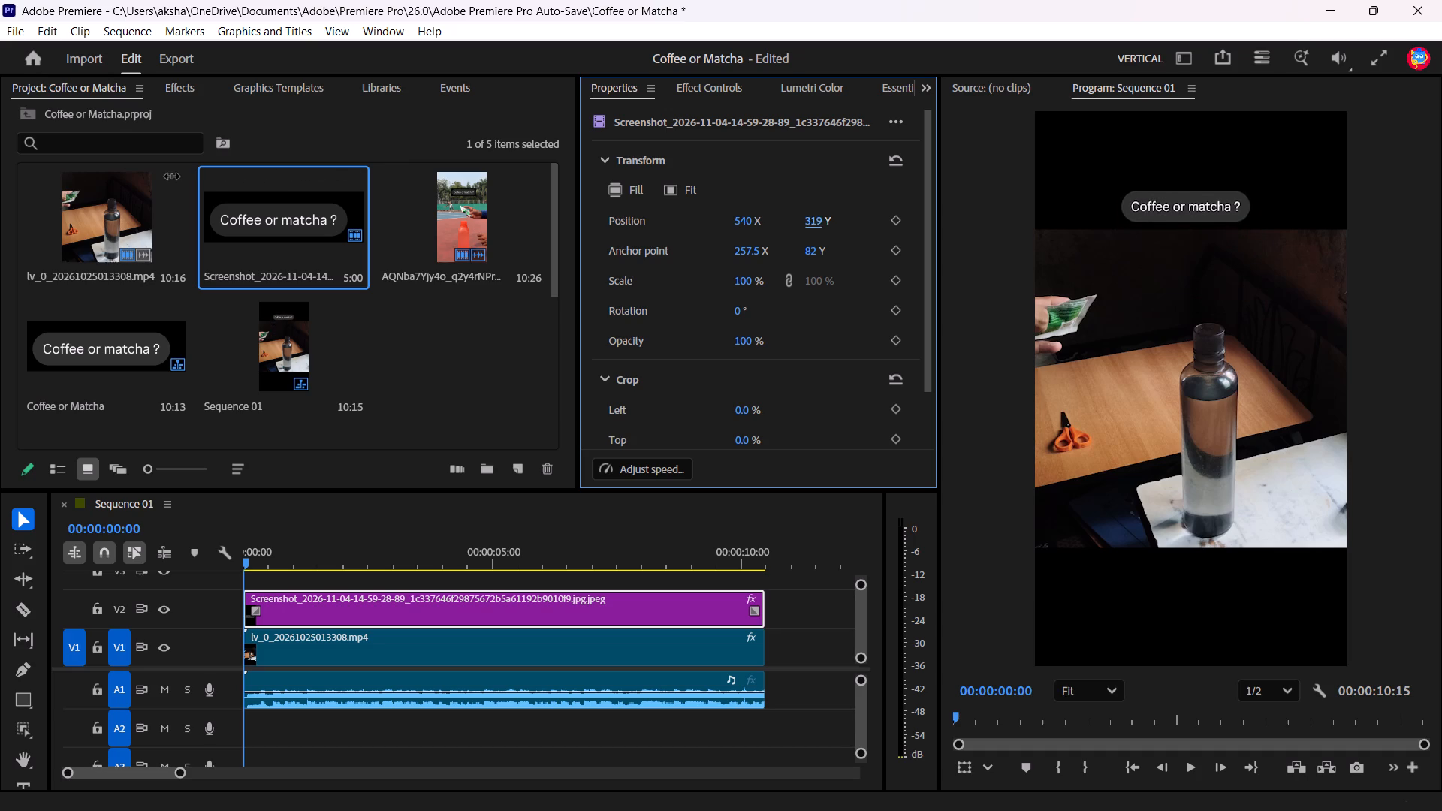
pyautogui.moveTo(172, 176); pyautogui.dragTo(184, 164)
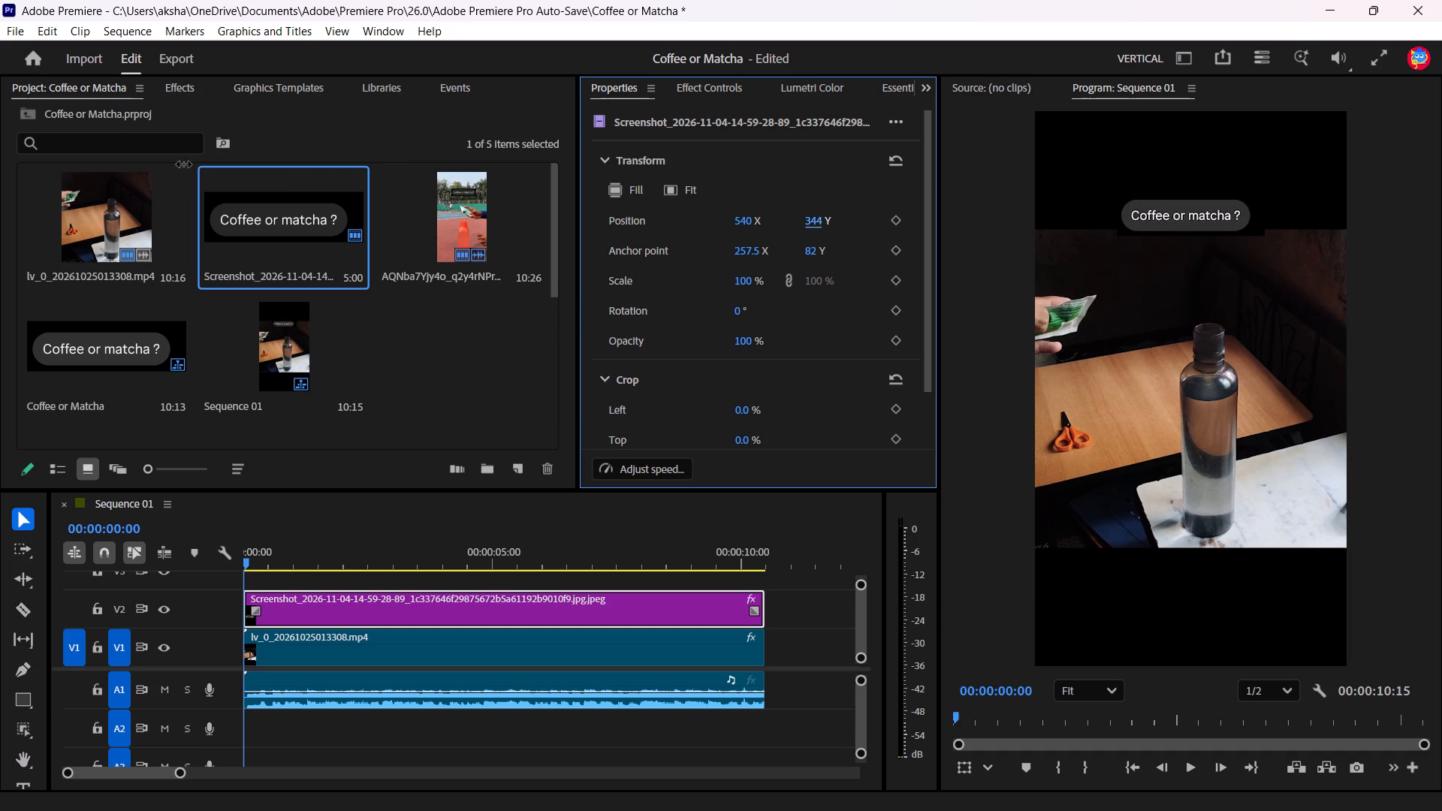
pyautogui.moveTo(184, 164); pyautogui.dragTo(318, 167)
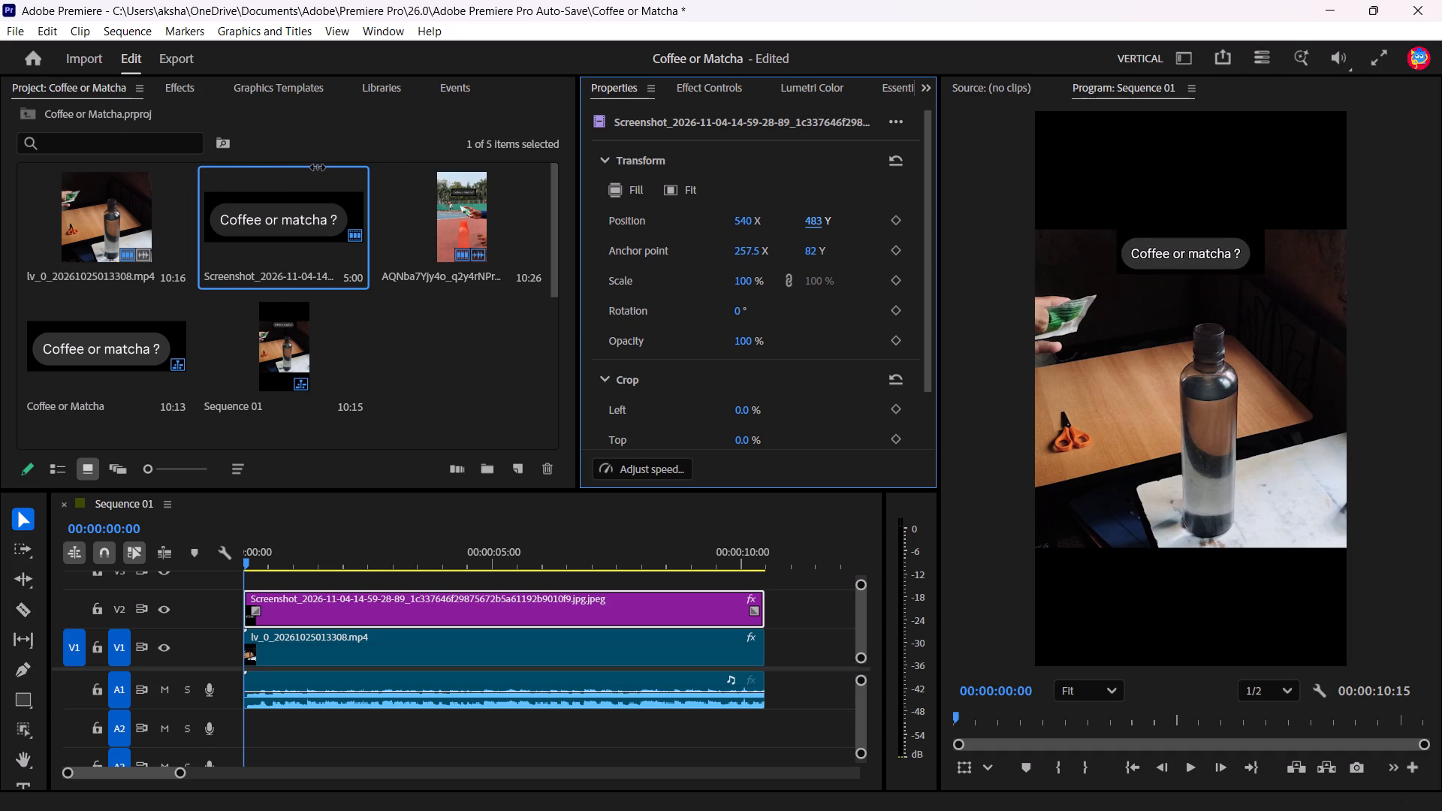
pyautogui.moveTo(750, 225); pyautogui.dragTo(742, 226)
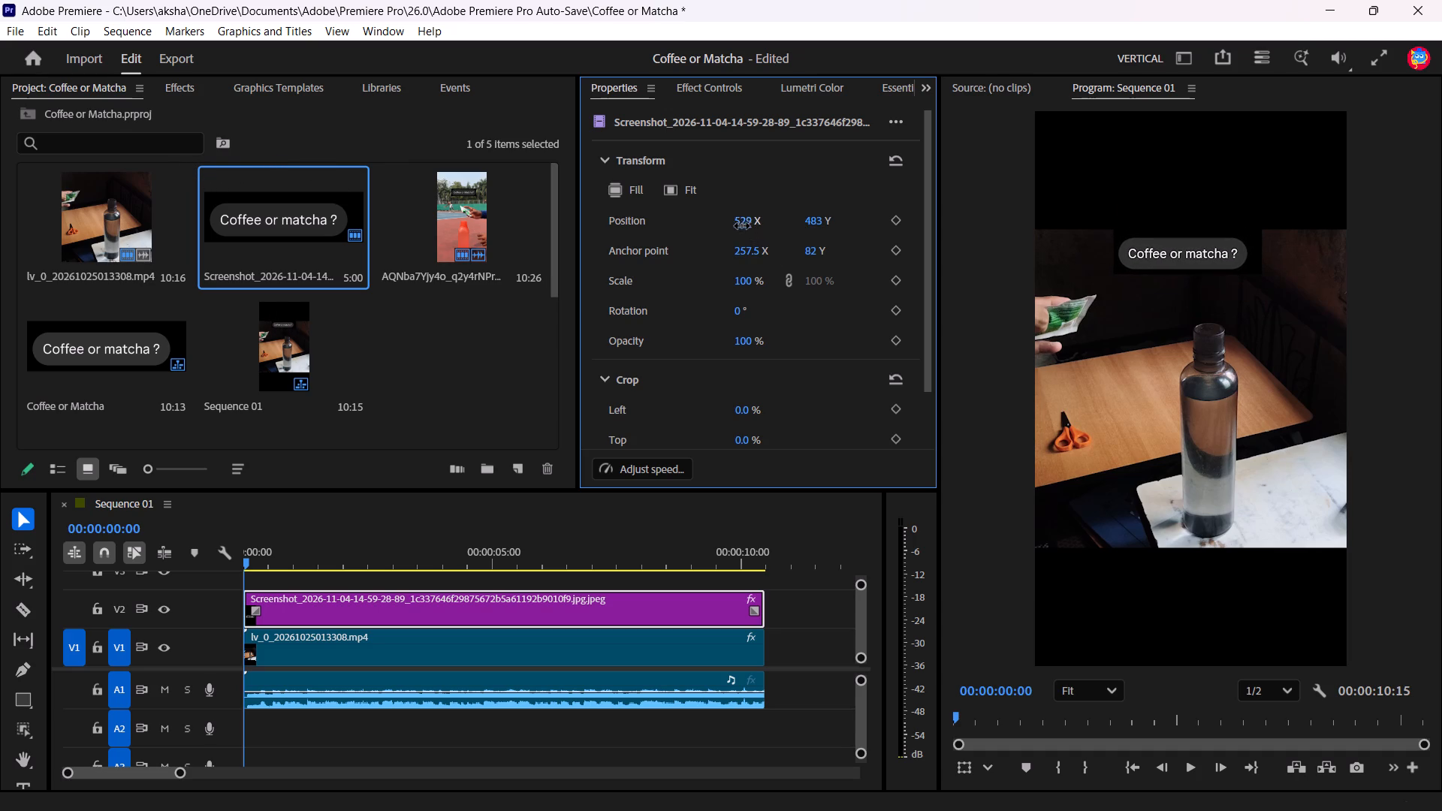
pyautogui.moveTo(742, 226); pyautogui.dragTo(843, 241)
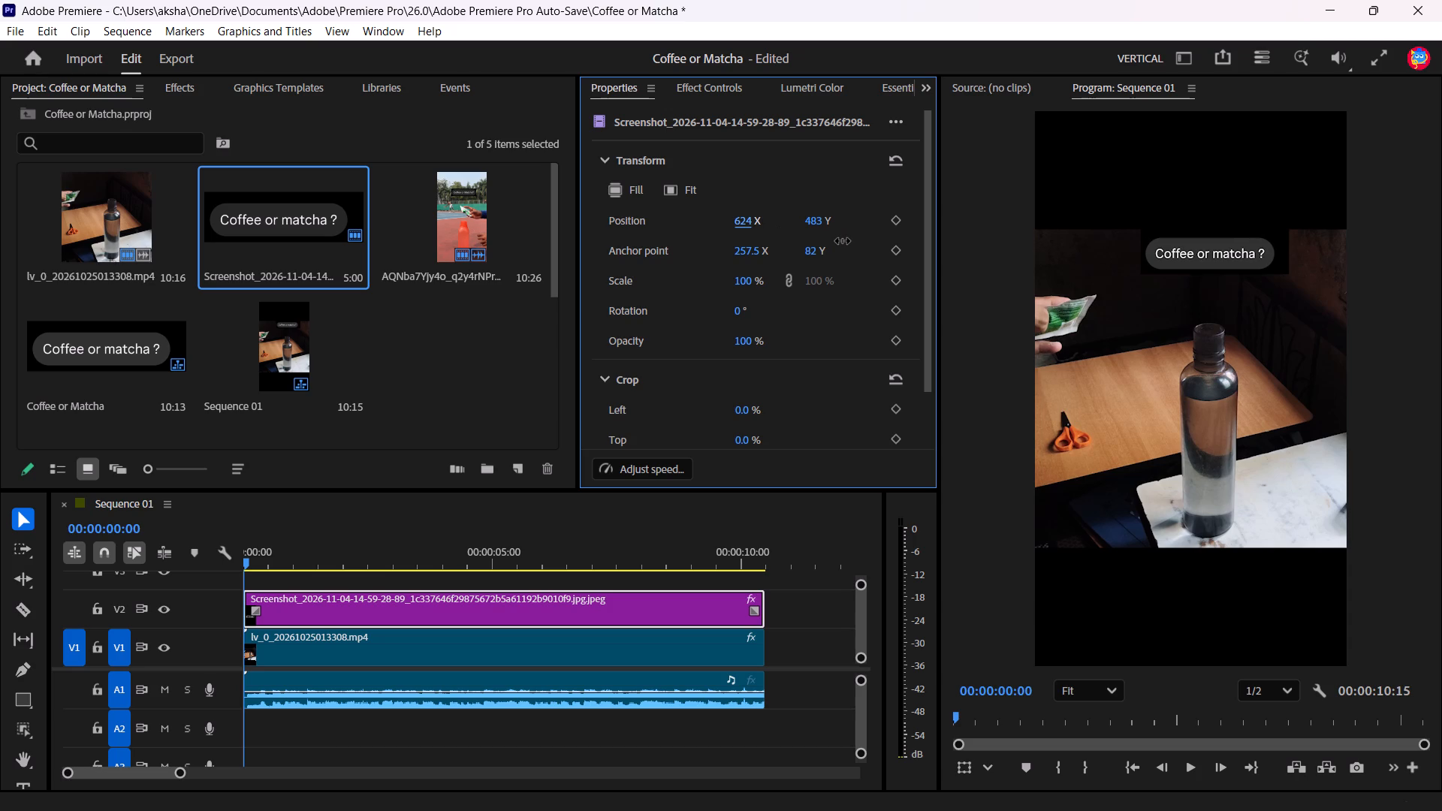
pyautogui.moveTo(843, 241); pyautogui.dragTo(801, 251)
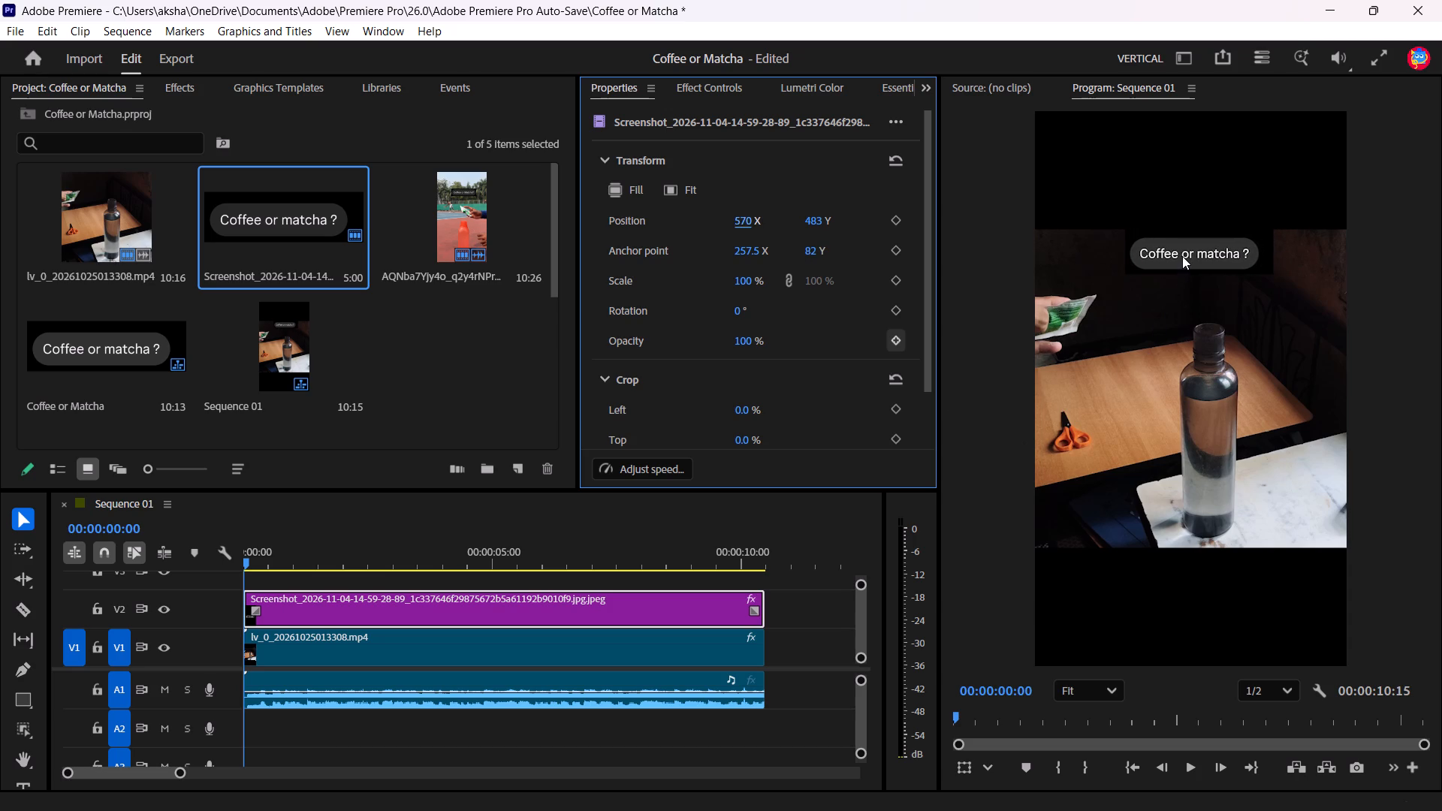
pyautogui.moveTo(1182, 256); pyautogui.dragTo(1099, 252)
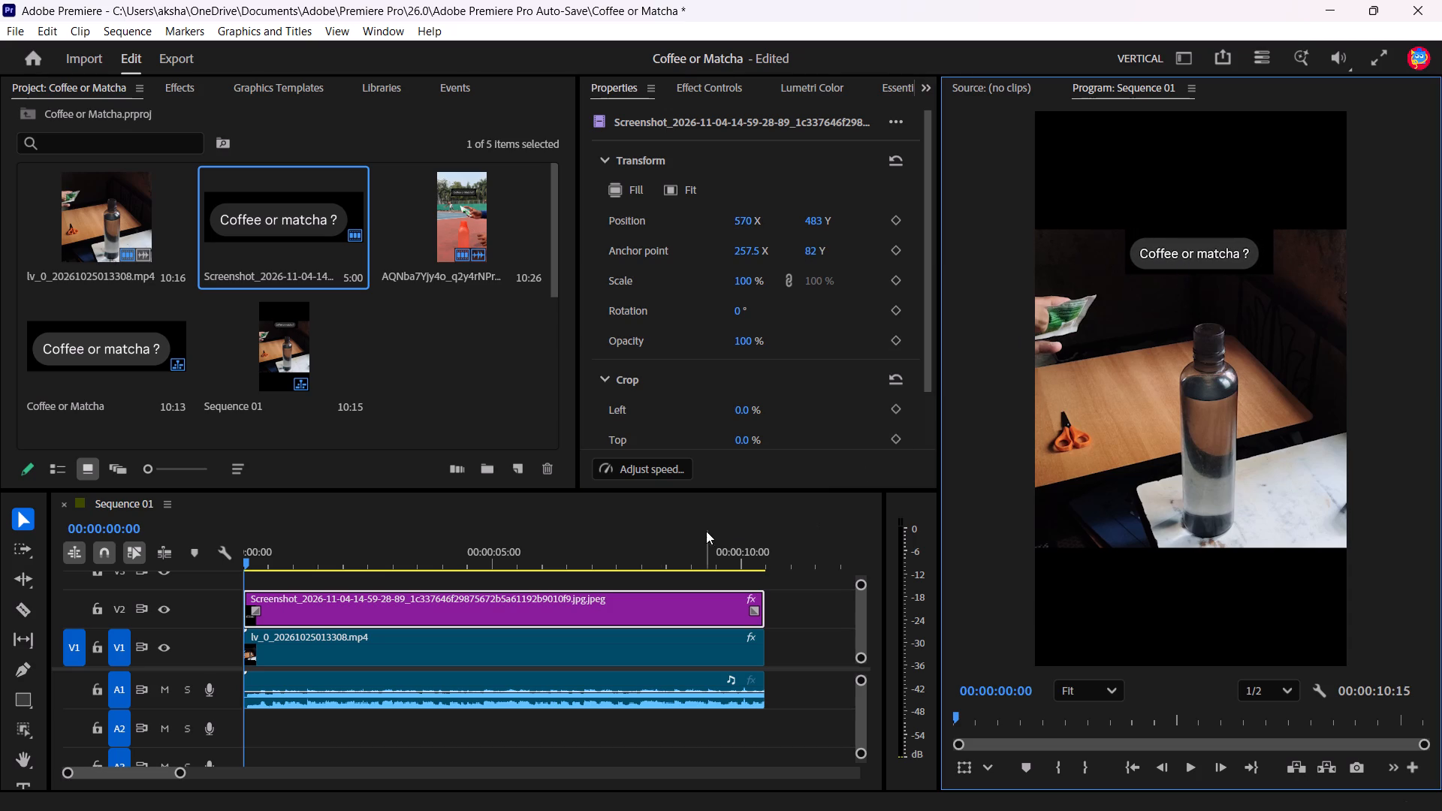
# Play the vertical sequence from the start to check the title, footage and audio together.
pyautogui.press('space')
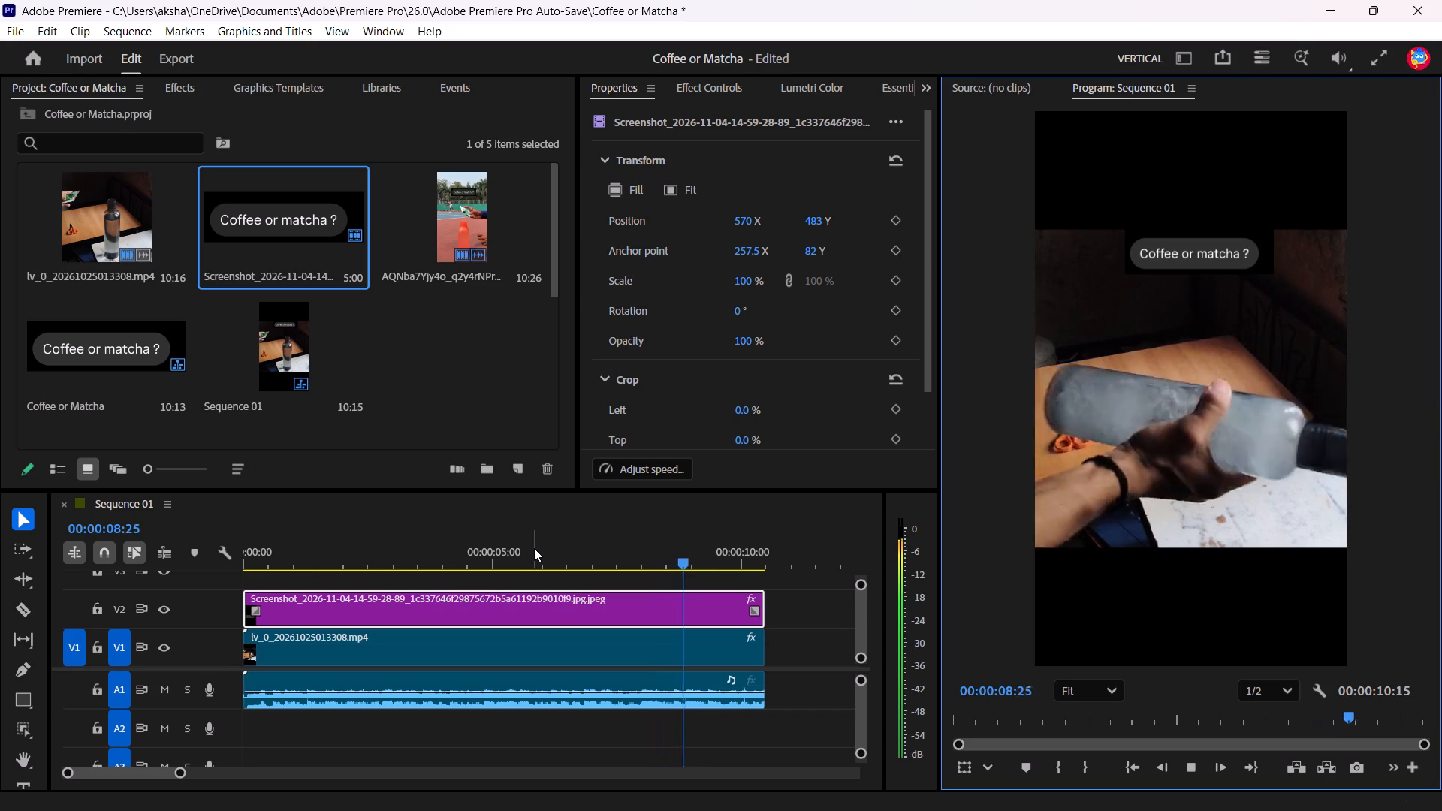
pyautogui.press('space')
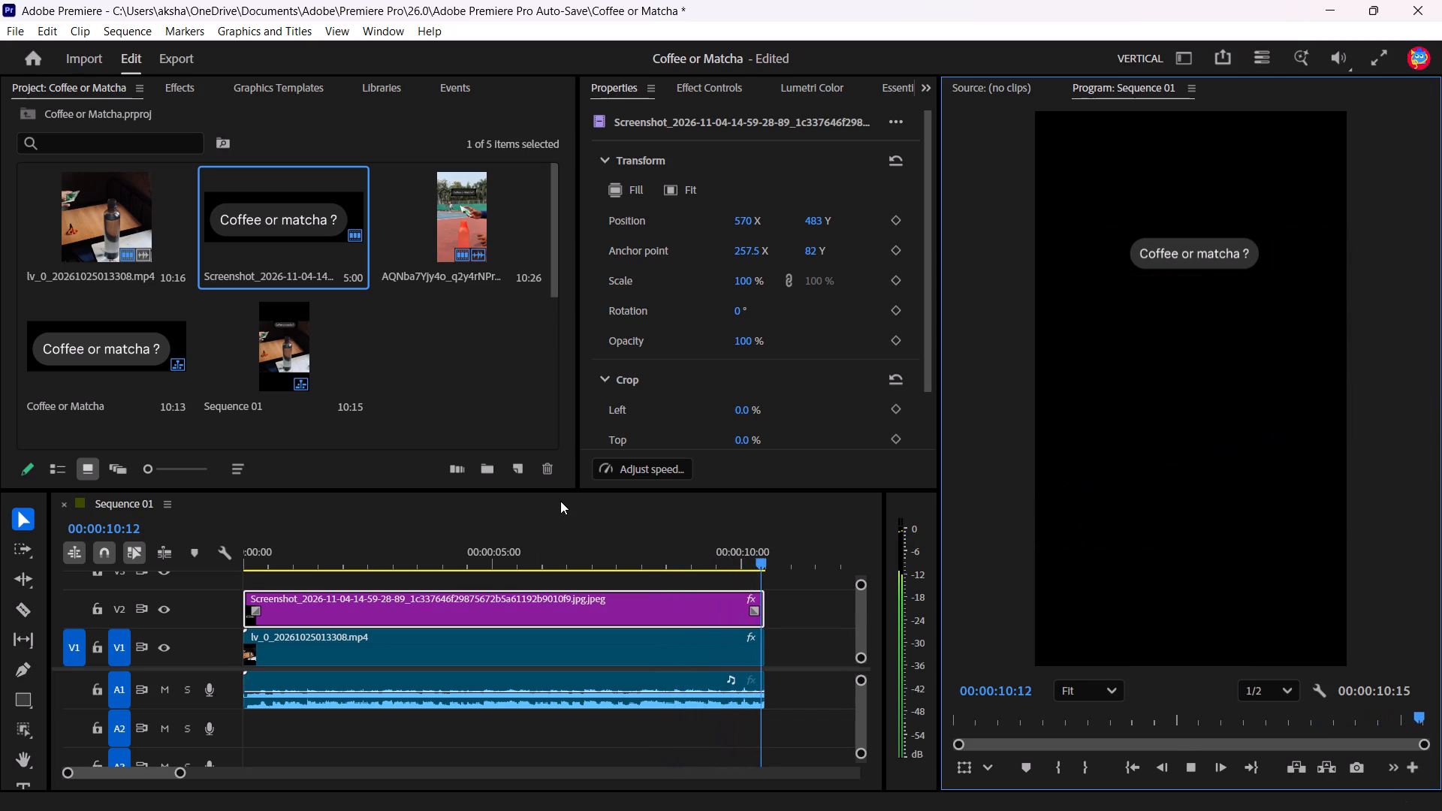
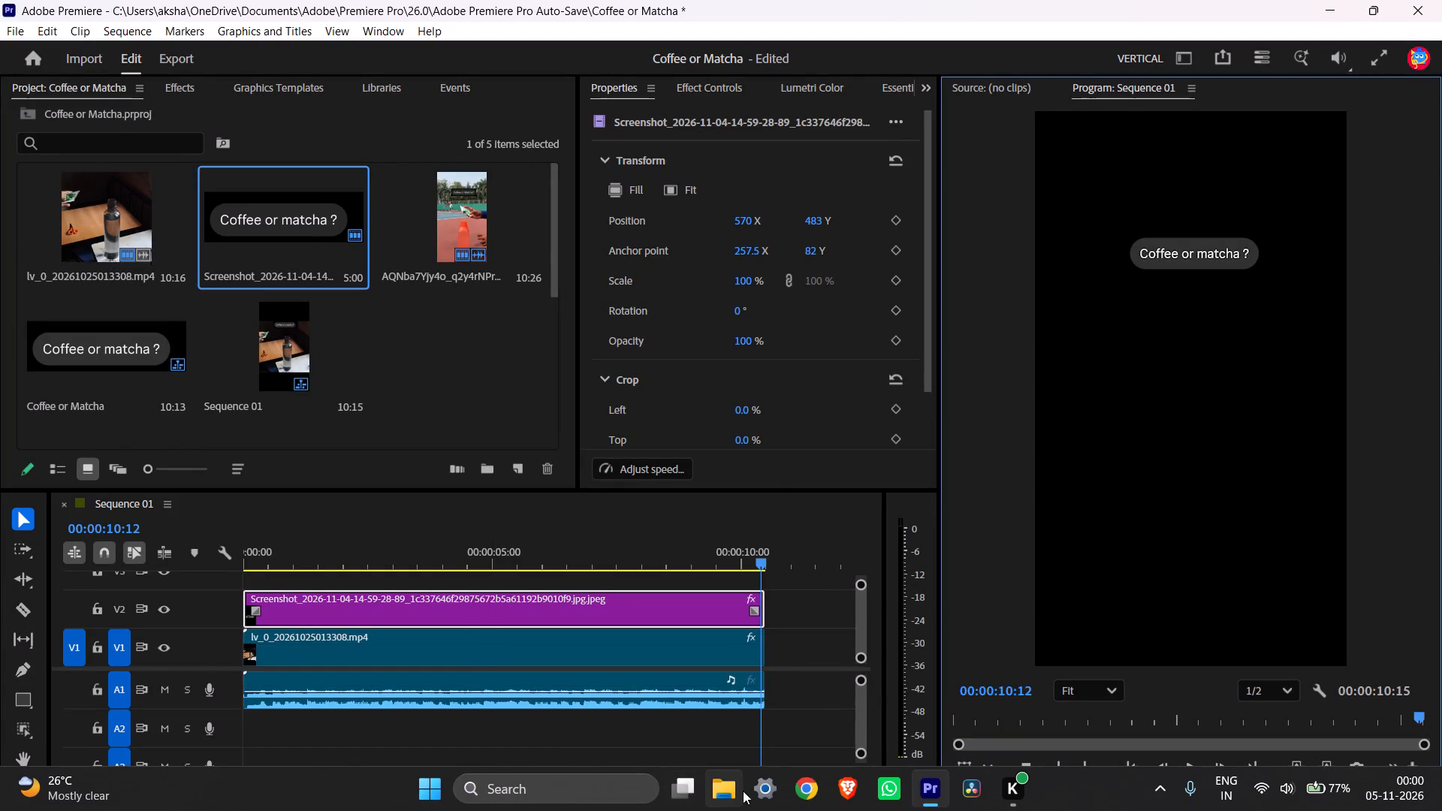
# Import the image IMG_20261104_235926.jpg from the Pictures folder into the Coffee or Matcha project.
pyautogui.click(721, 786)
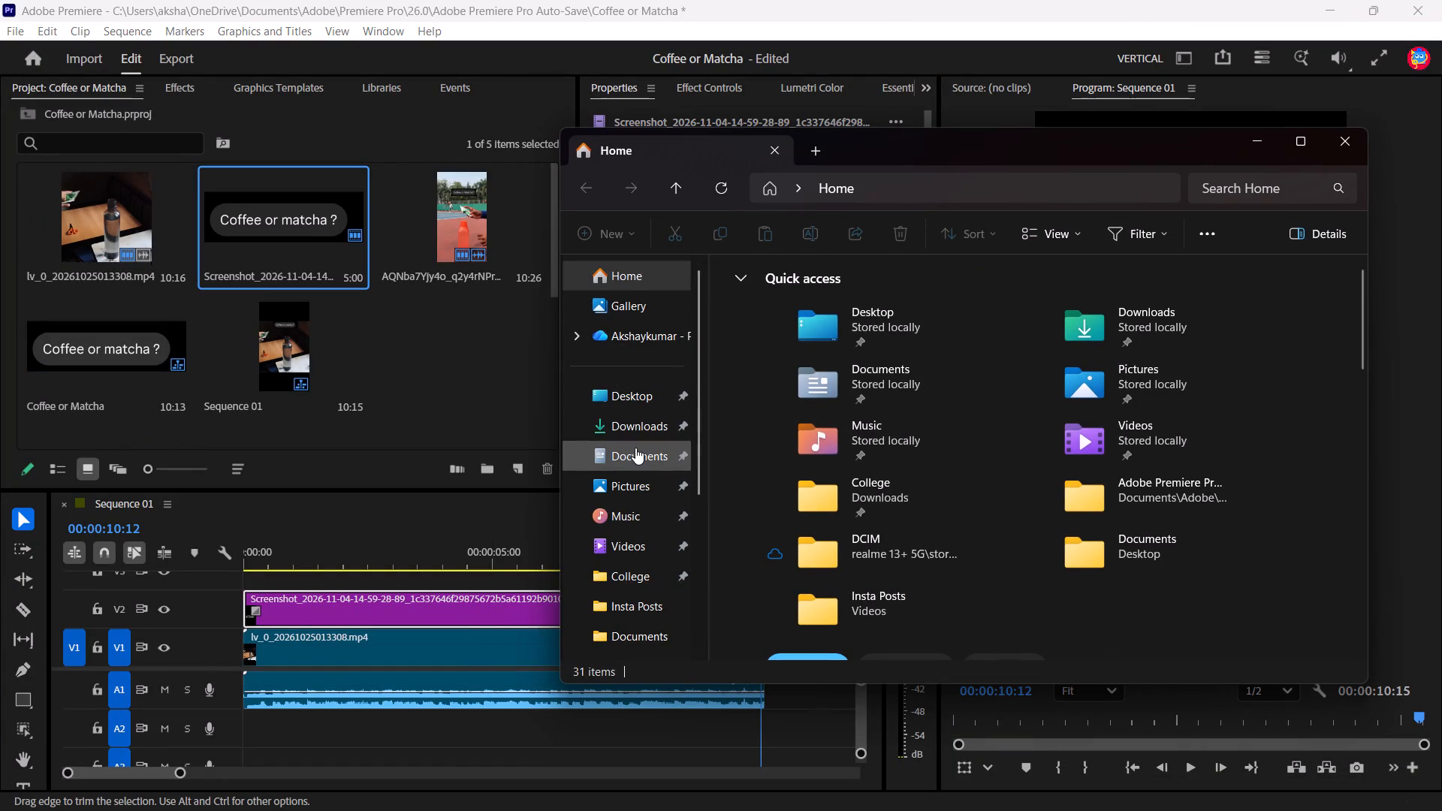
pyautogui.click(635, 448)
pyautogui.click(623, 480)
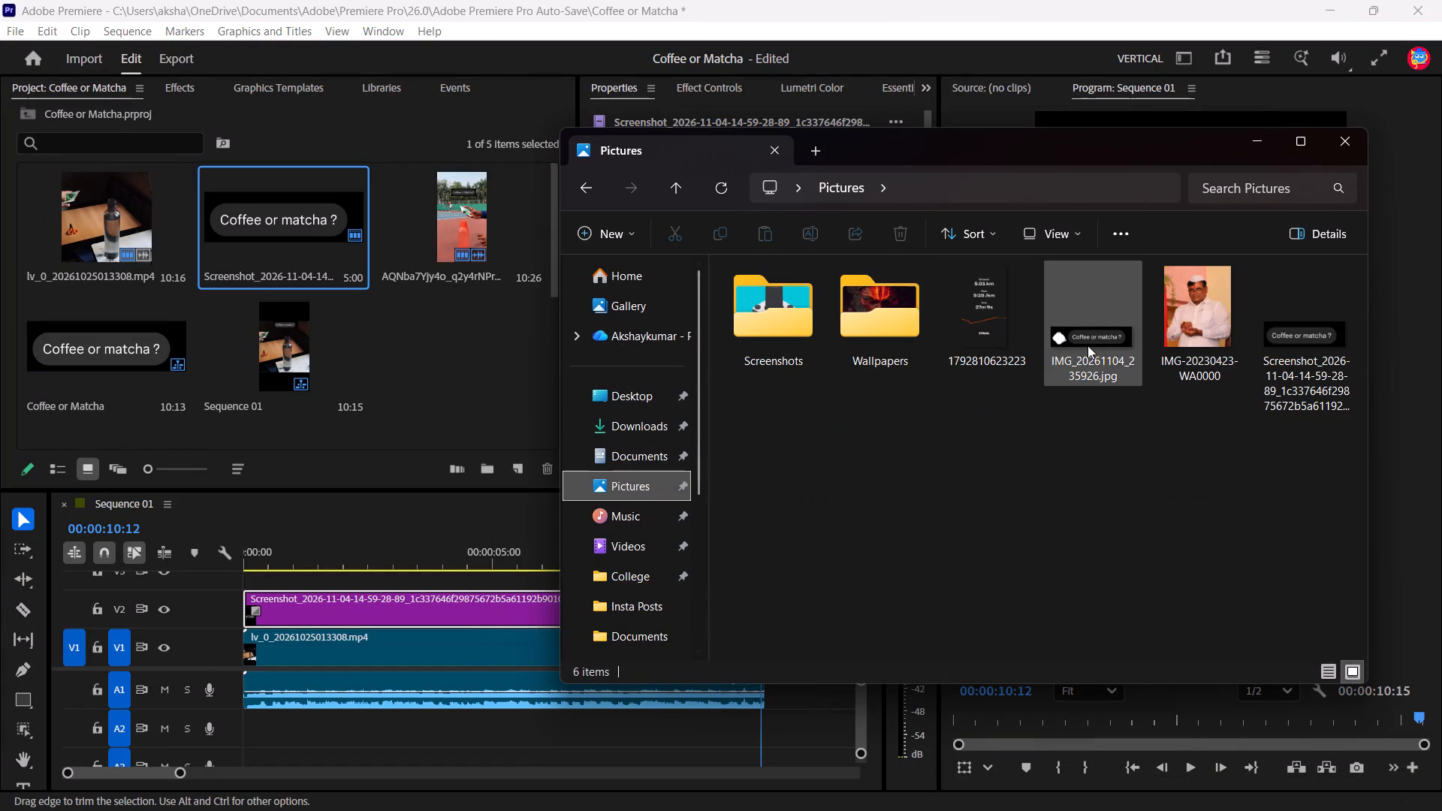
pyautogui.moveTo(1136, 316); pyautogui.dragTo(400, 287)
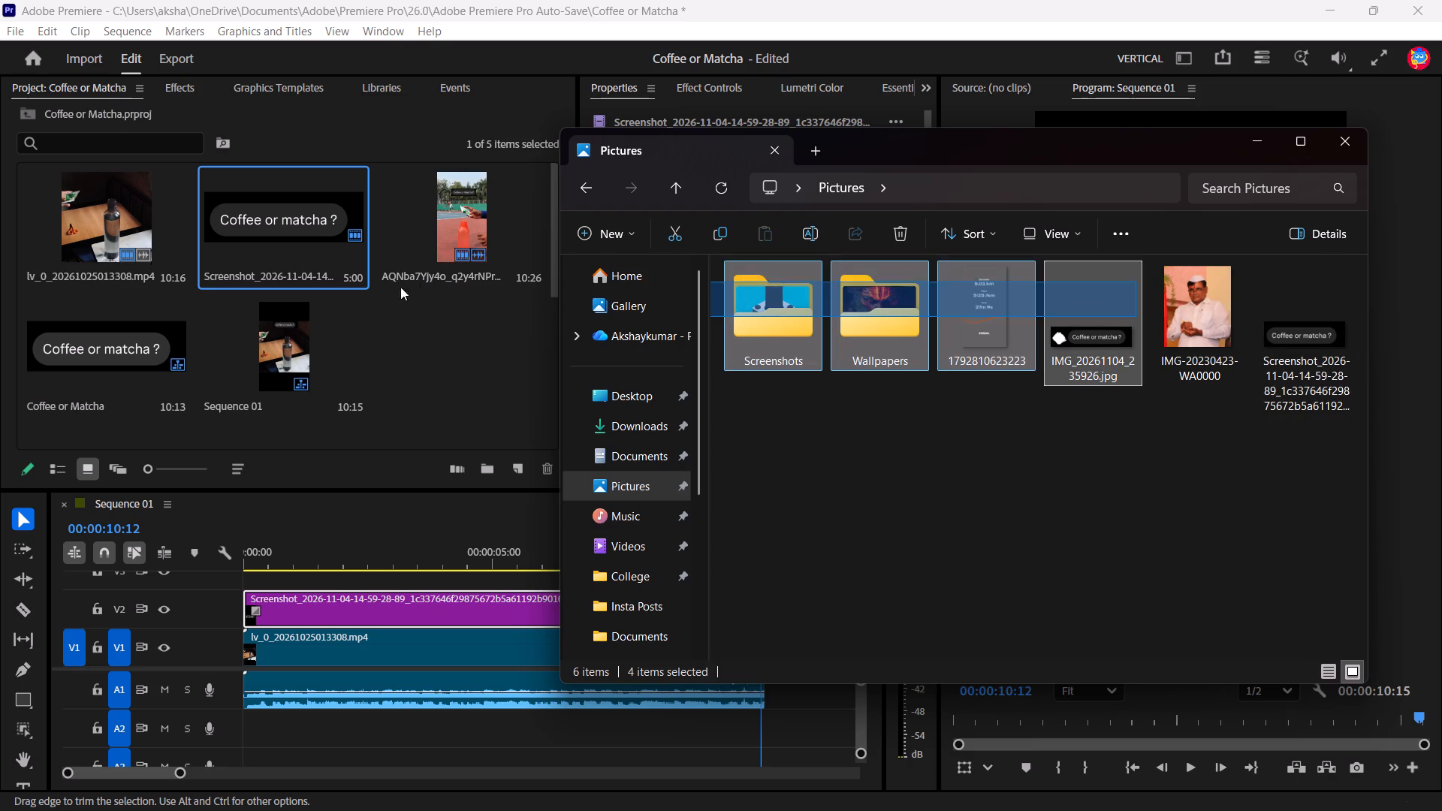
pyautogui.moveTo(400, 287); pyautogui.dragTo(1026, 505)
pyautogui.click(1026, 505)
pyautogui.moveTo(1107, 275); pyautogui.dragTo(385, 307)
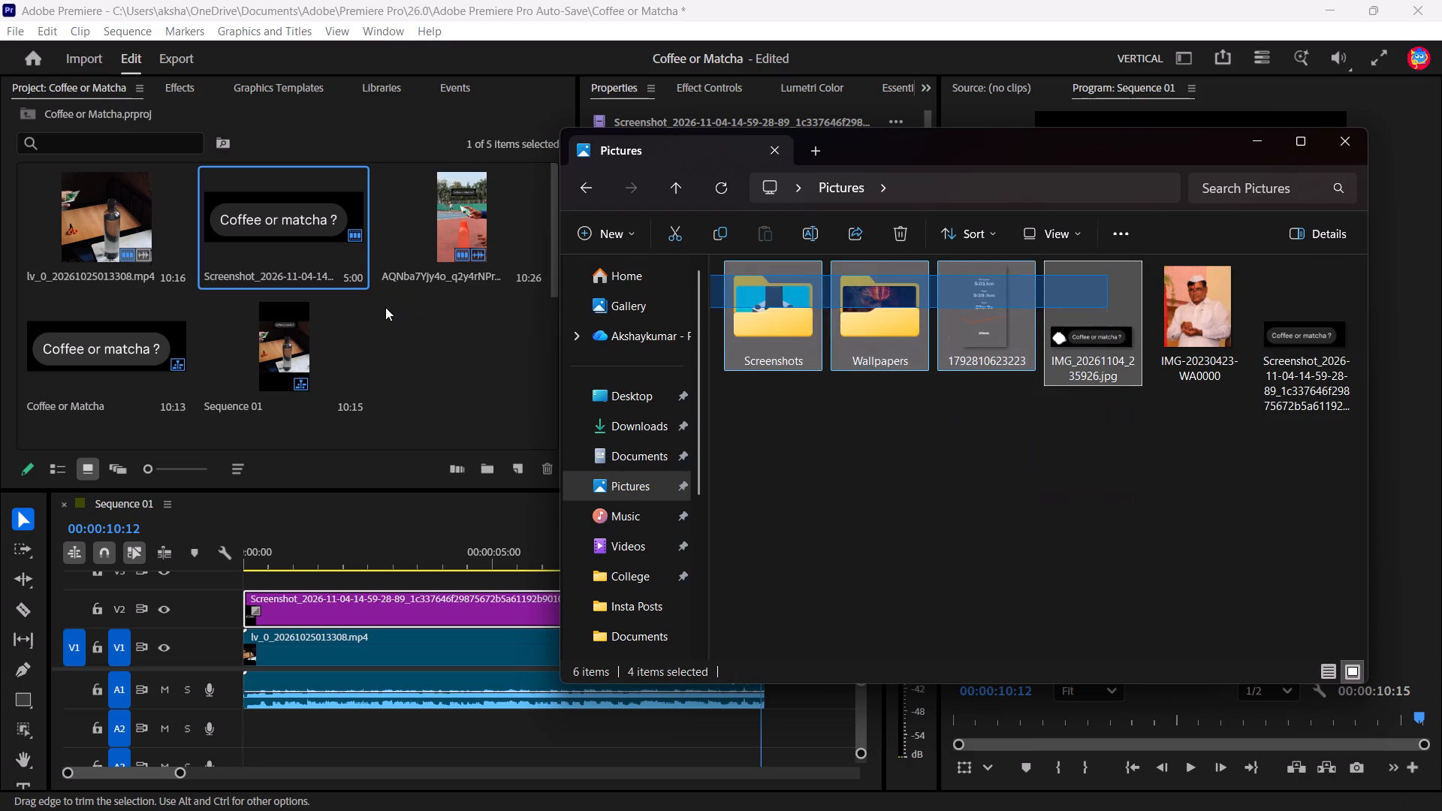
pyautogui.moveTo(385, 307); pyautogui.dragTo(1060, 408)
pyautogui.click(1060, 454)
pyautogui.moveTo(1084, 343); pyautogui.dragTo(408, 378)
pyautogui.moveTo(1344, 130); pyautogui.dragTo(1344, 139)
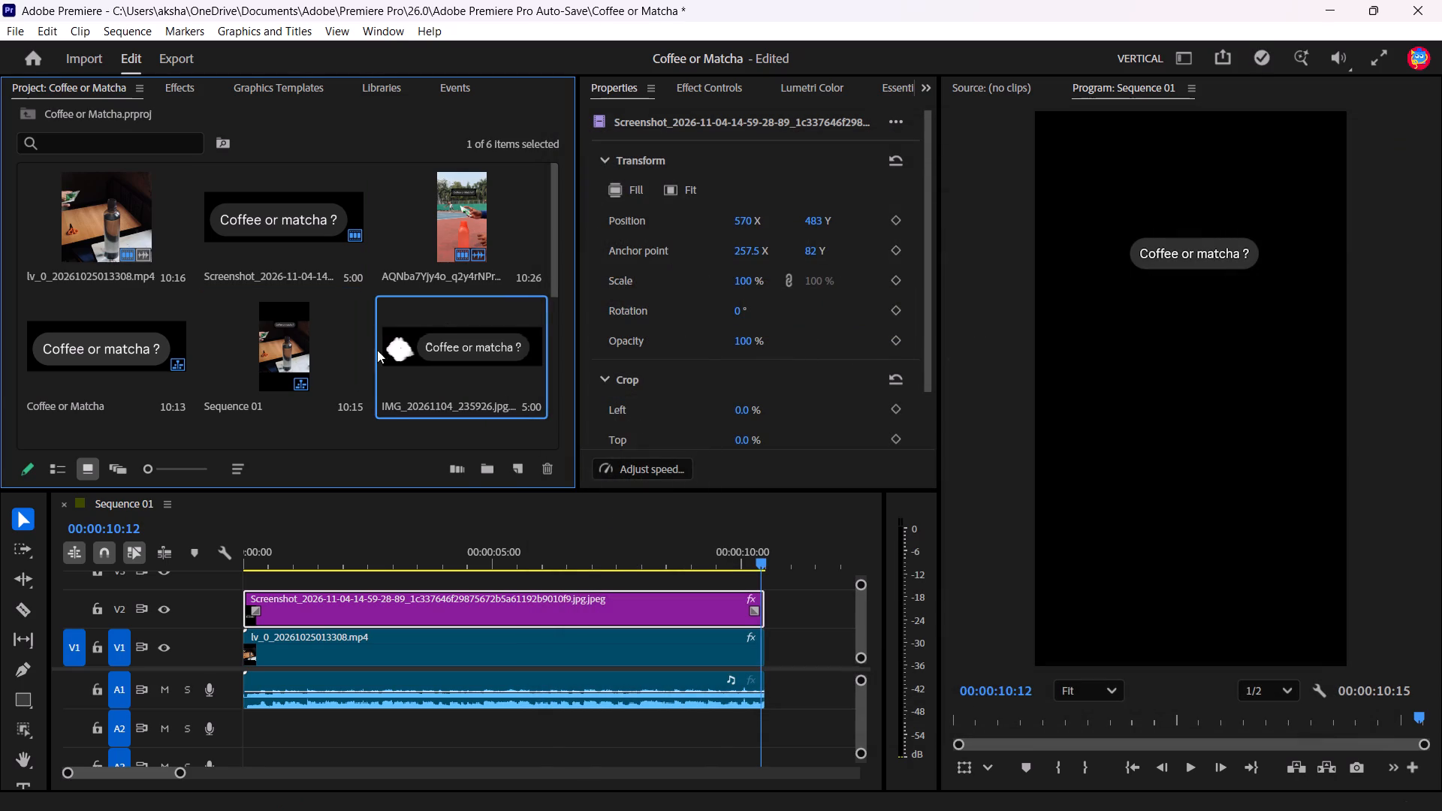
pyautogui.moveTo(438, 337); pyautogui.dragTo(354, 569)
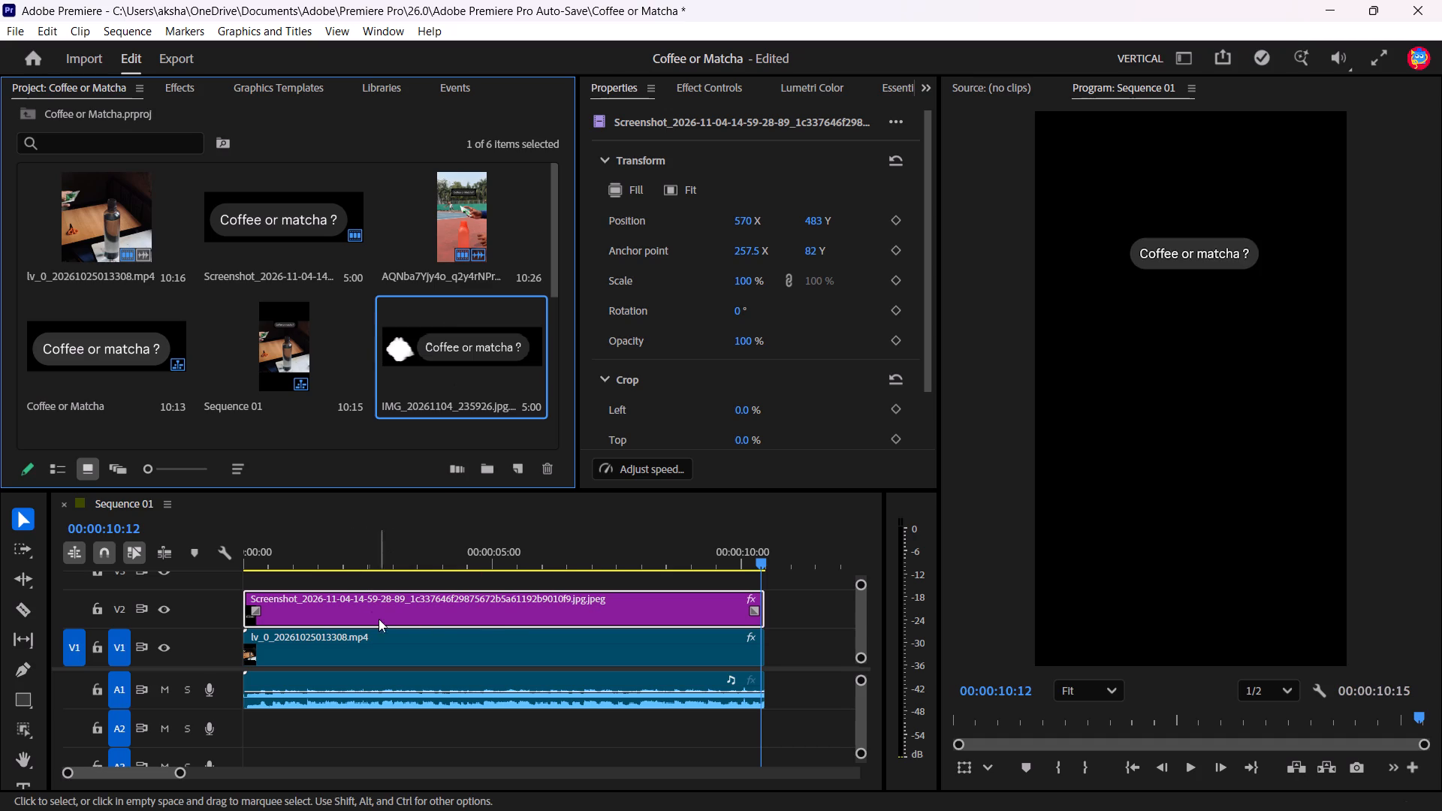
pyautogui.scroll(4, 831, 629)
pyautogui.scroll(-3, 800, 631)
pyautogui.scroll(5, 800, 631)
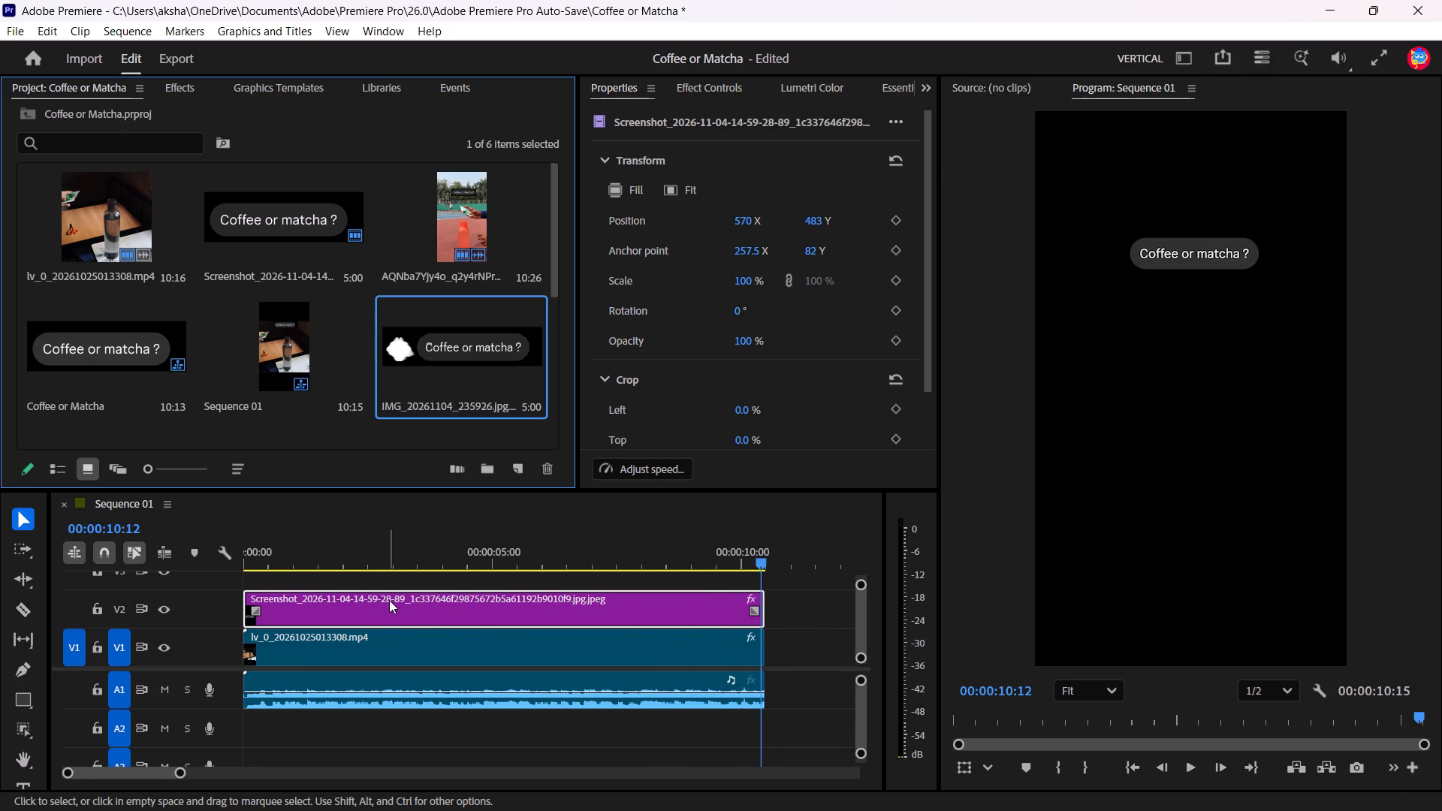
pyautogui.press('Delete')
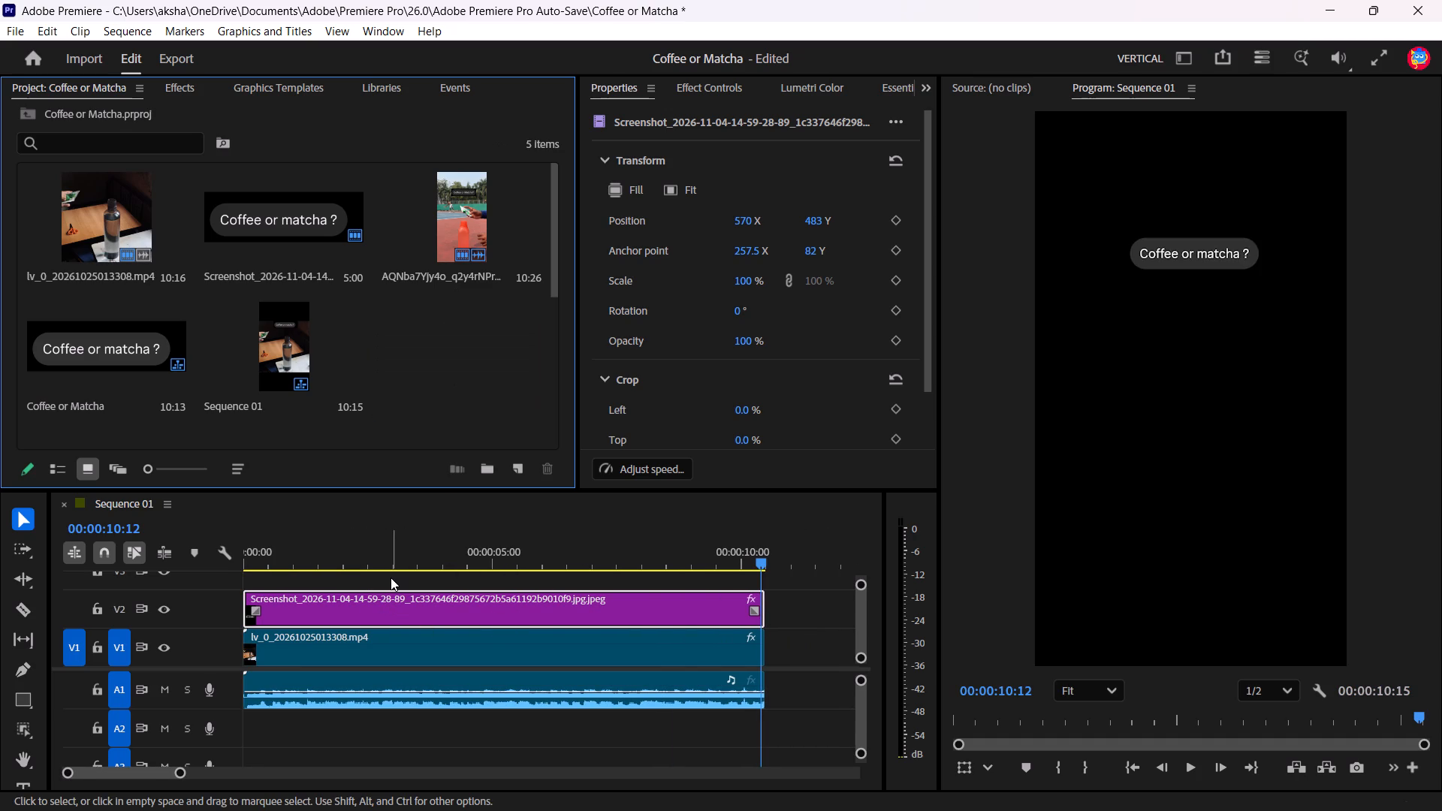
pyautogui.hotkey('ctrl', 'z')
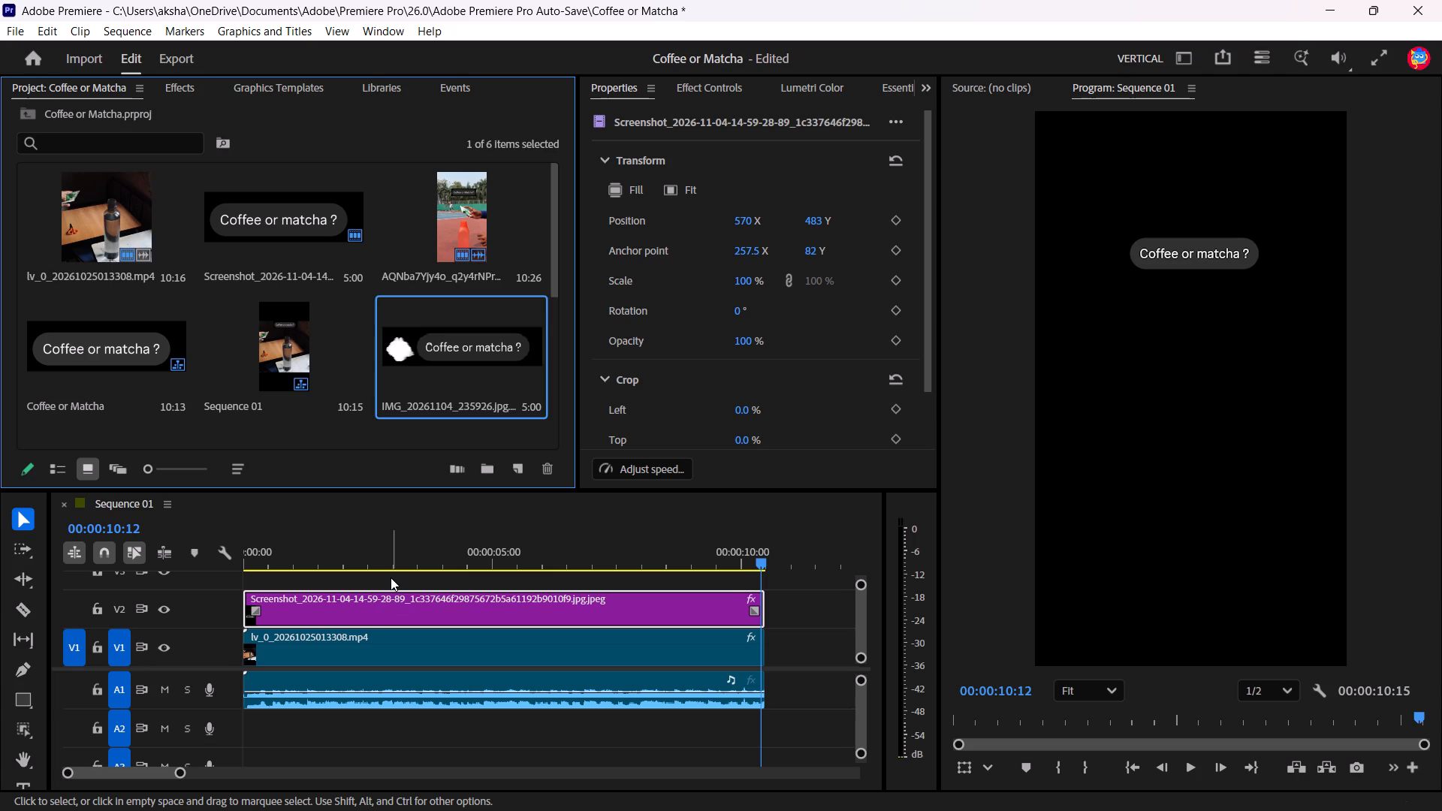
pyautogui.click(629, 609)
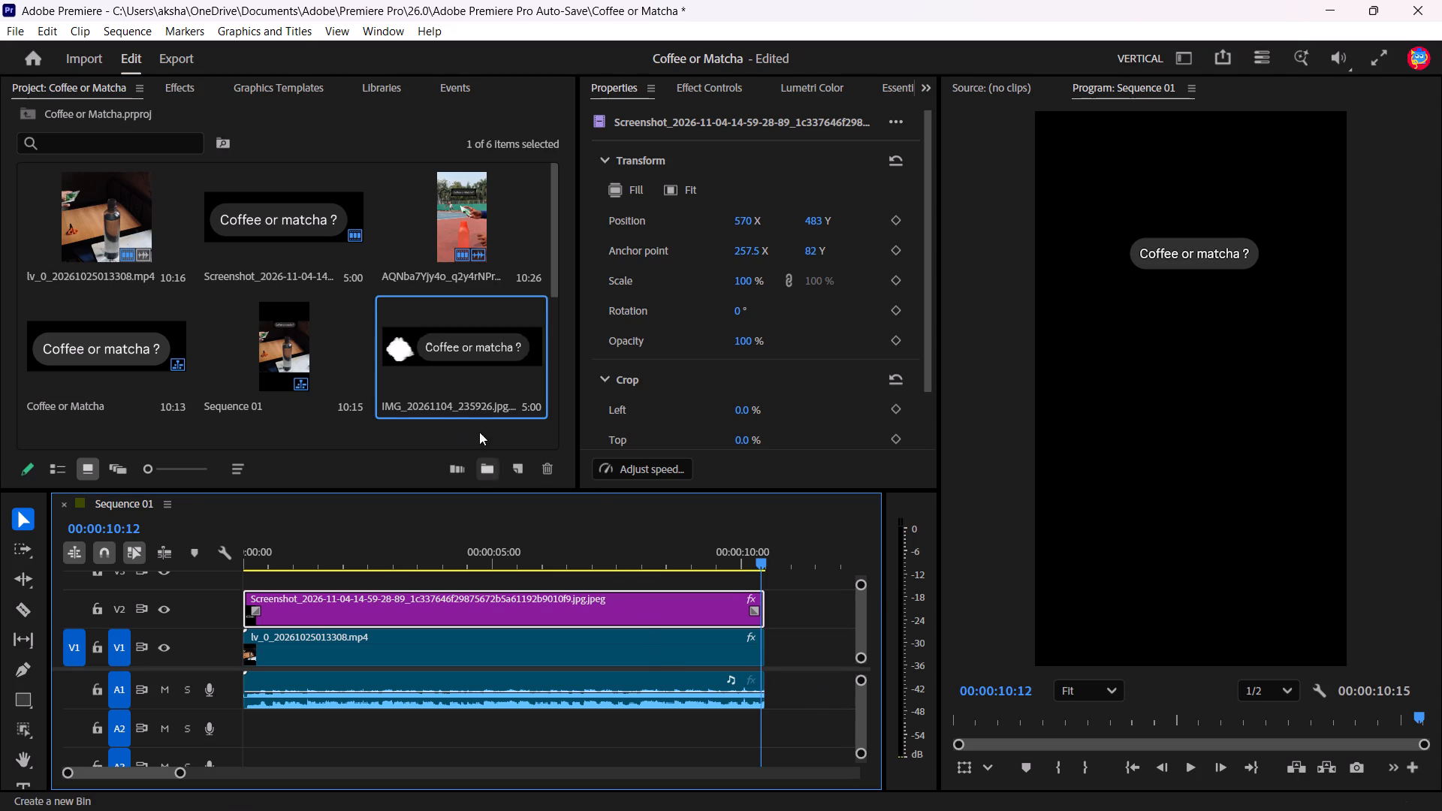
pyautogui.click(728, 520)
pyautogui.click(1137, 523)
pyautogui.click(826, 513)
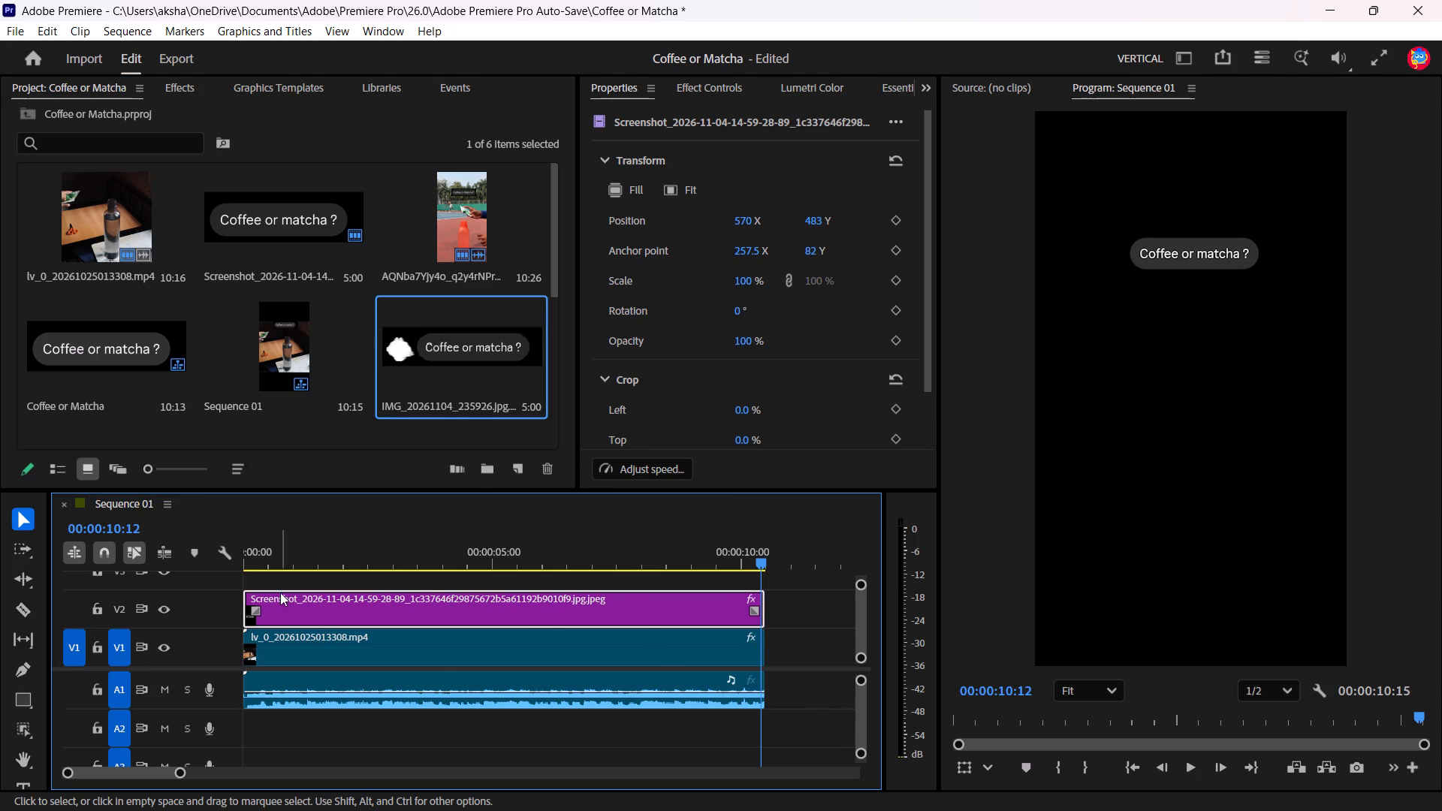
# Place the IMG_20261104_235926 title image on V3 and extend its start back to the beginning of the sequence.
pyautogui.scroll(1, 462, 658)
pyautogui.moveTo(861, 586); pyautogui.dragTo(863, 573)
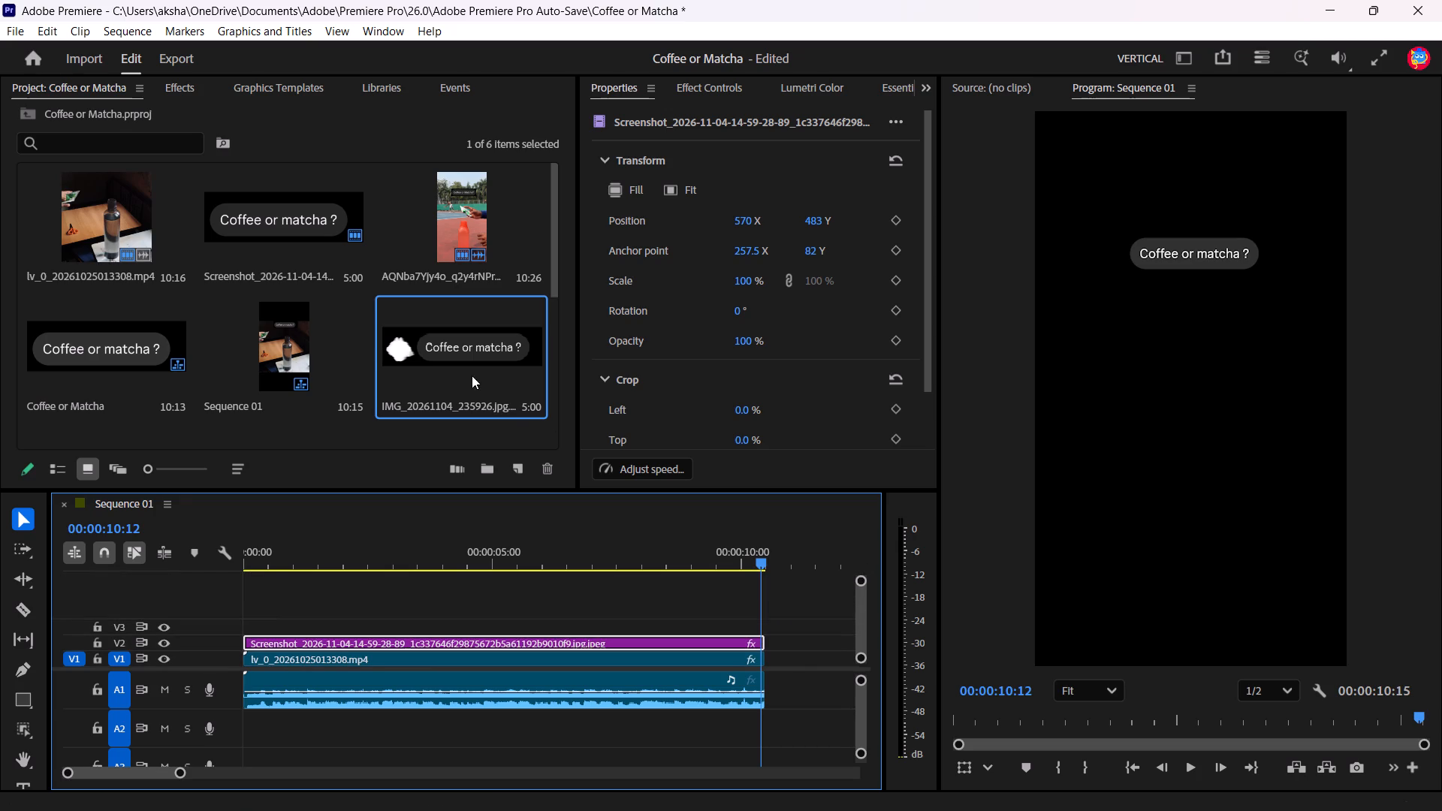
pyautogui.moveTo(467, 343); pyautogui.dragTo(314, 628)
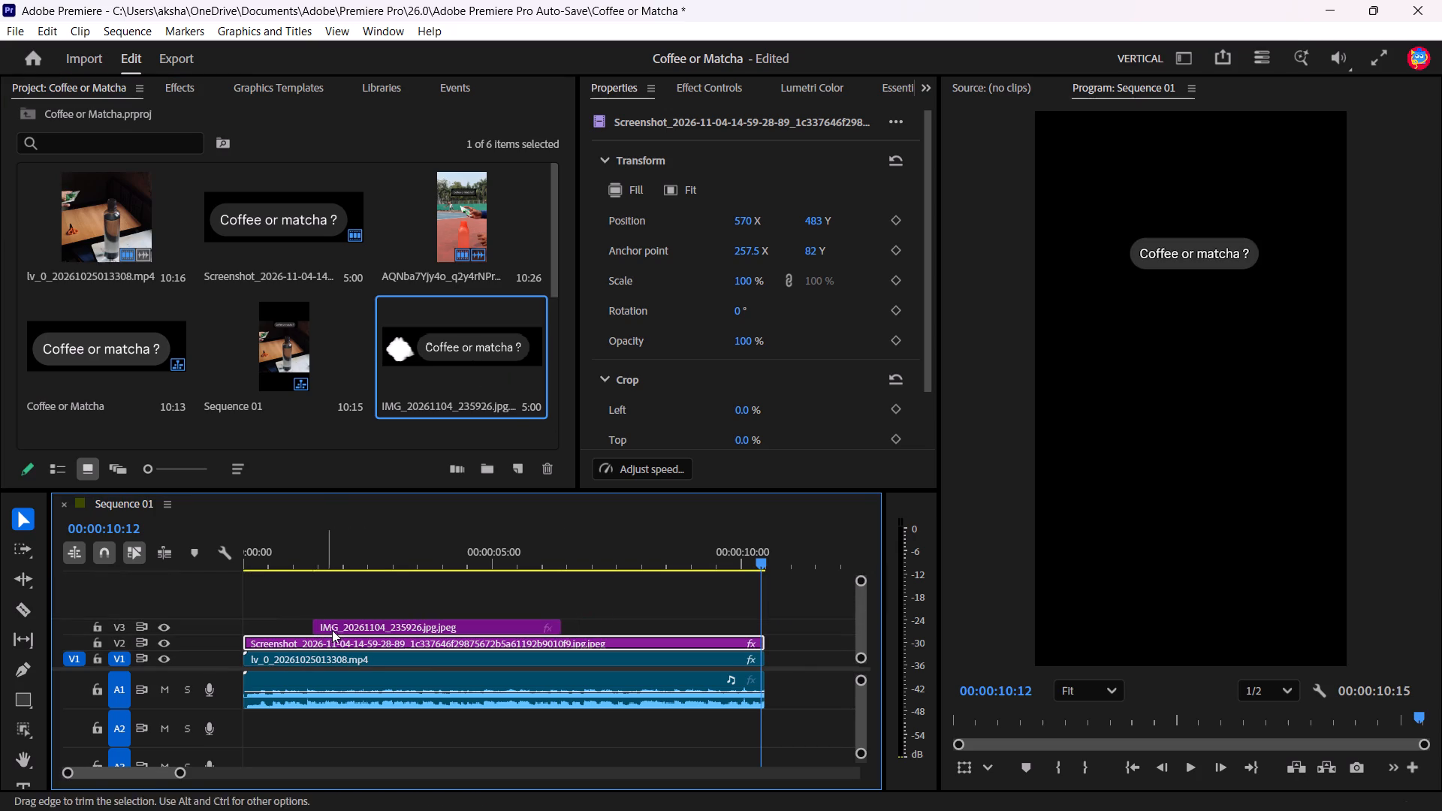
pyautogui.moveTo(311, 628); pyautogui.dragTo(207, 628)
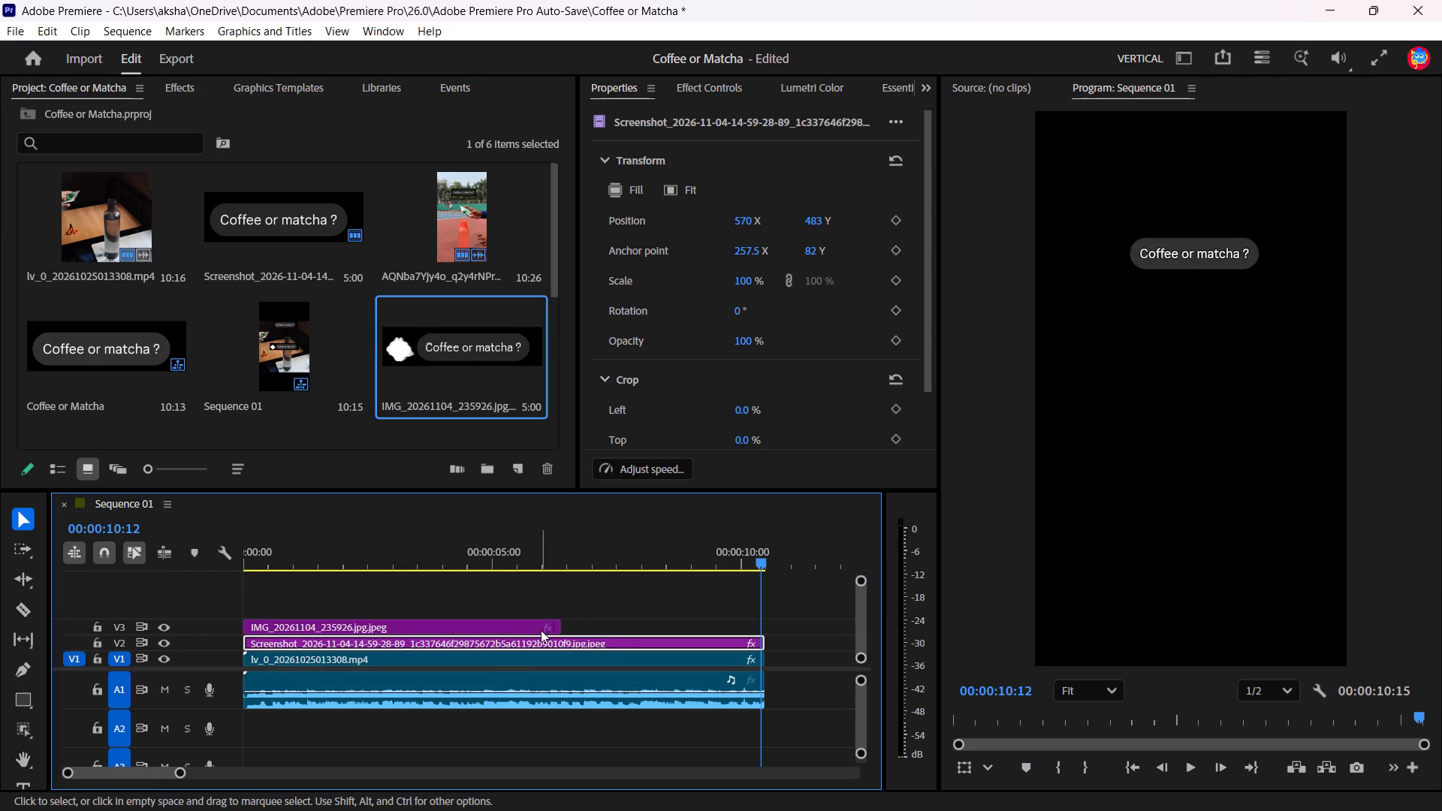
# Delete the old "Coffee or matcha ?" screenshot clip from V2.
pyautogui.click(587, 642)
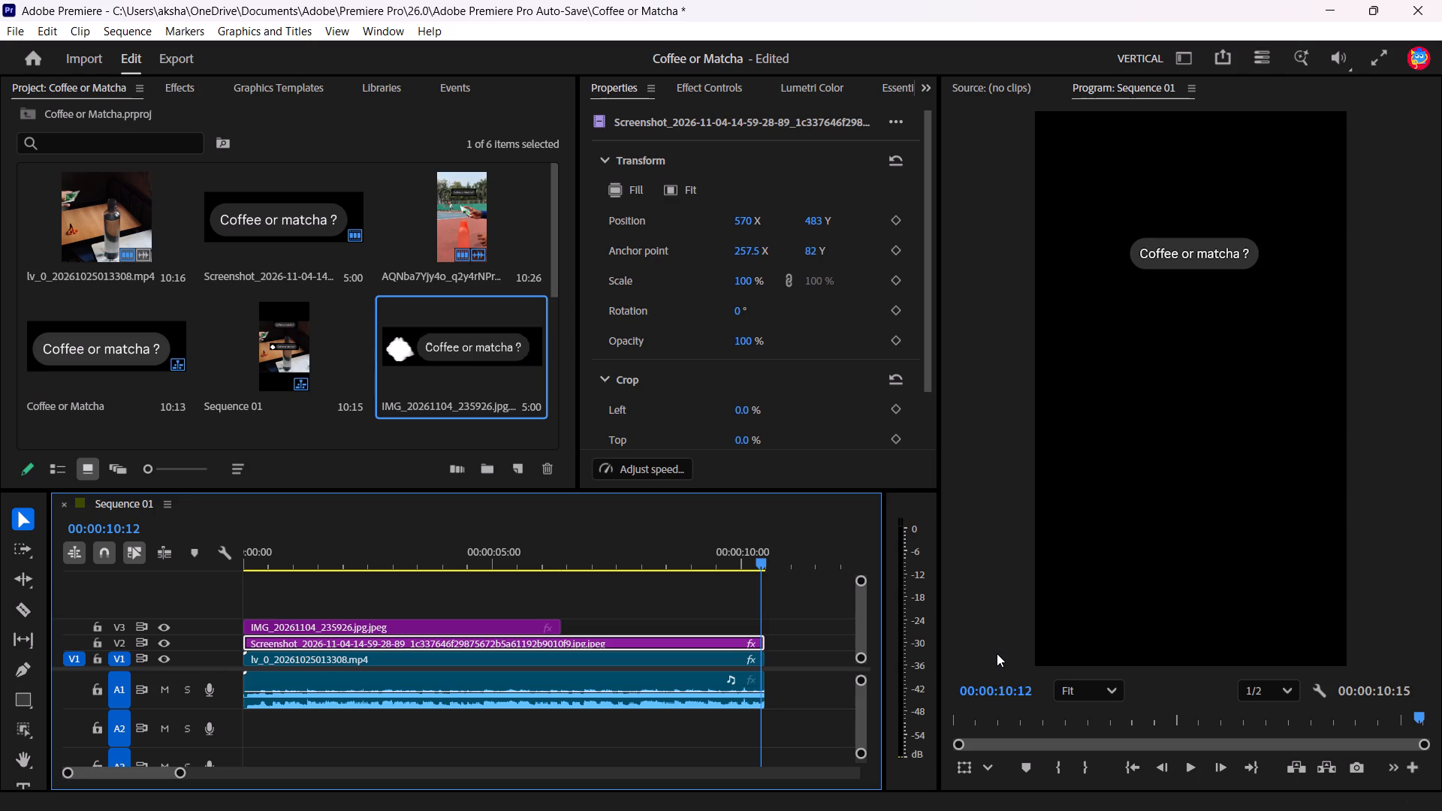
pyautogui.press('Delete')
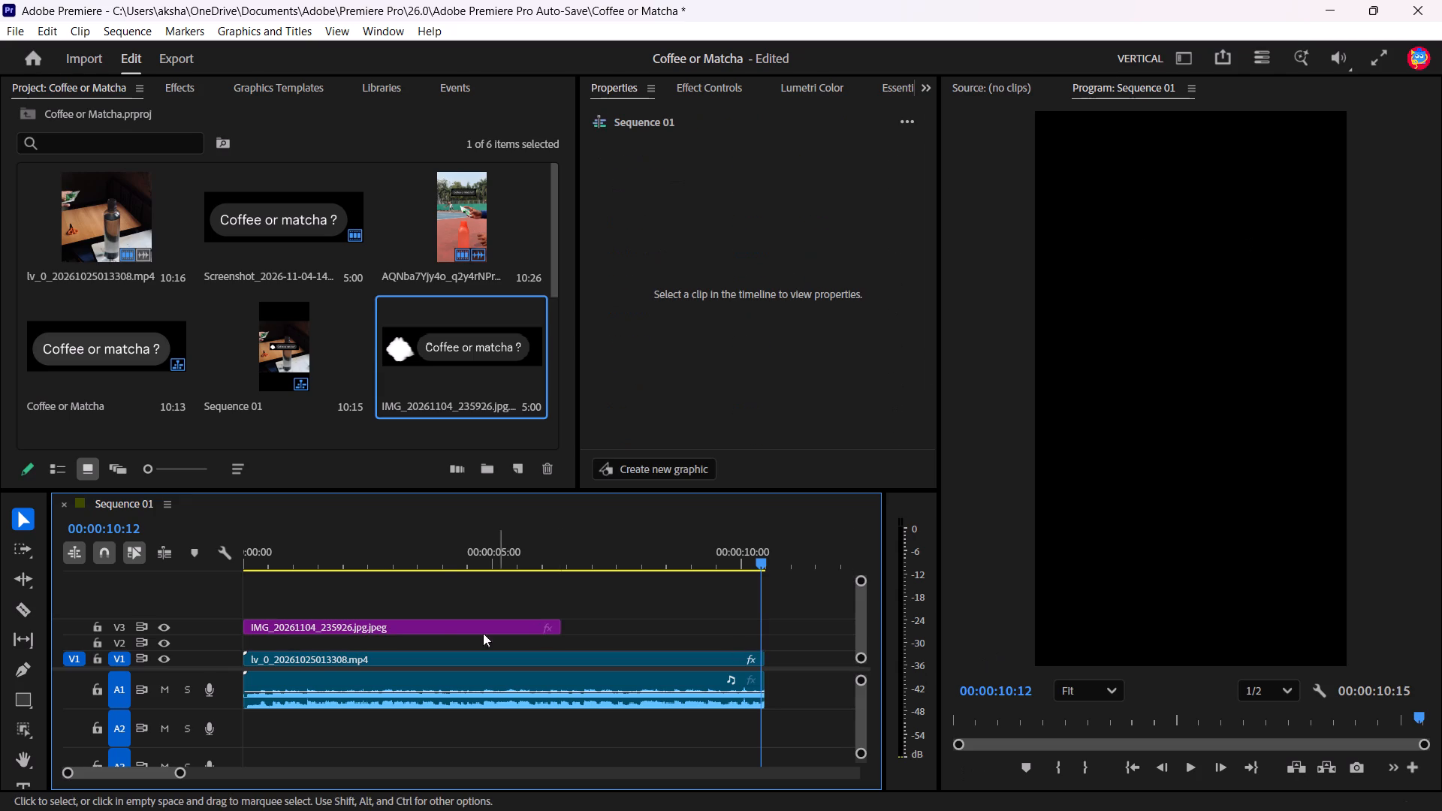
# Move the new title image down to V2 and extend its end to match the end of the V1 clip.
pyautogui.moveTo(441, 627); pyautogui.dragTo(442, 637)
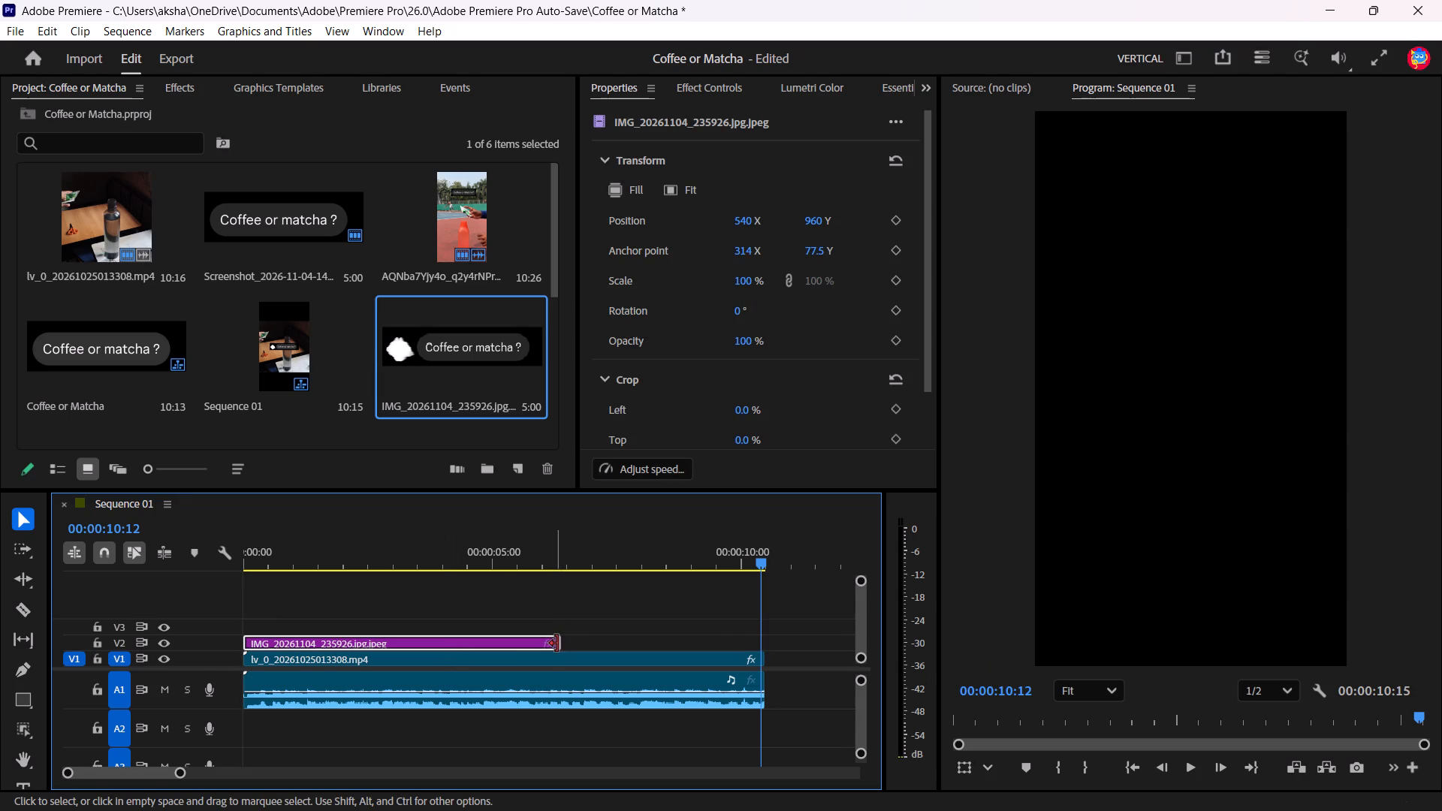
pyautogui.moveTo(559, 643); pyautogui.dragTo(764, 656)
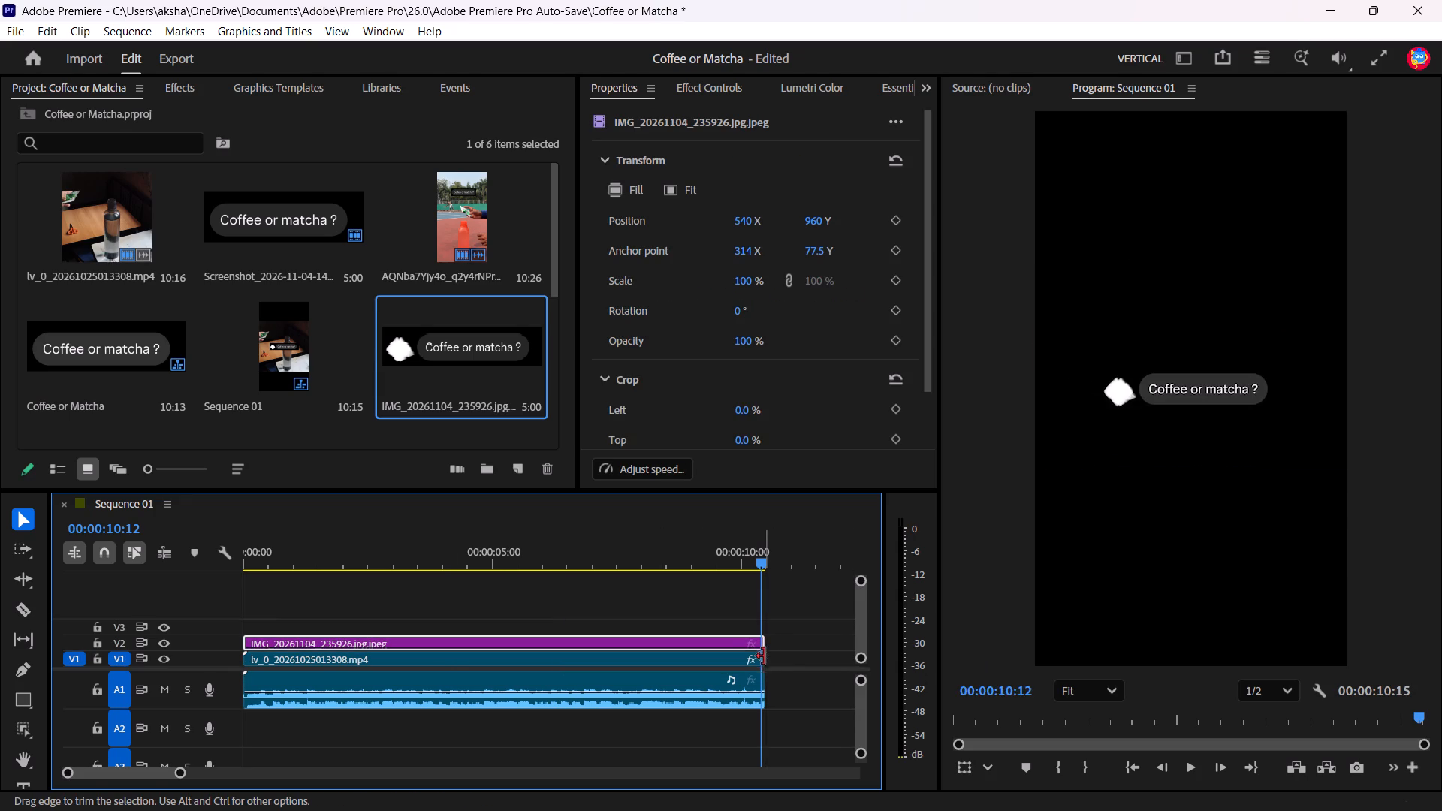
# From the sequence start, move the new title image to position X 560, Y 332, in the black area above the bottle footage.
pyautogui.moveTo(758, 562); pyautogui.dragTo(25, 571)
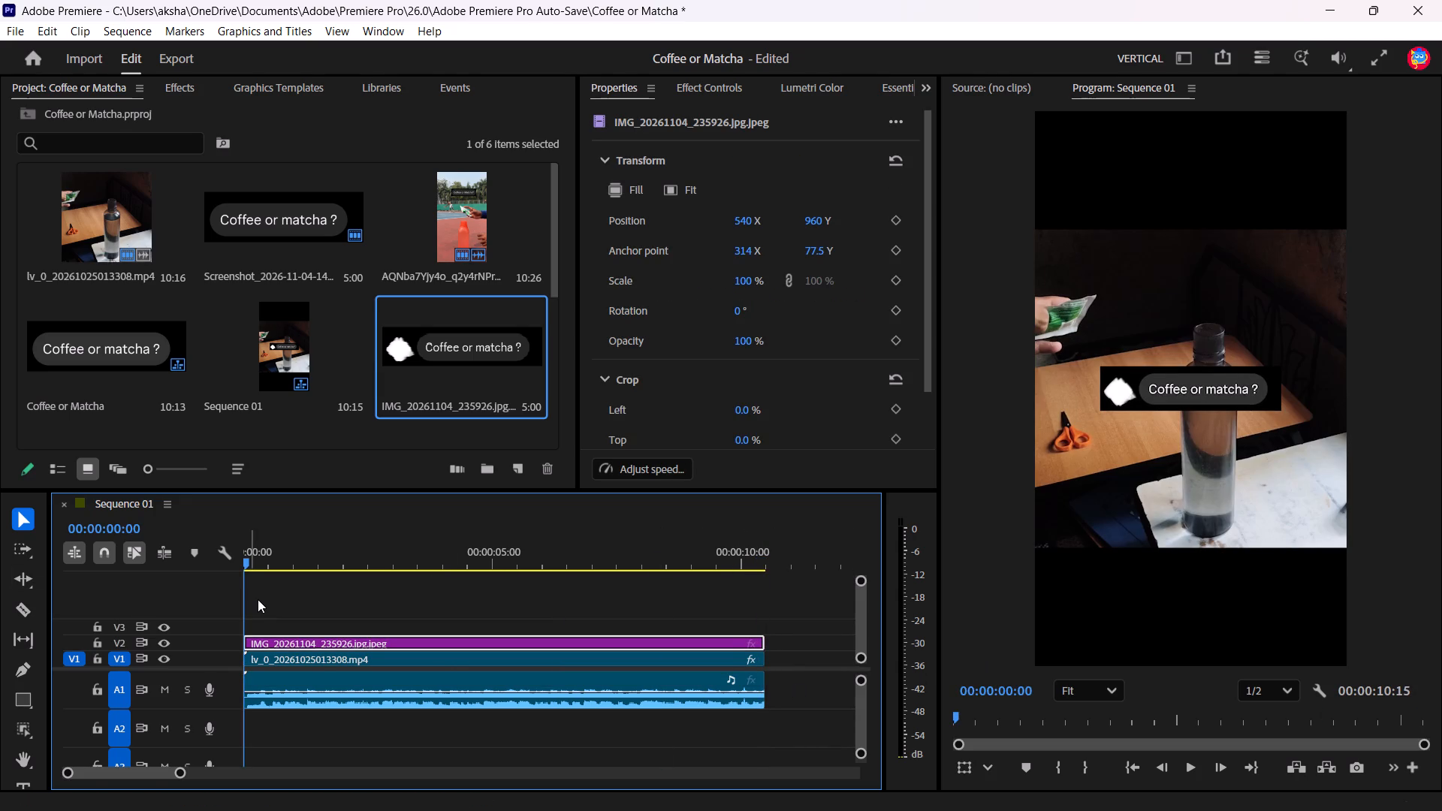
pyautogui.click(644, 643)
pyautogui.moveTo(741, 219); pyautogui.dragTo(756, 216)
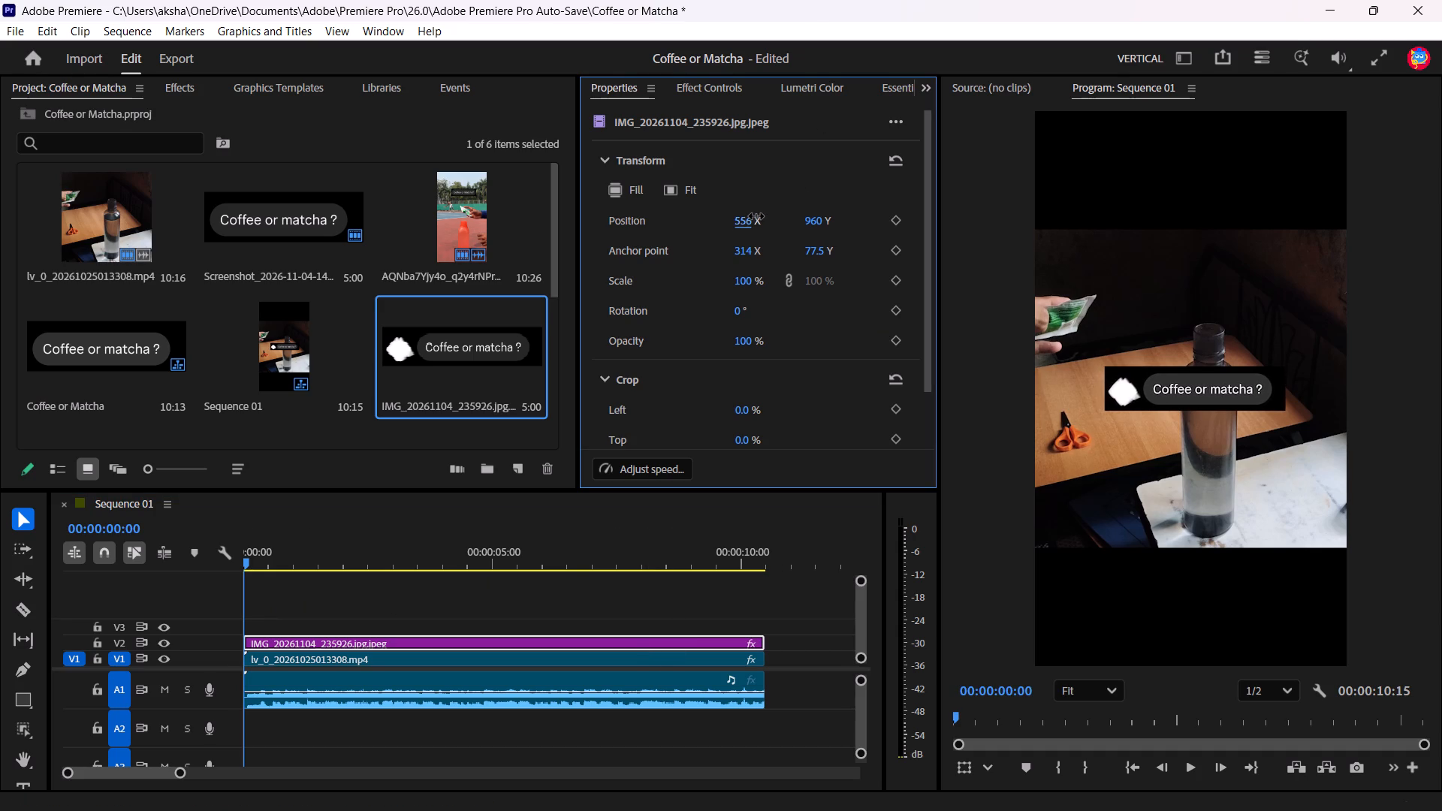
pyautogui.moveTo(756, 216); pyautogui.dragTo(759, 215)
pyautogui.moveTo(819, 217); pyautogui.dragTo(813, 222)
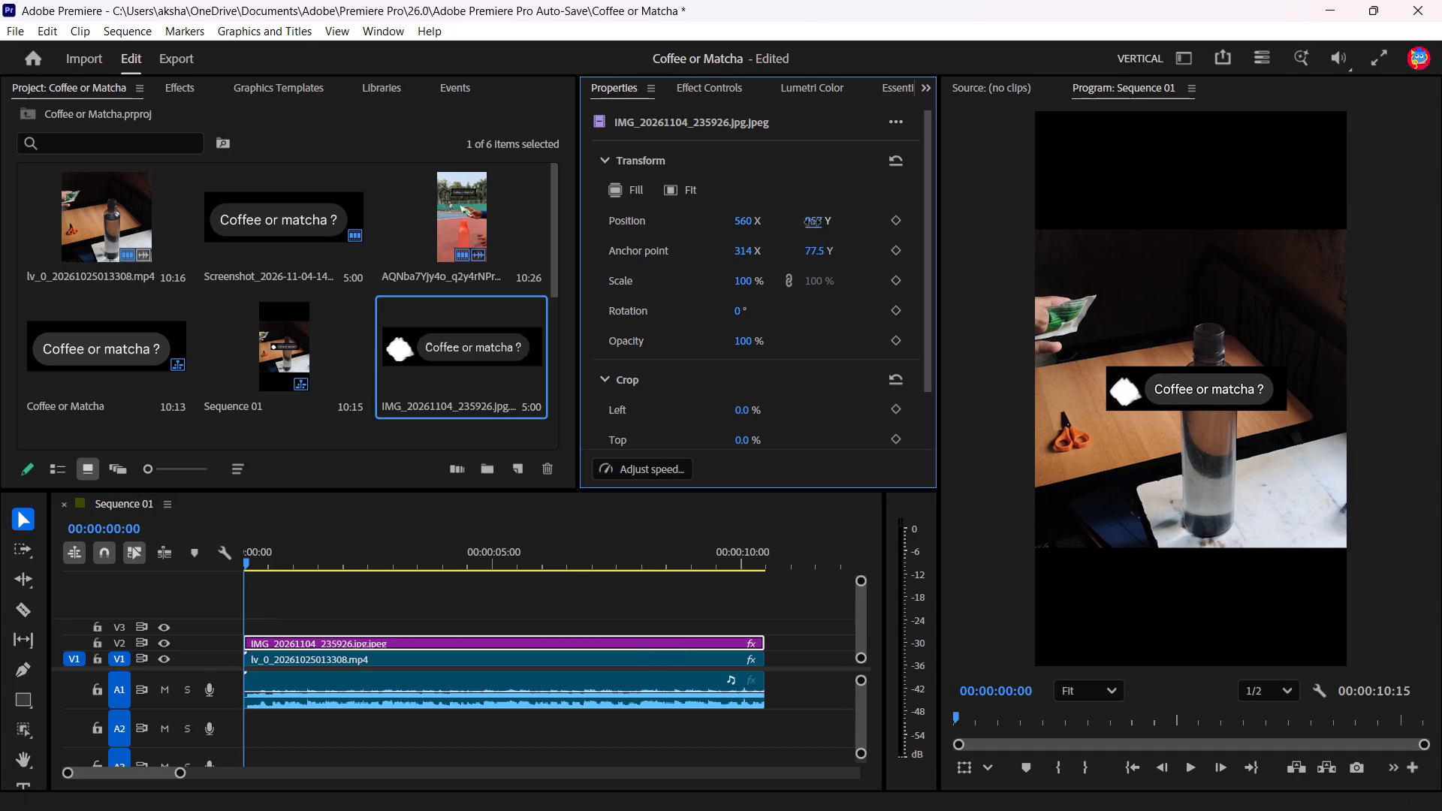
pyautogui.moveTo(813, 222); pyautogui.dragTo(253, 199)
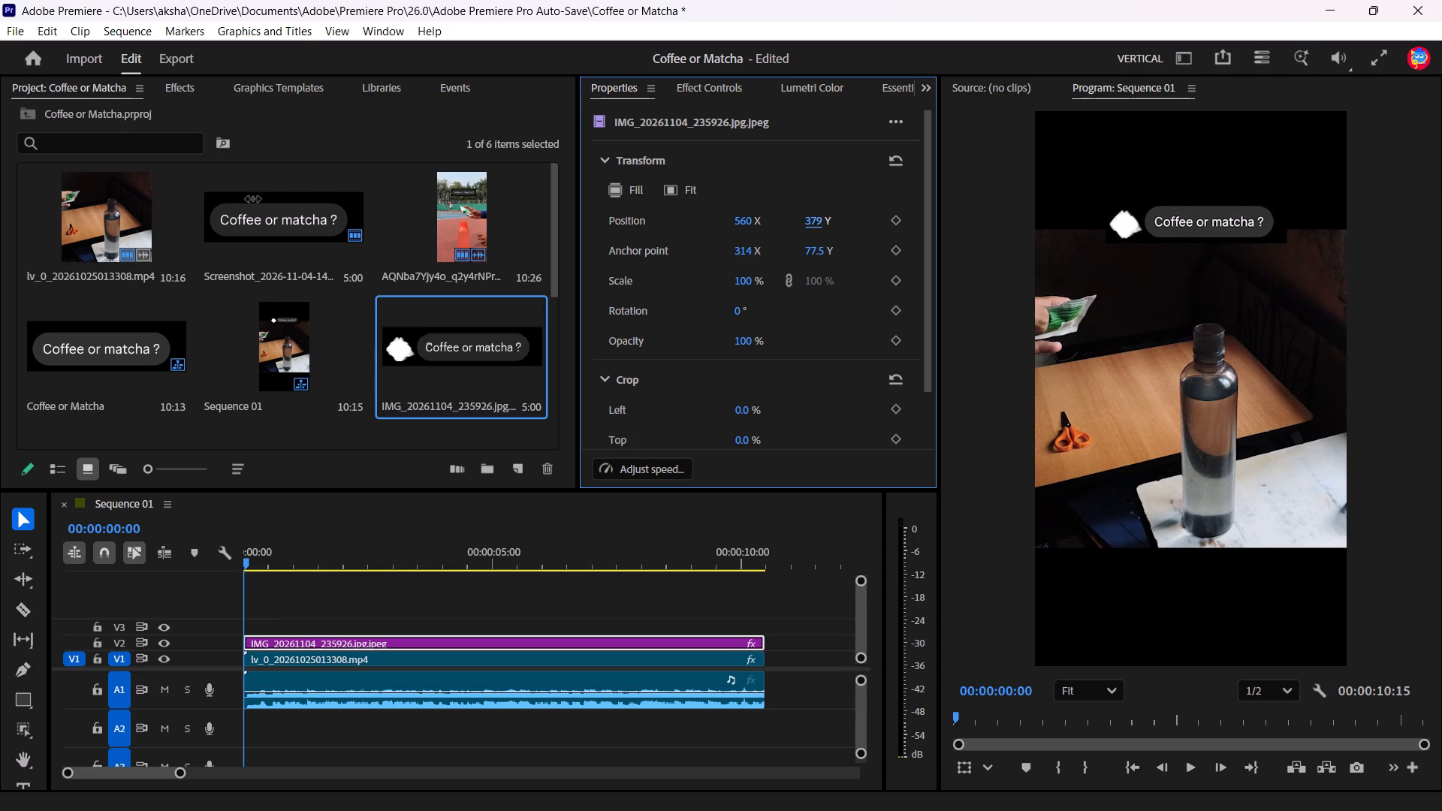
pyautogui.moveTo(253, 199); pyautogui.dragTo(201, 199)
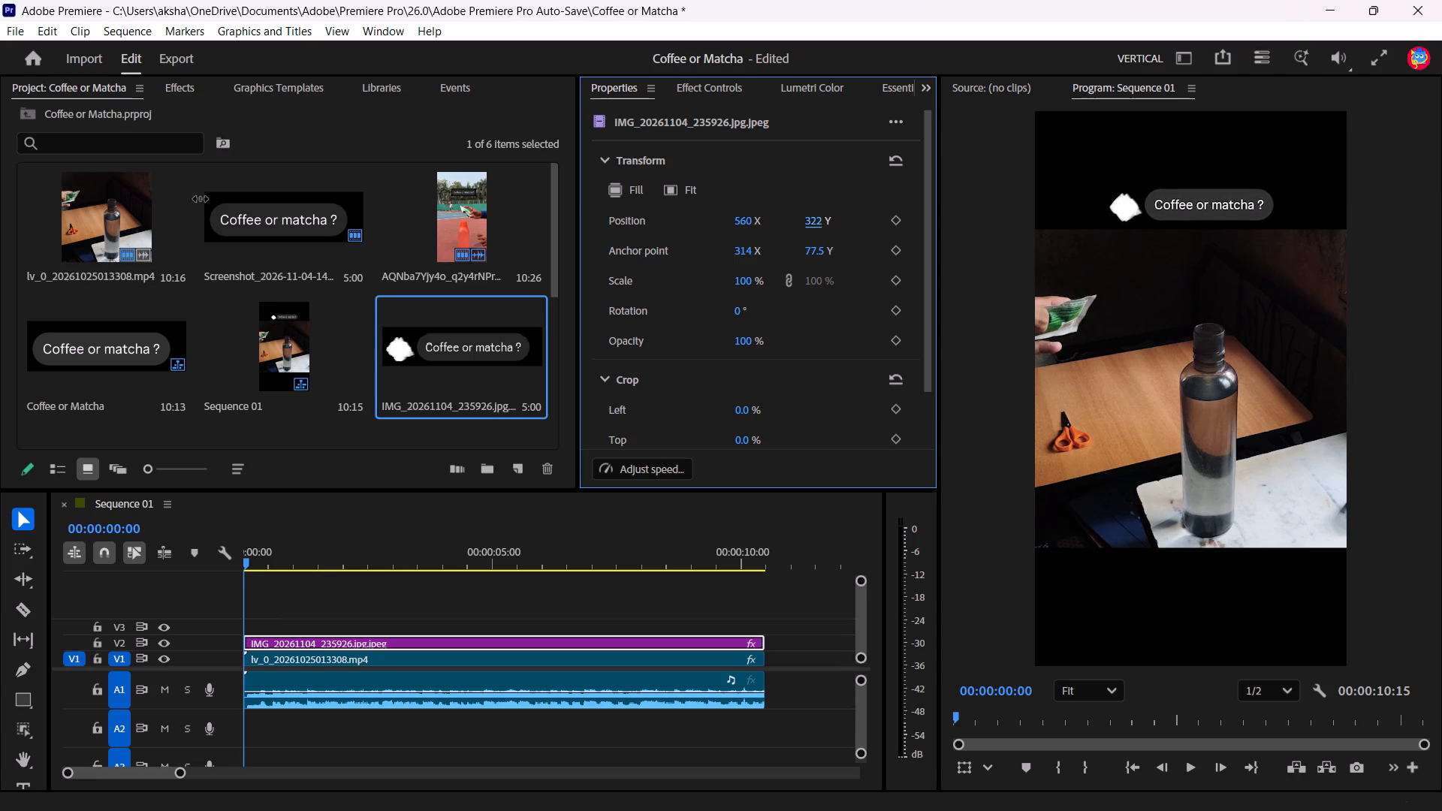
pyautogui.moveTo(201, 199); pyautogui.dragTo(205, 195)
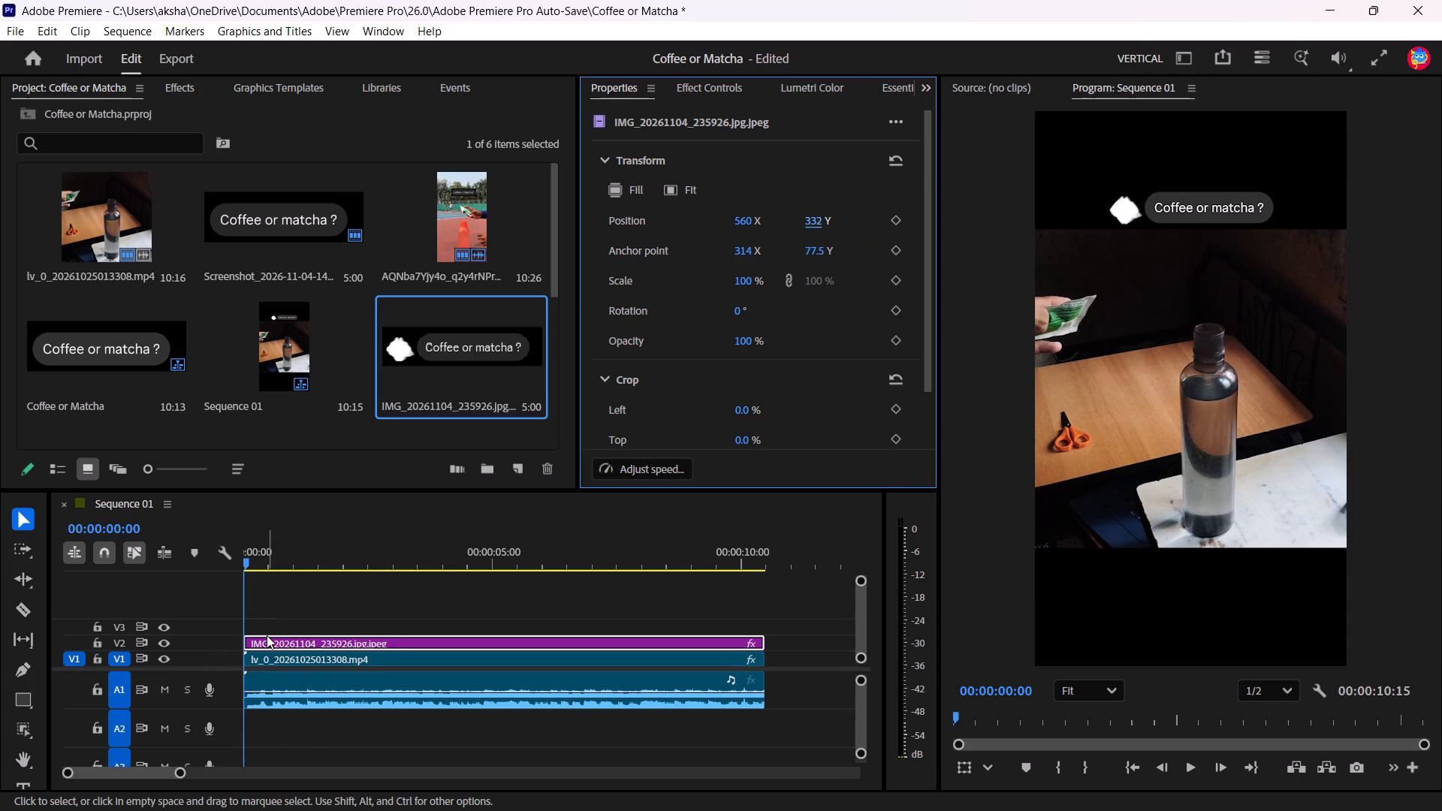
# Add a text box reading "Her" beside the white shape, before the "Coffee or matcha ?" title.
pyautogui.scroll(-7, 20, 687)
pyautogui.scroll(-1, 29, 753)
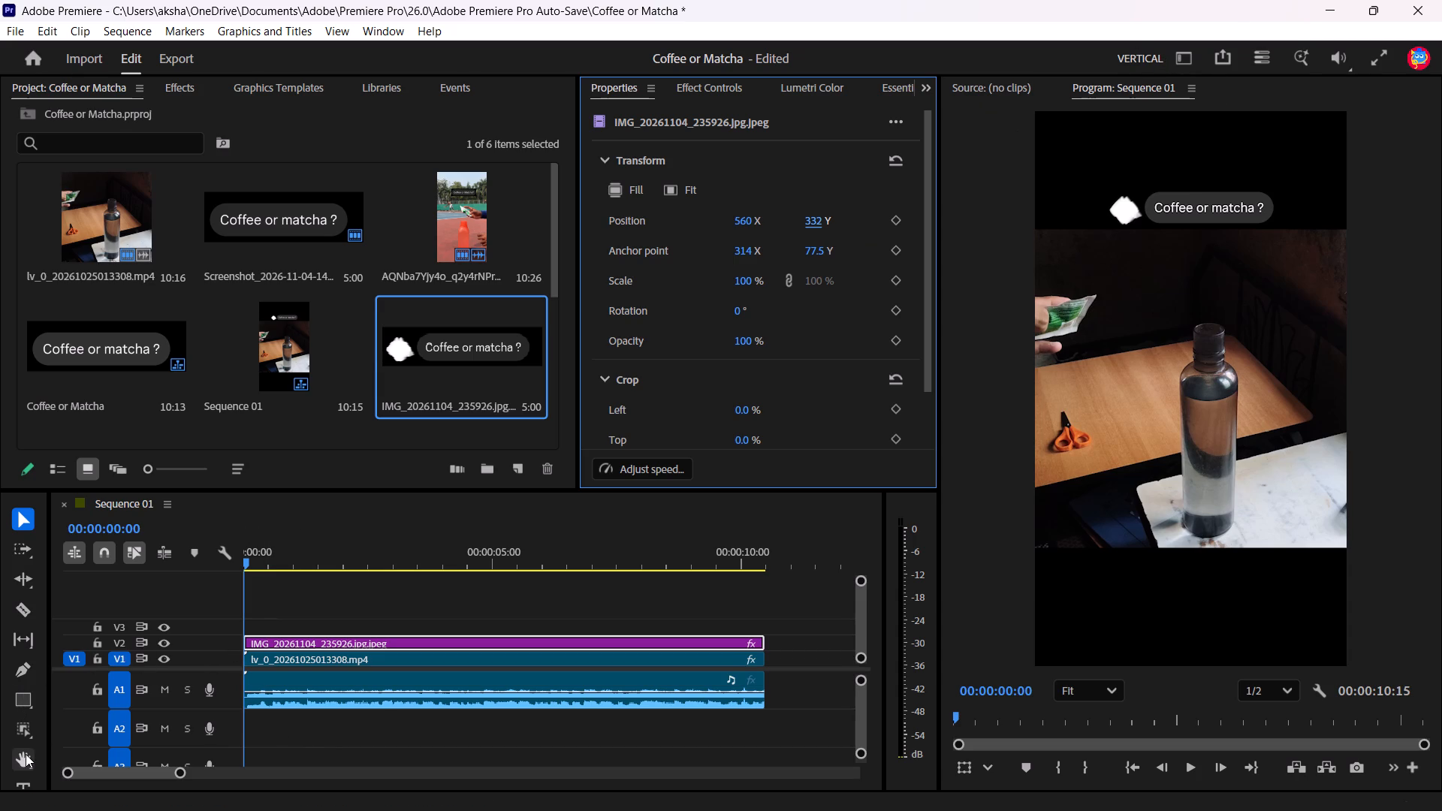
pyautogui.scroll(-1, 32, 725)
pyautogui.click(17, 781)
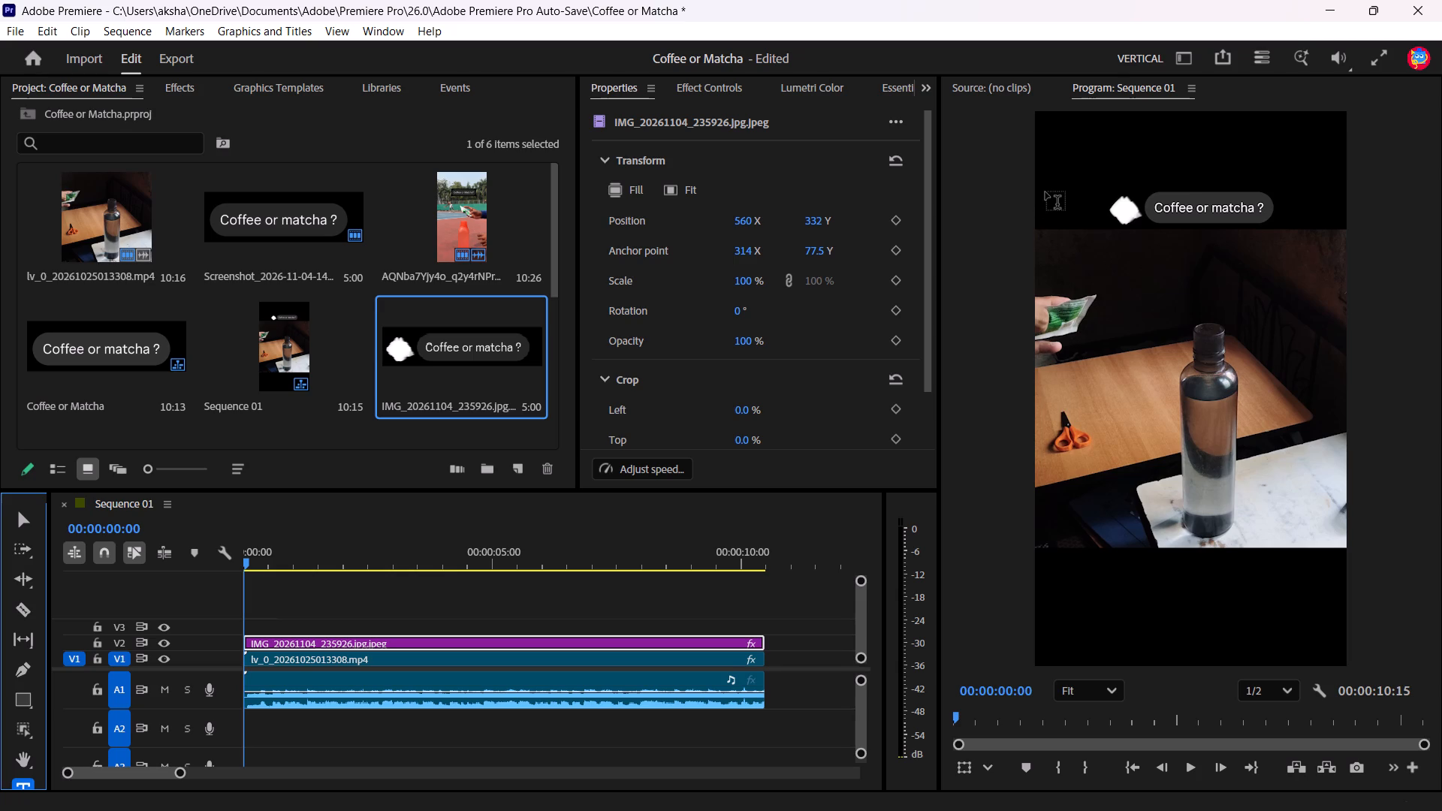
pyautogui.moveTo(1049, 192); pyautogui.dragTo(1103, 220)
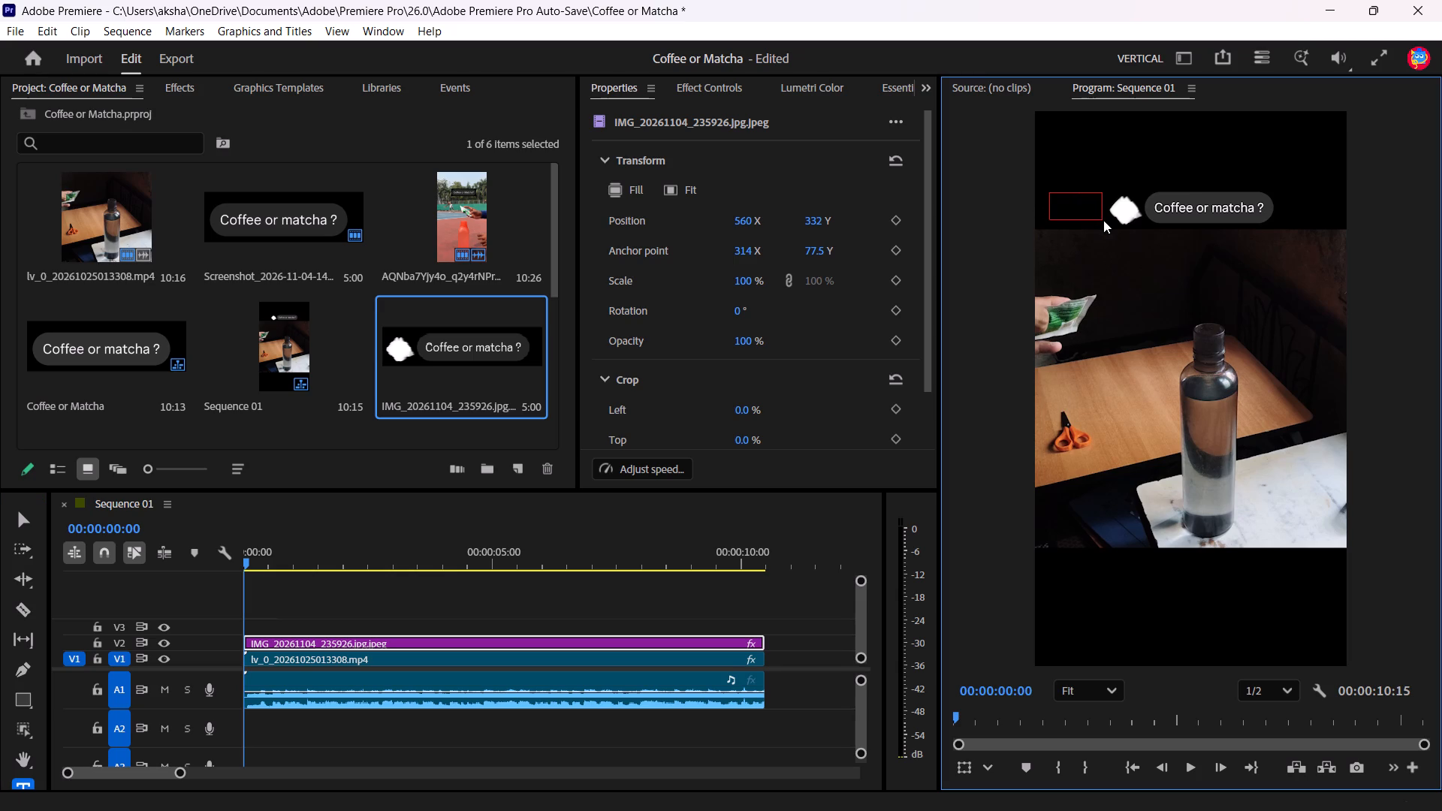
pyautogui.moveTo(1103, 220); pyautogui.dragTo(1104, 220)
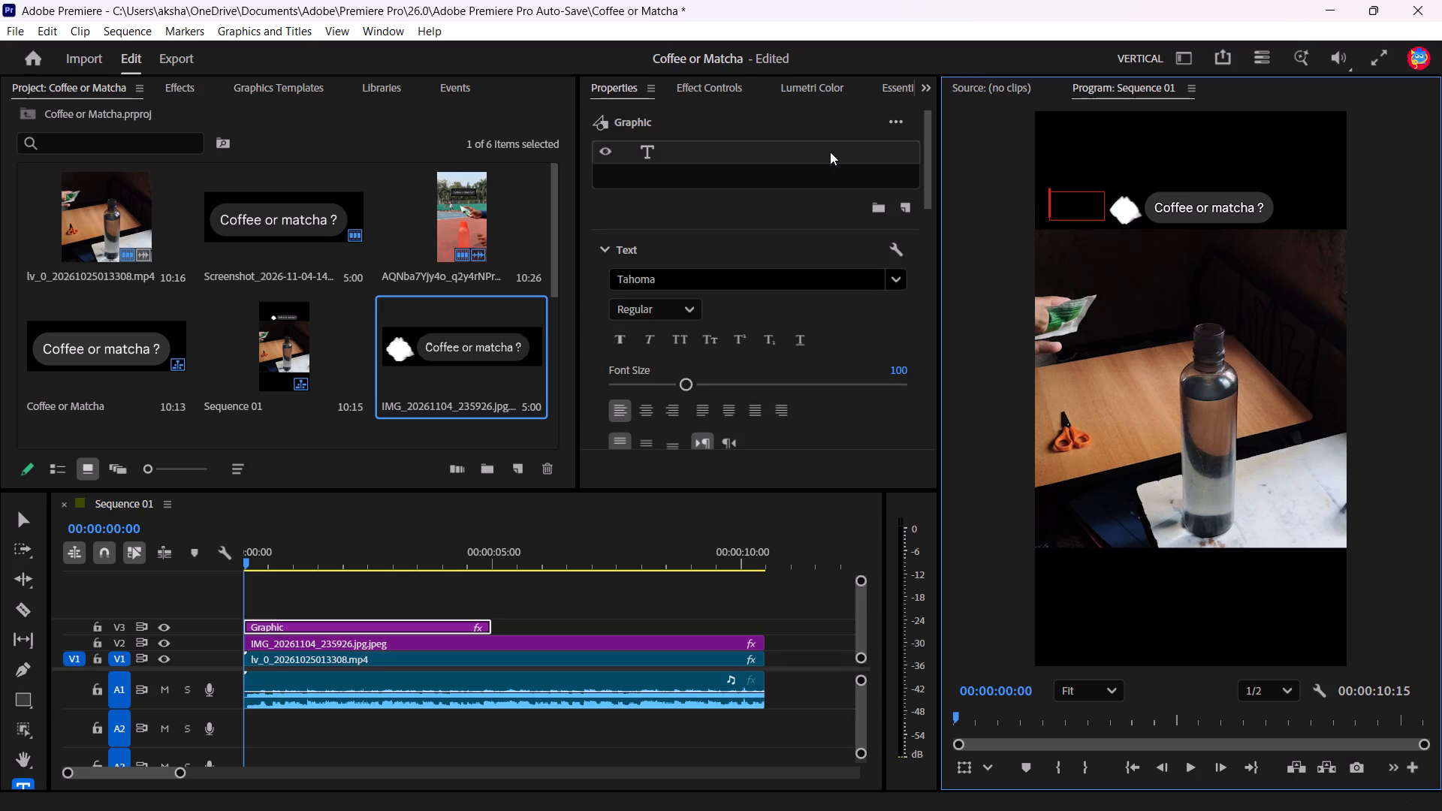
pyautogui.write('Her')
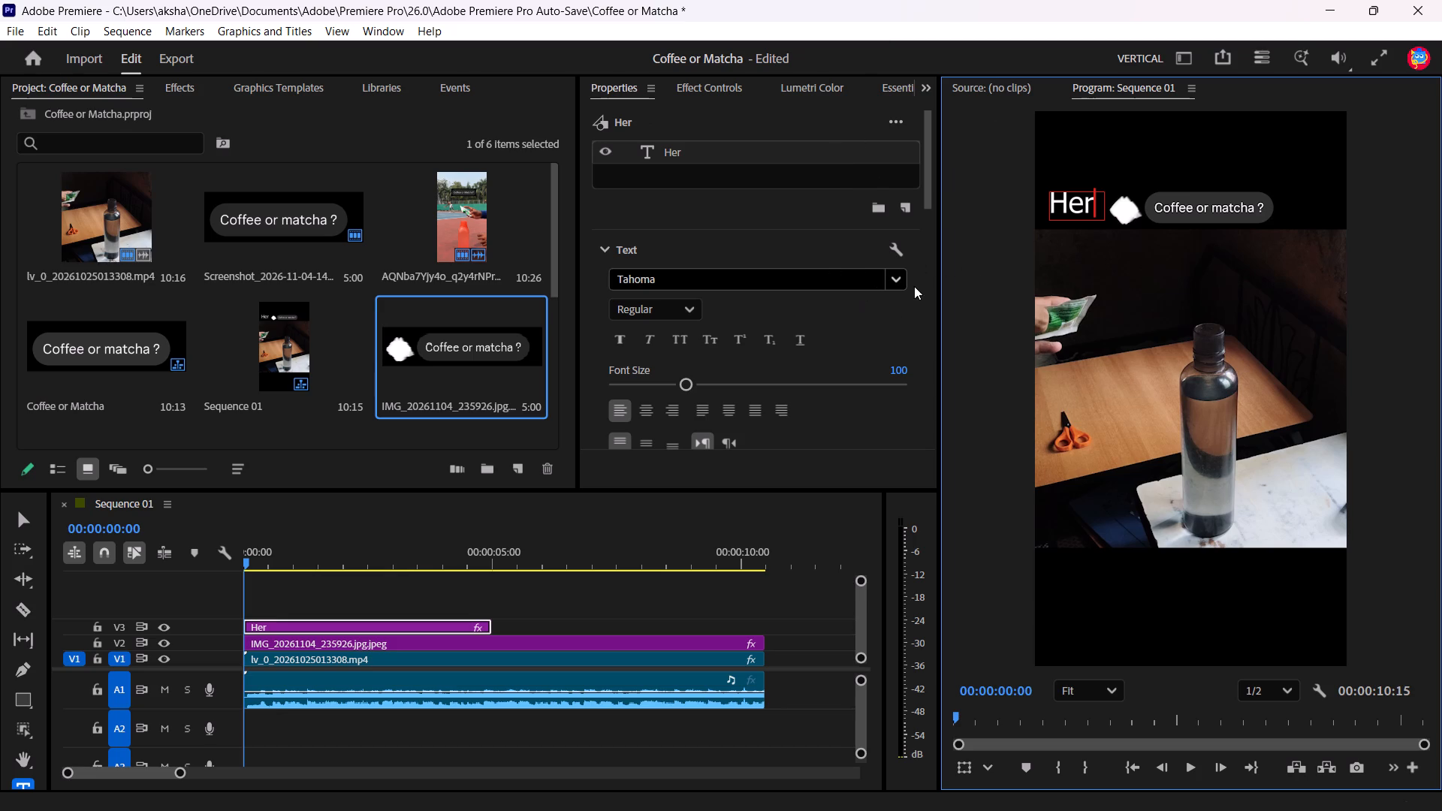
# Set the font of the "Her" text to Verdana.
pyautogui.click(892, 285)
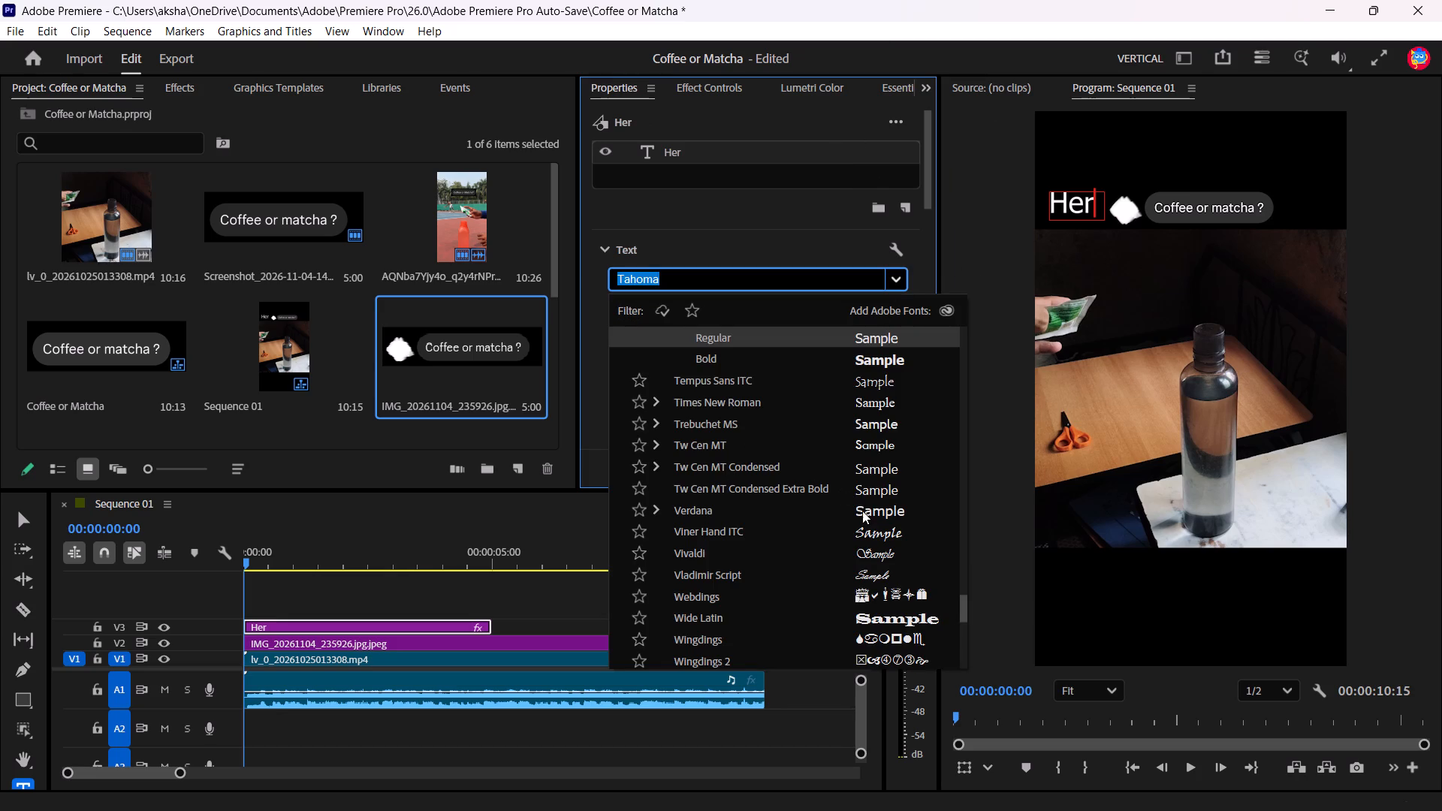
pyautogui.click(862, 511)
# Set the font of the "Her" text to Footlight MT Light.
pyautogui.click(896, 270)
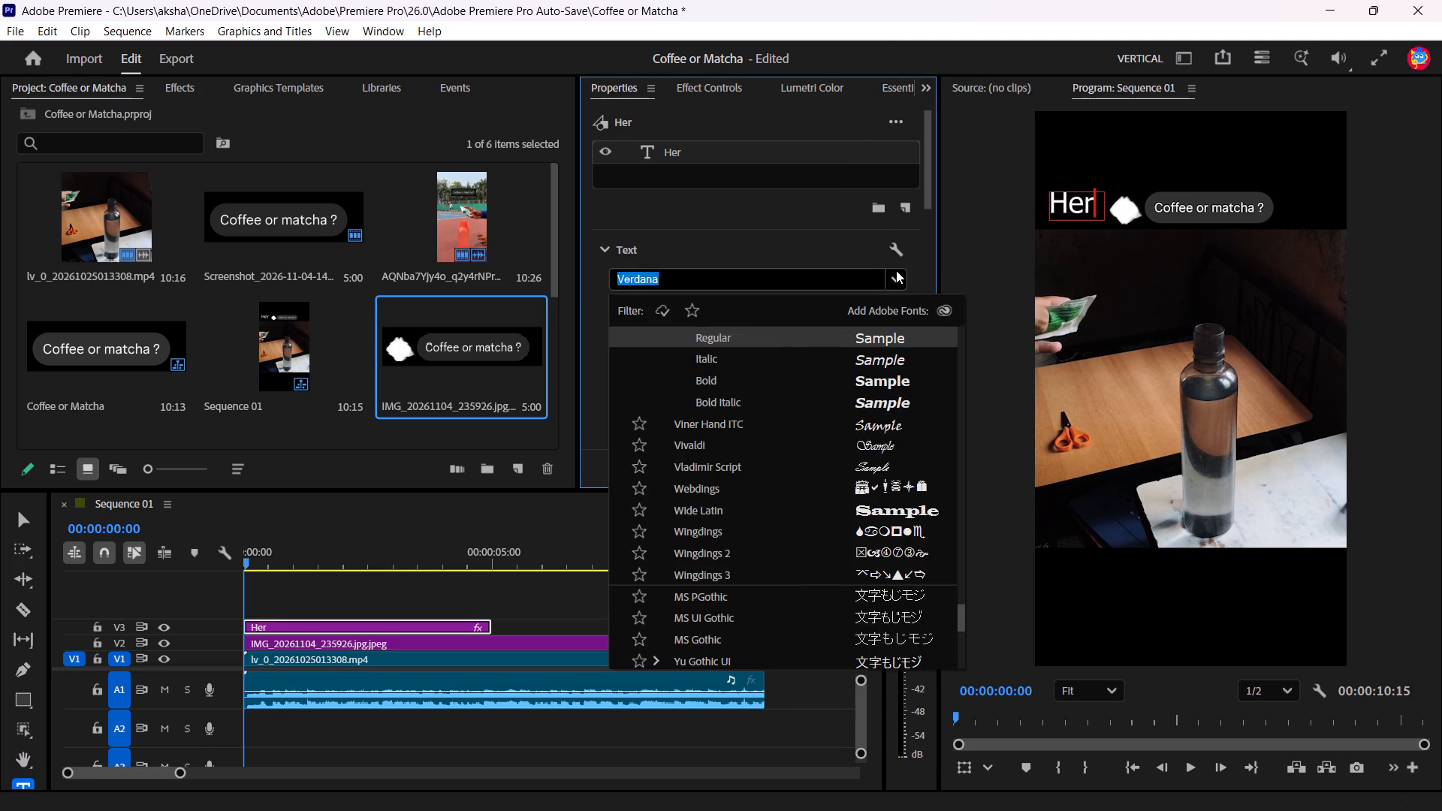
pyautogui.scroll(-14, 891, 475)
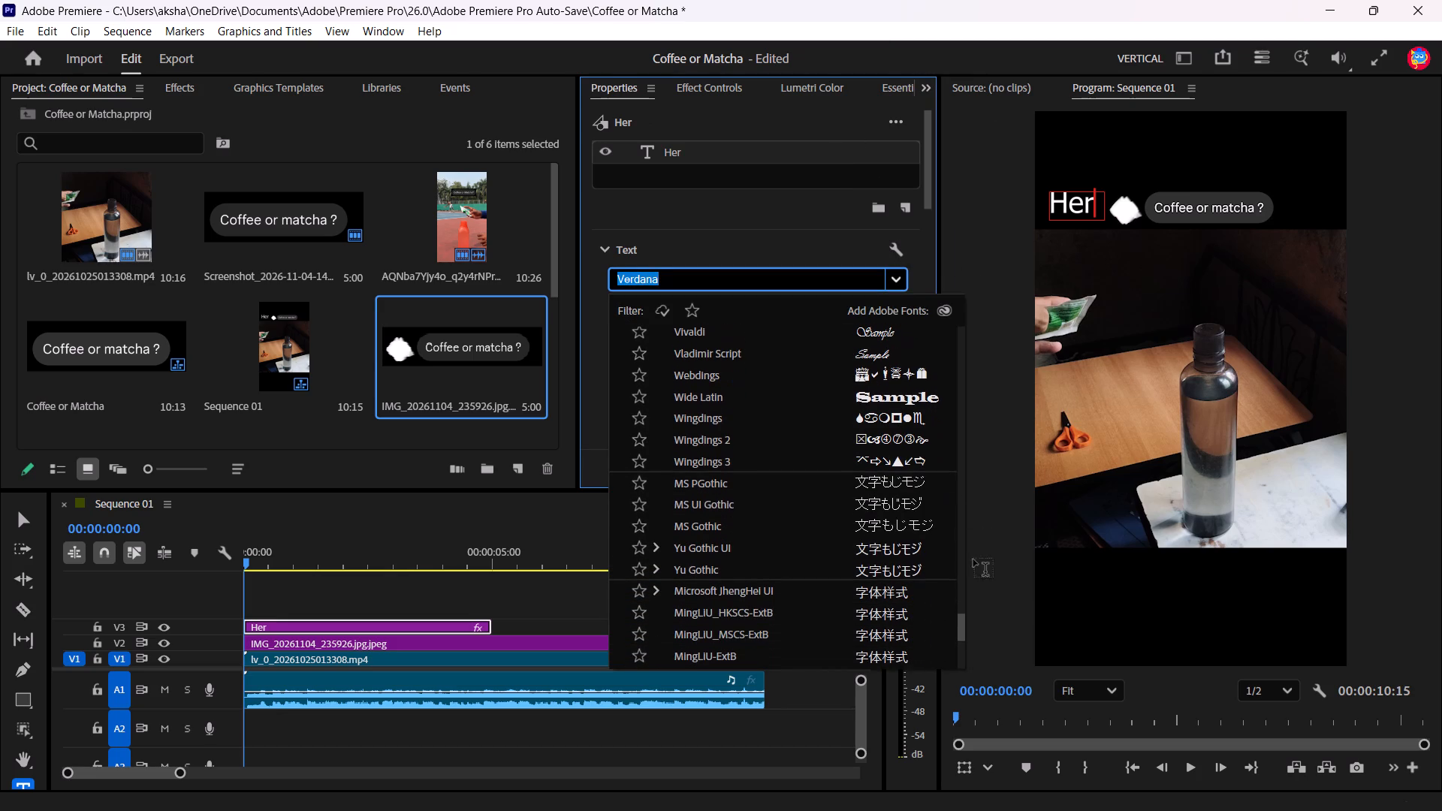
pyautogui.moveTo(961, 620); pyautogui.dragTo(973, 389)
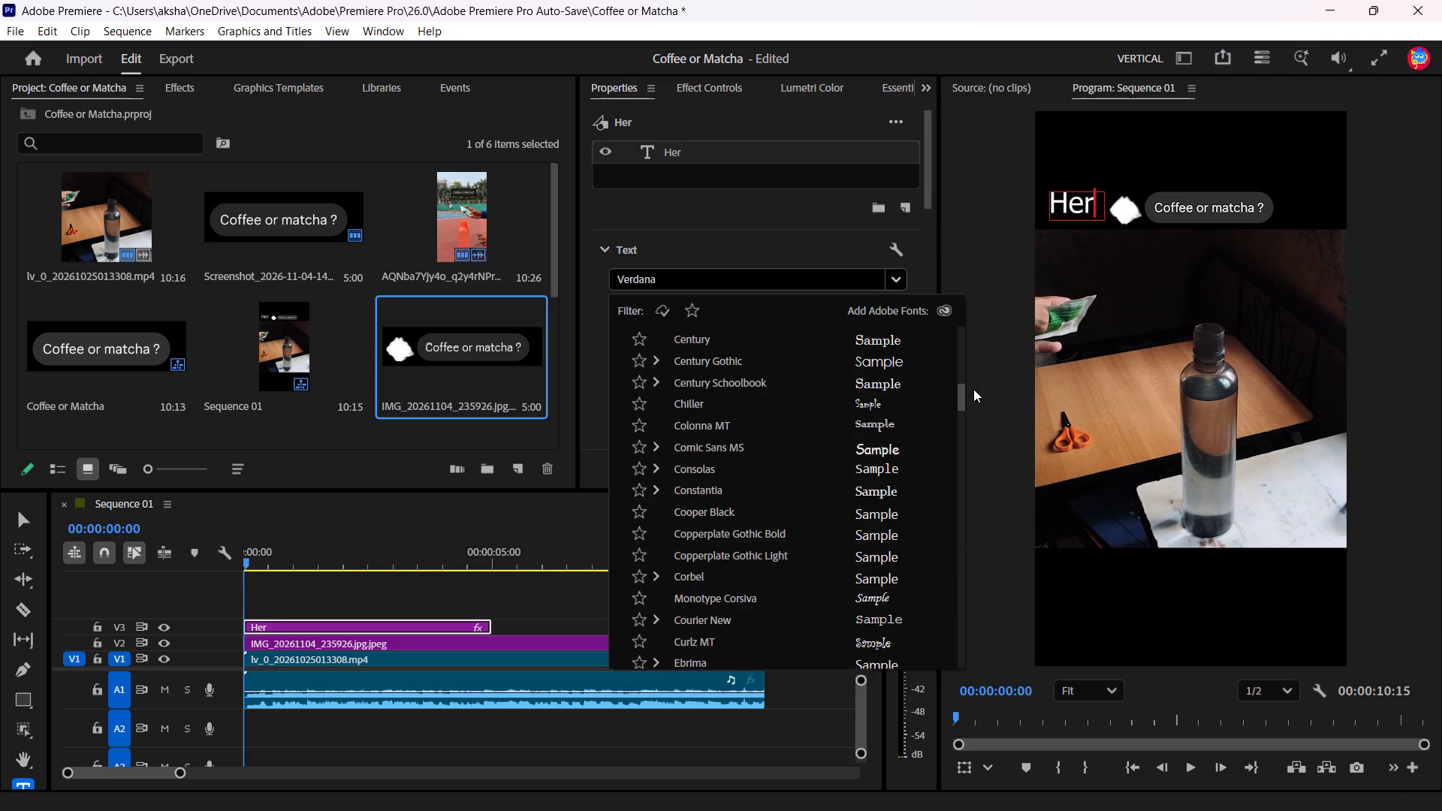
pyautogui.moveTo(973, 389); pyautogui.dragTo(976, 409)
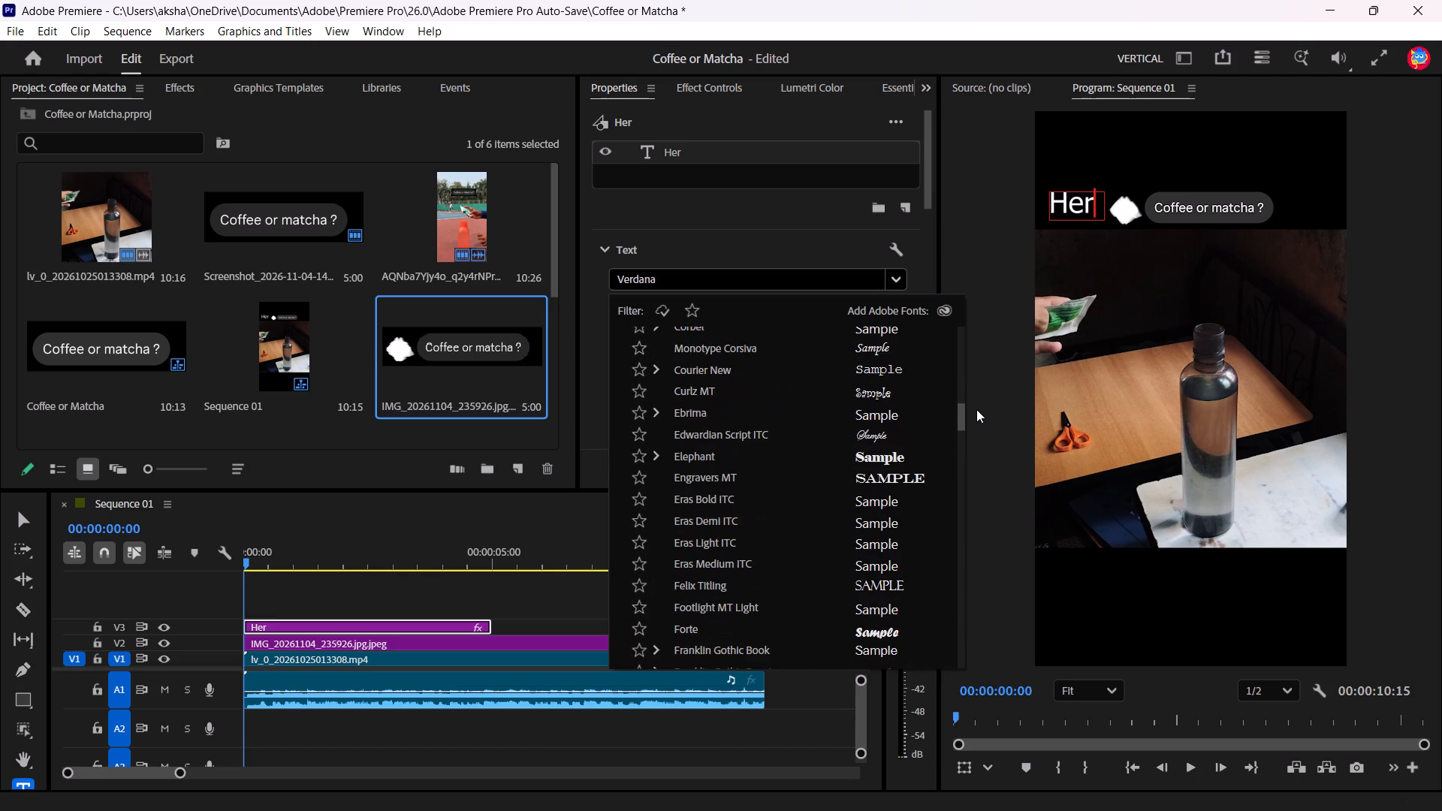
pyautogui.moveTo(976, 409); pyautogui.dragTo(979, 413)
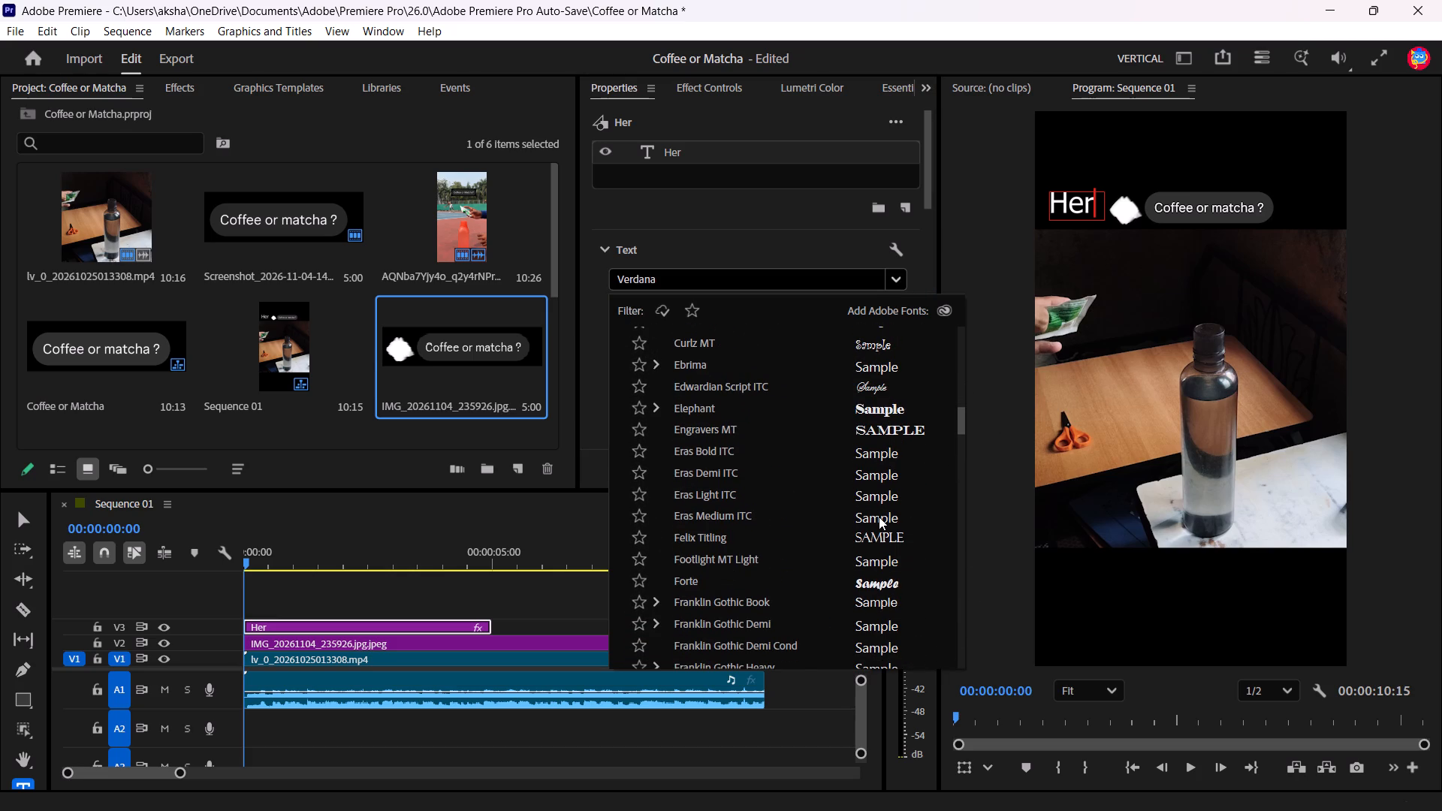
pyautogui.click(870, 562)
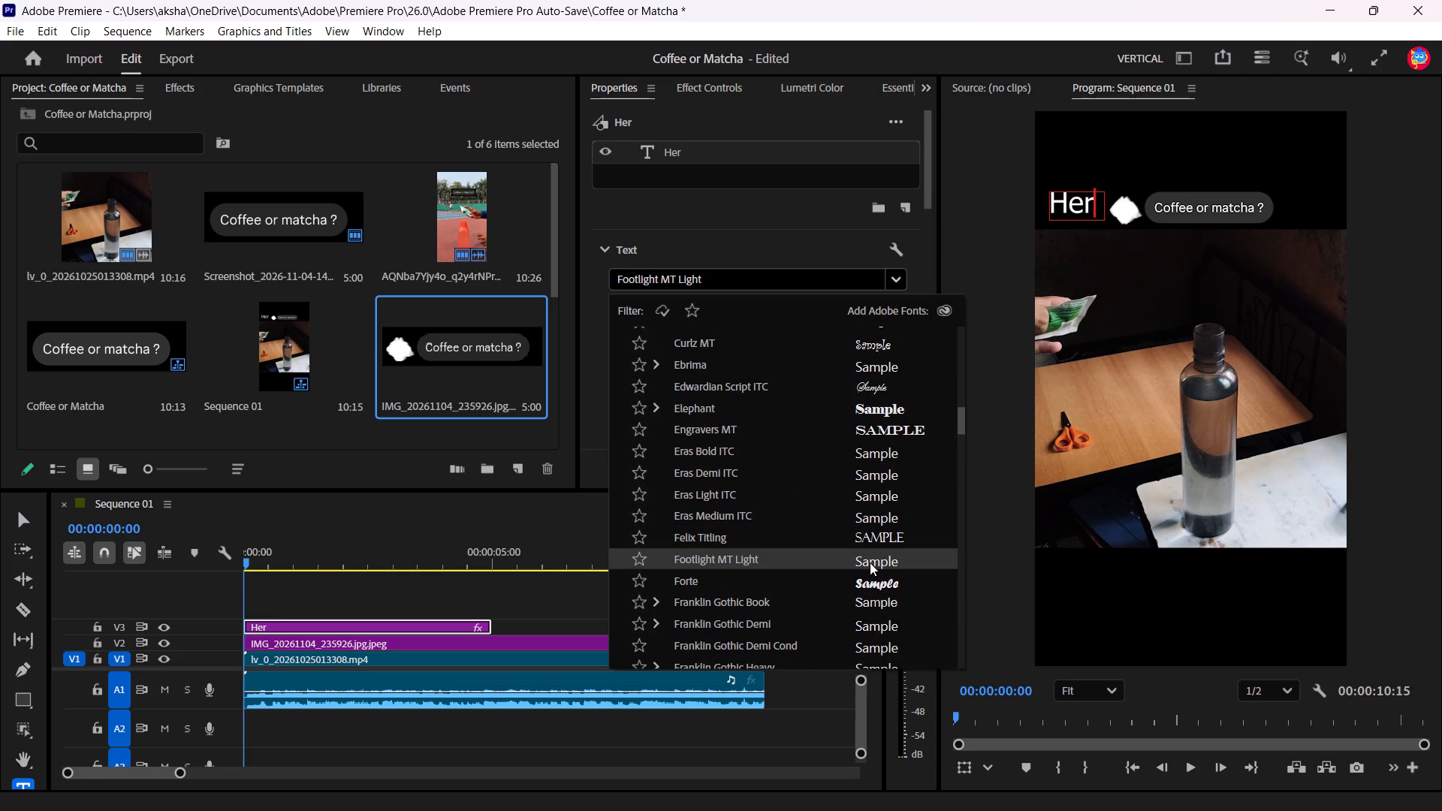
# Choose a different font for the "Her" text from further down the font list.
pyautogui.click(896, 282)
pyautogui.scroll(-7, 894, 462)
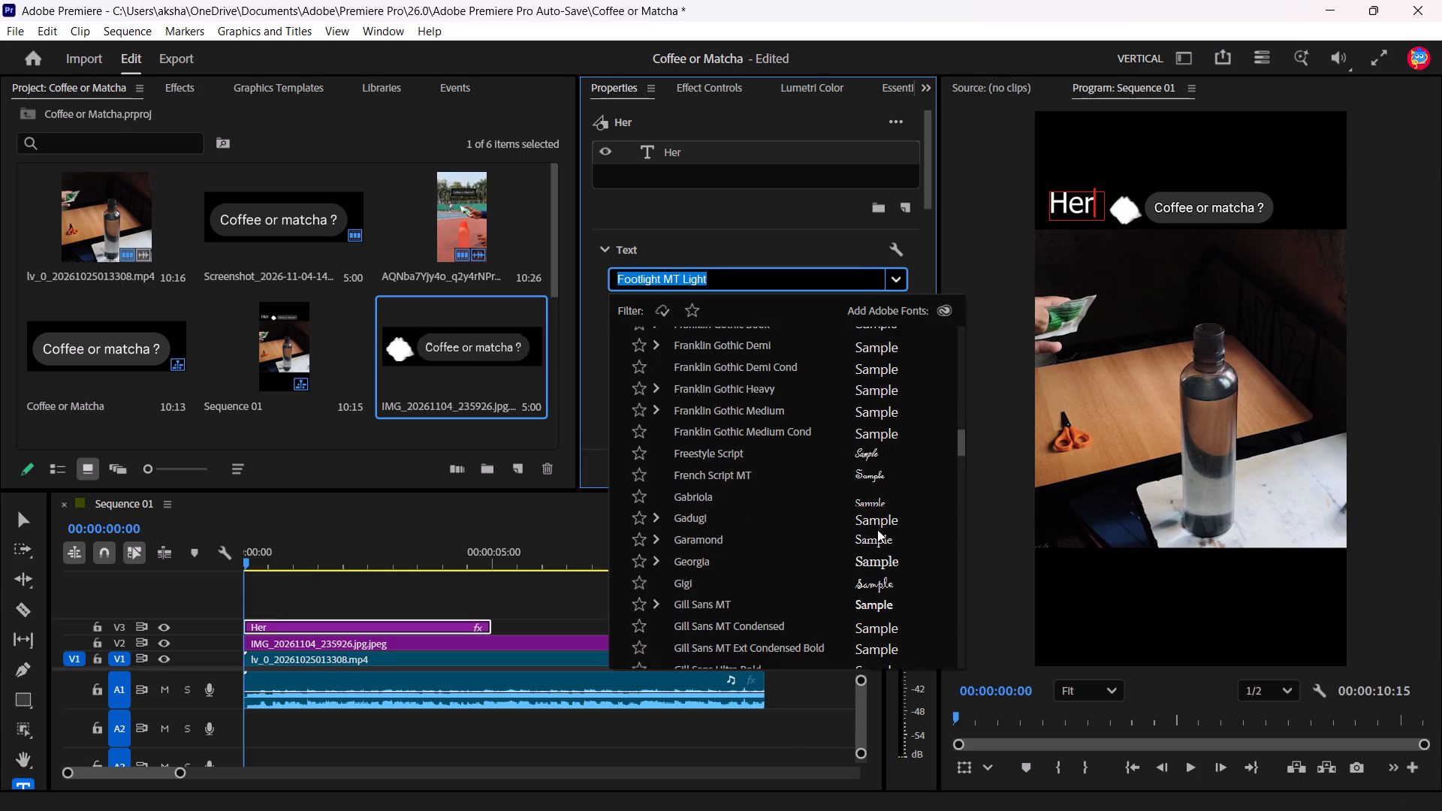
pyautogui.scroll(-5, 877, 539)
pyautogui.click(877, 537)
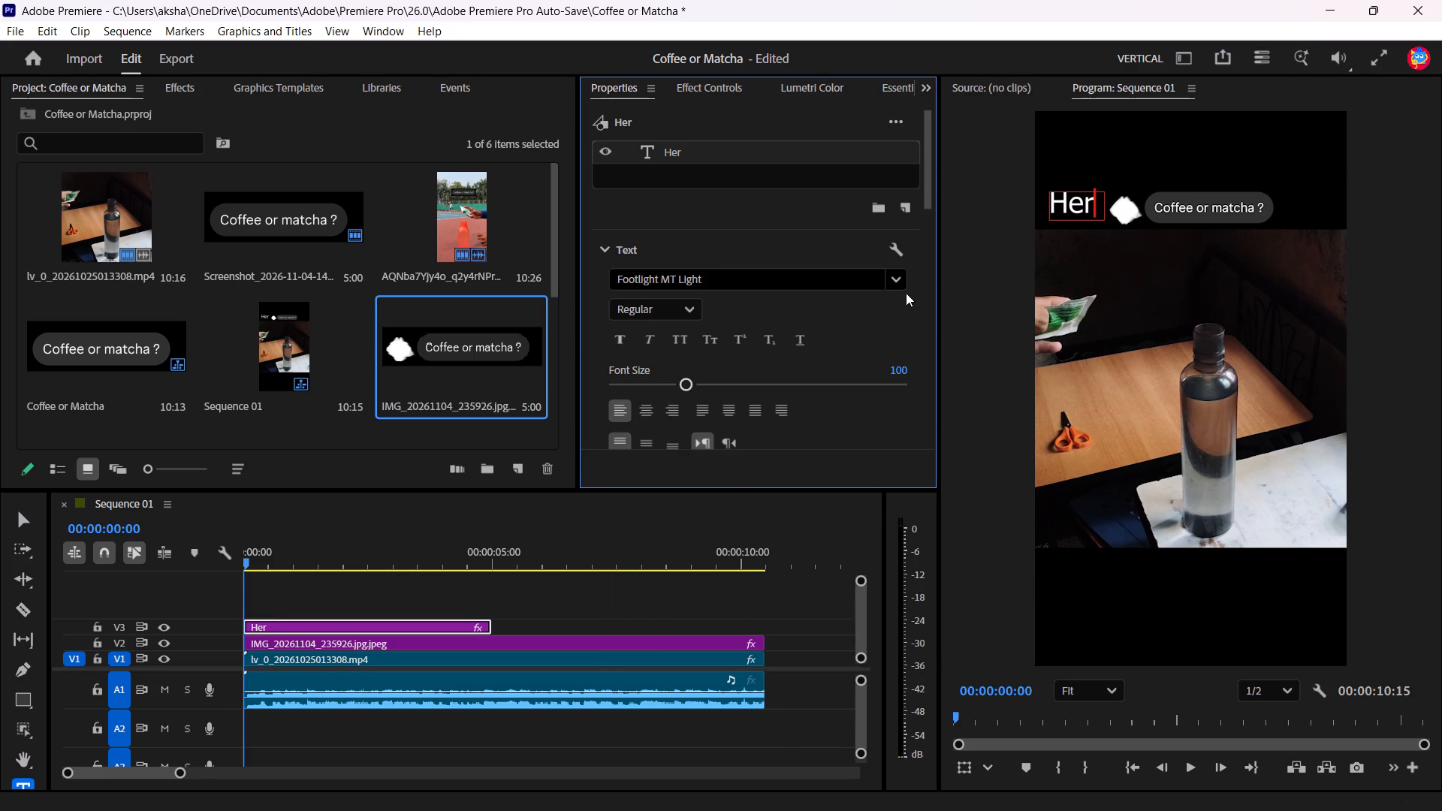
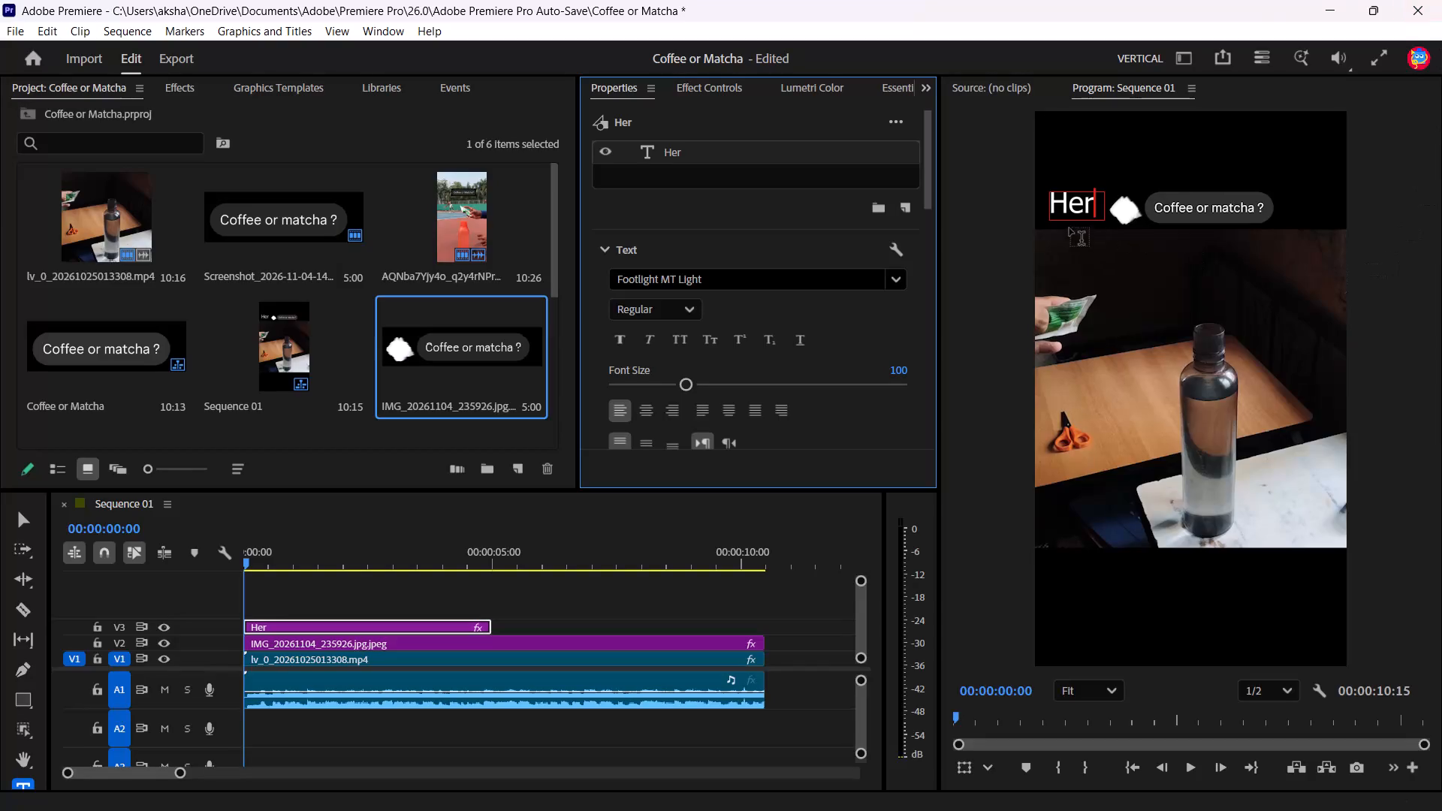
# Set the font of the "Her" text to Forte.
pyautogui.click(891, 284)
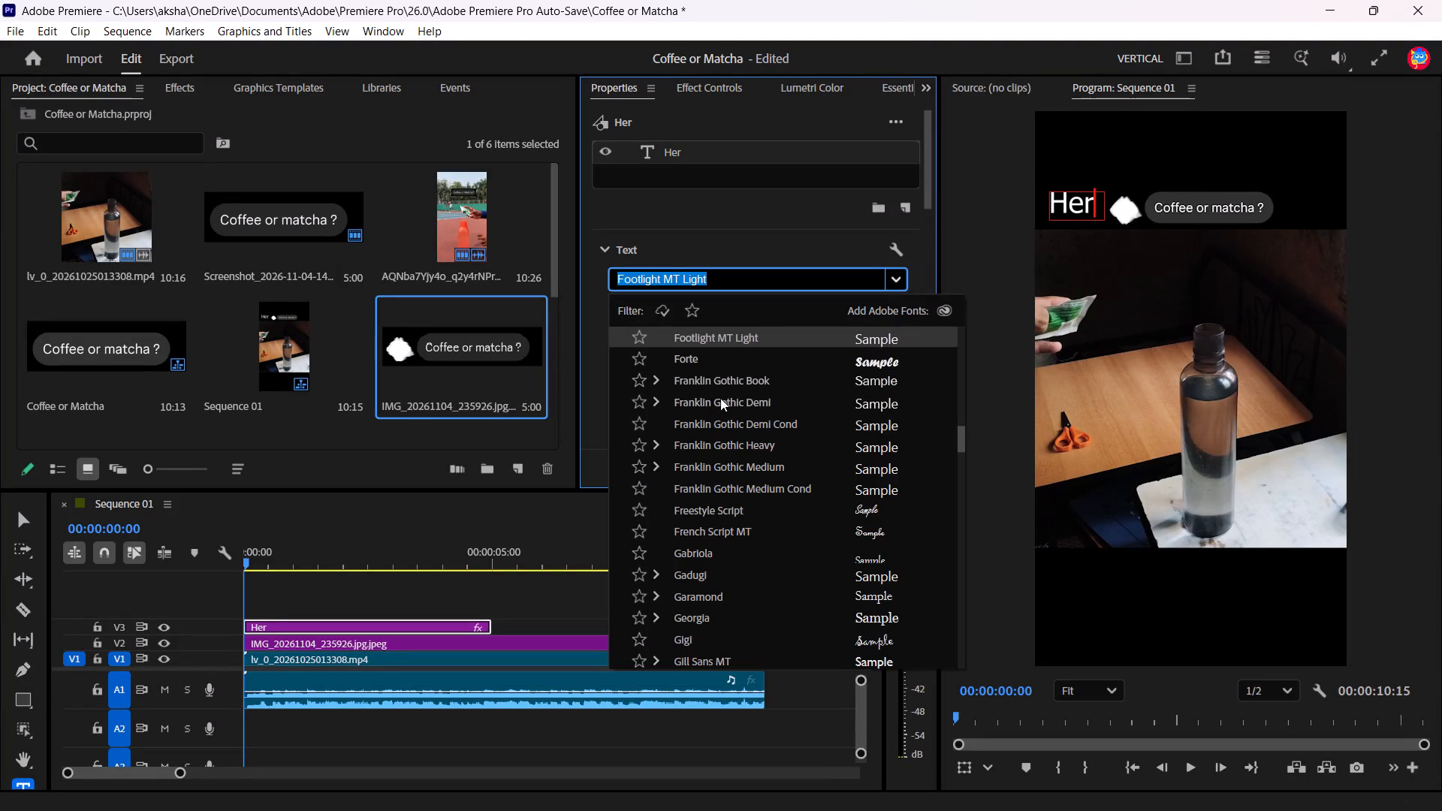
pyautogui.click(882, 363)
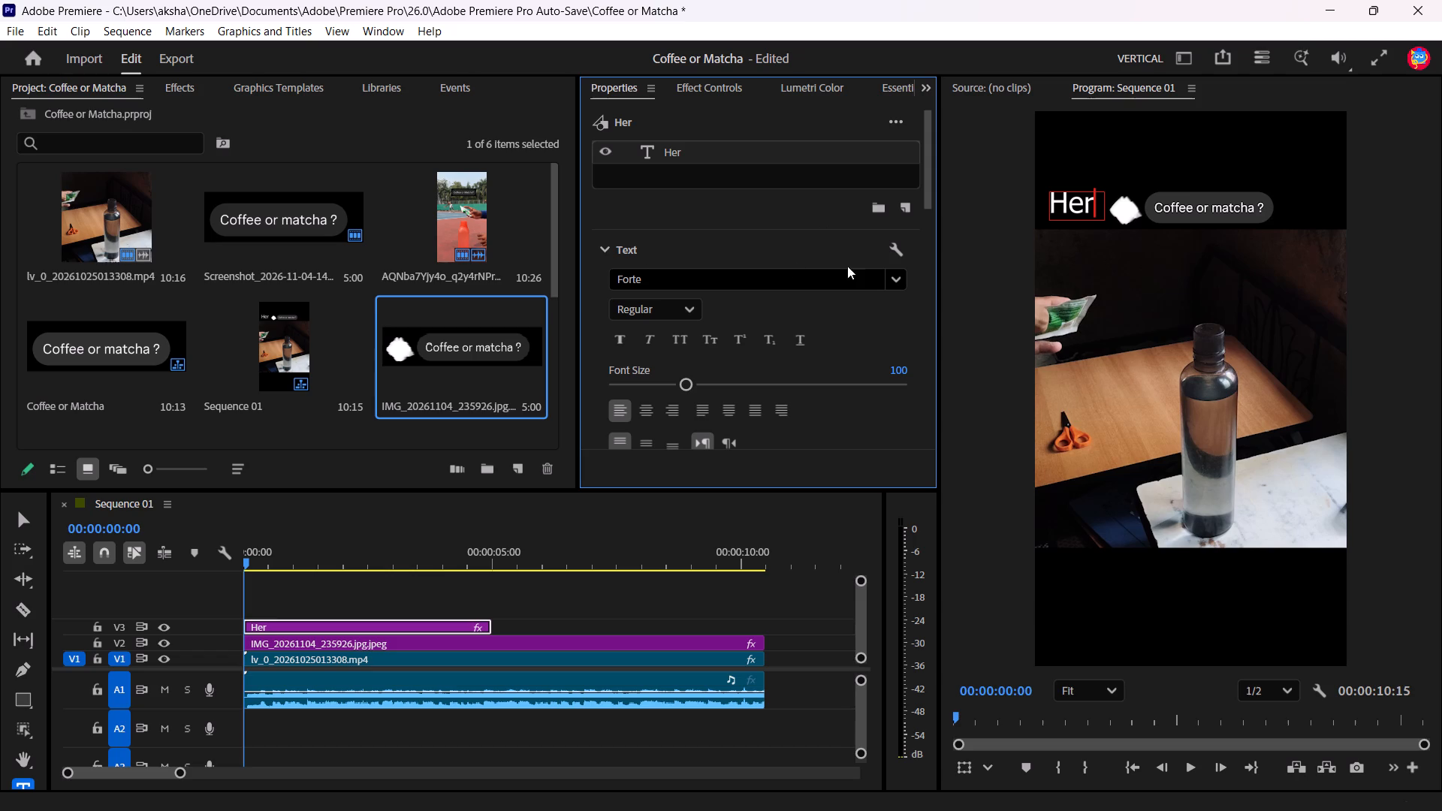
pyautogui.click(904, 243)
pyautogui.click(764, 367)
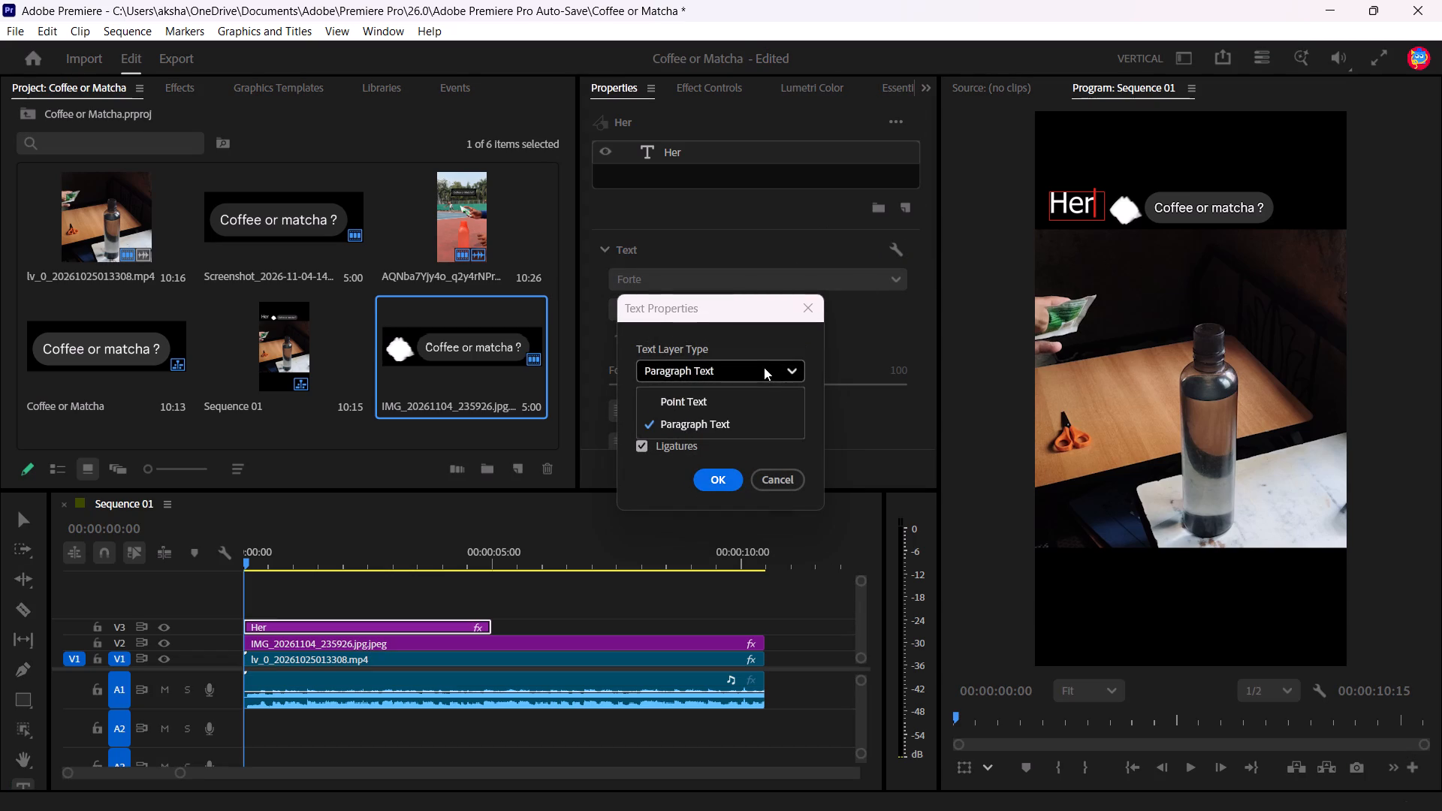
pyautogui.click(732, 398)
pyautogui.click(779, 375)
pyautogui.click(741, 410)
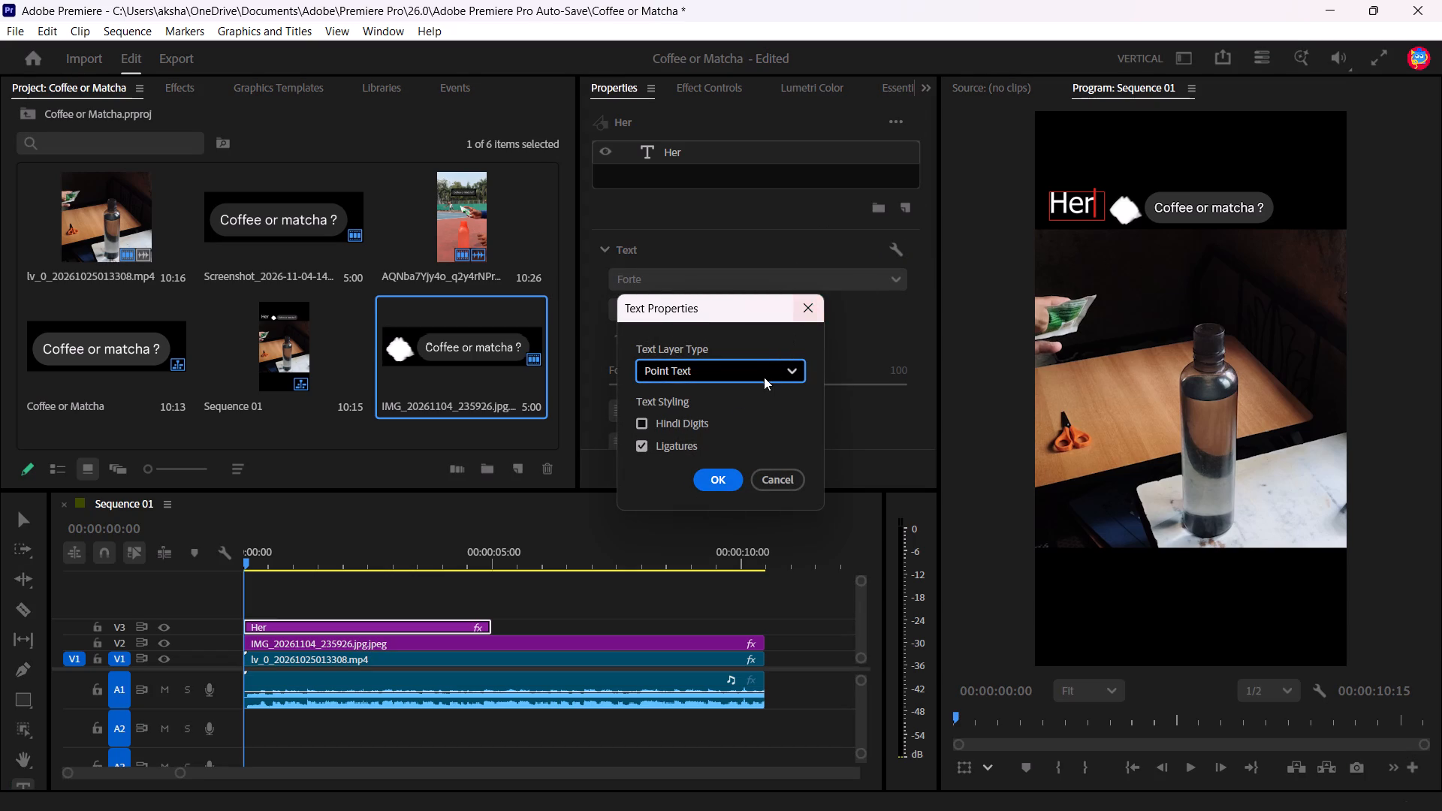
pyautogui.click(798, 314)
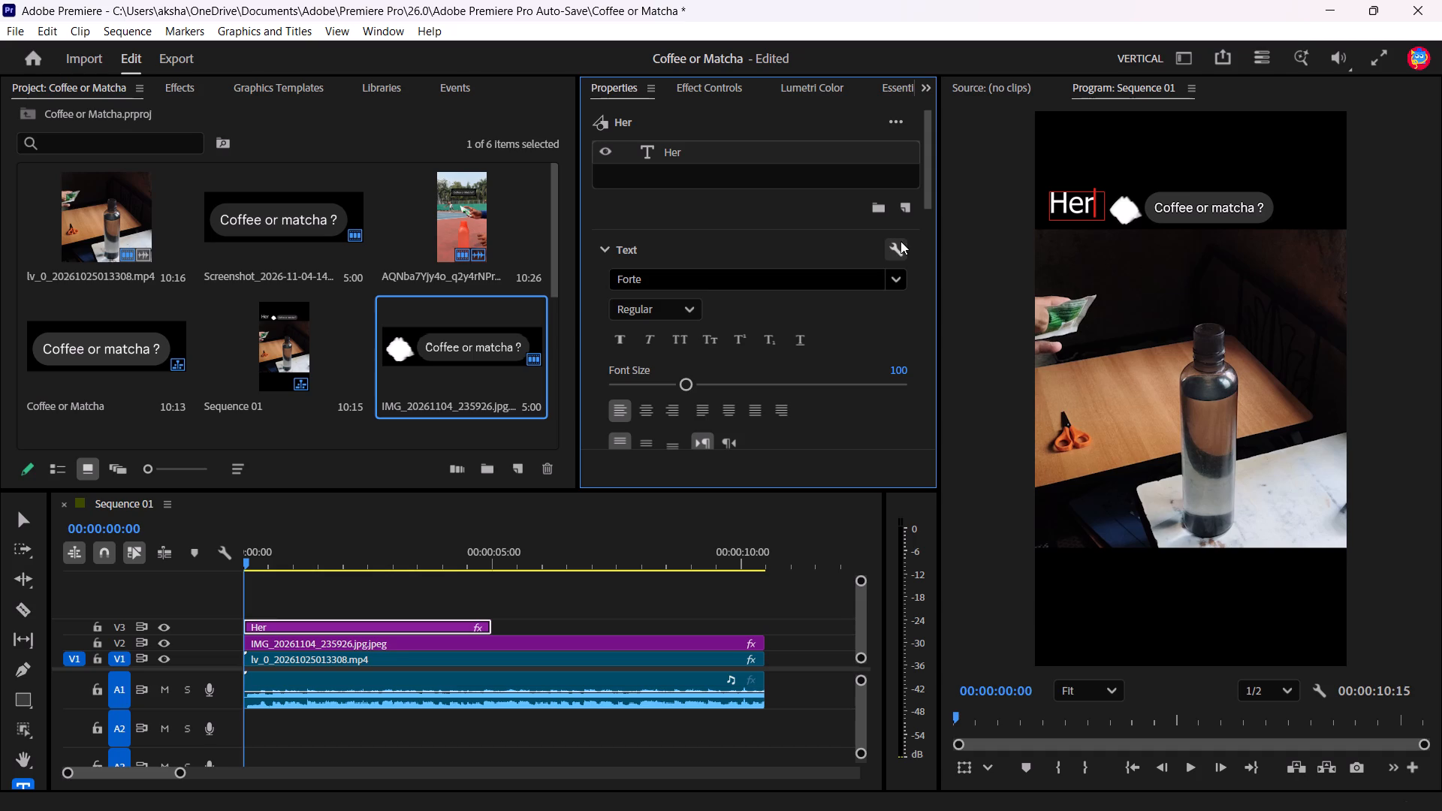
# Clear the text box beside the white shape and retype its text as "Her".
pyautogui.write('vhhfh')
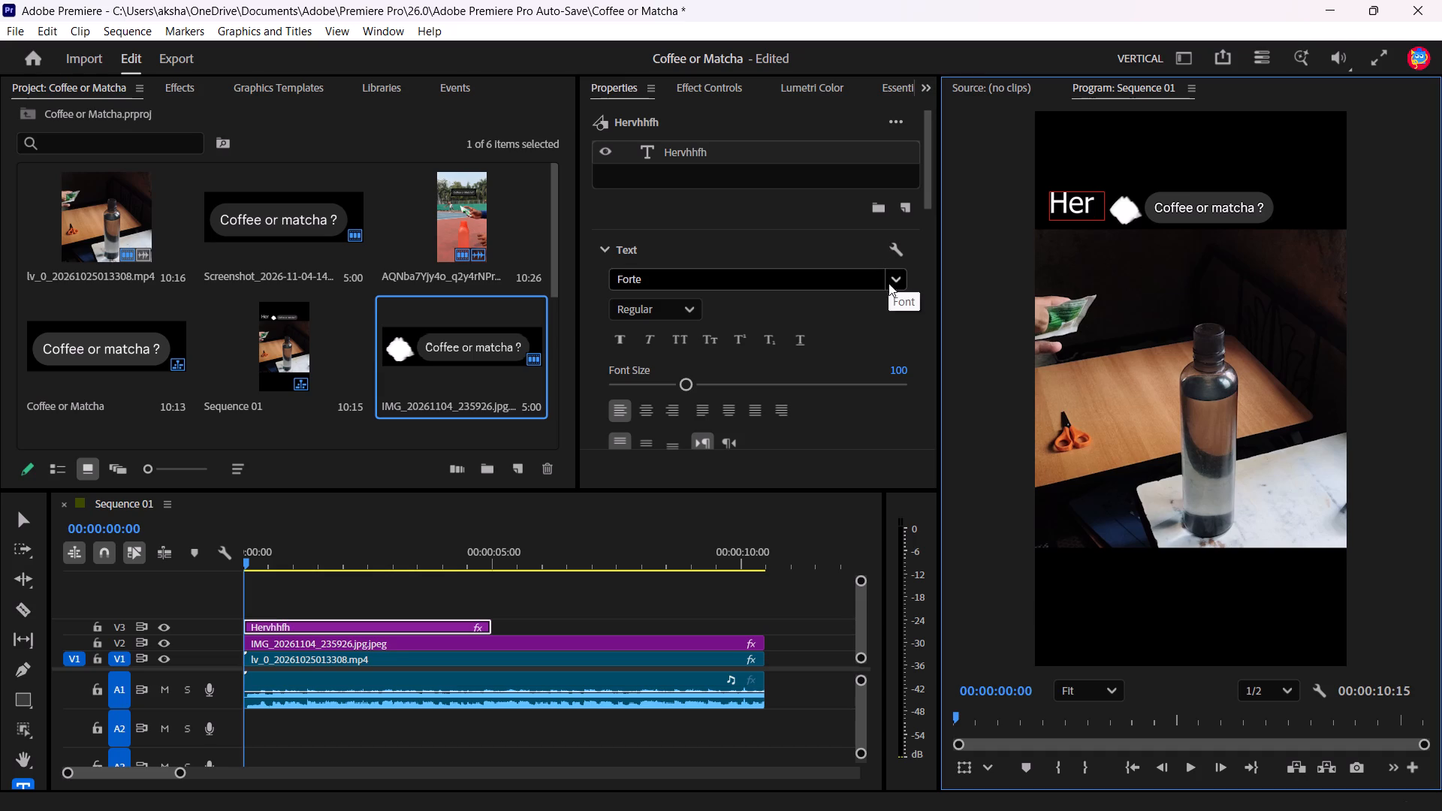
pyautogui.write('cxhg')
pyautogui.press('BackSpace')
pyautogui.press('BackSpace')
pyautogui.press('BackSpace')
pyautogui.press('BackSpace')
pyautogui.press('BackSpace')
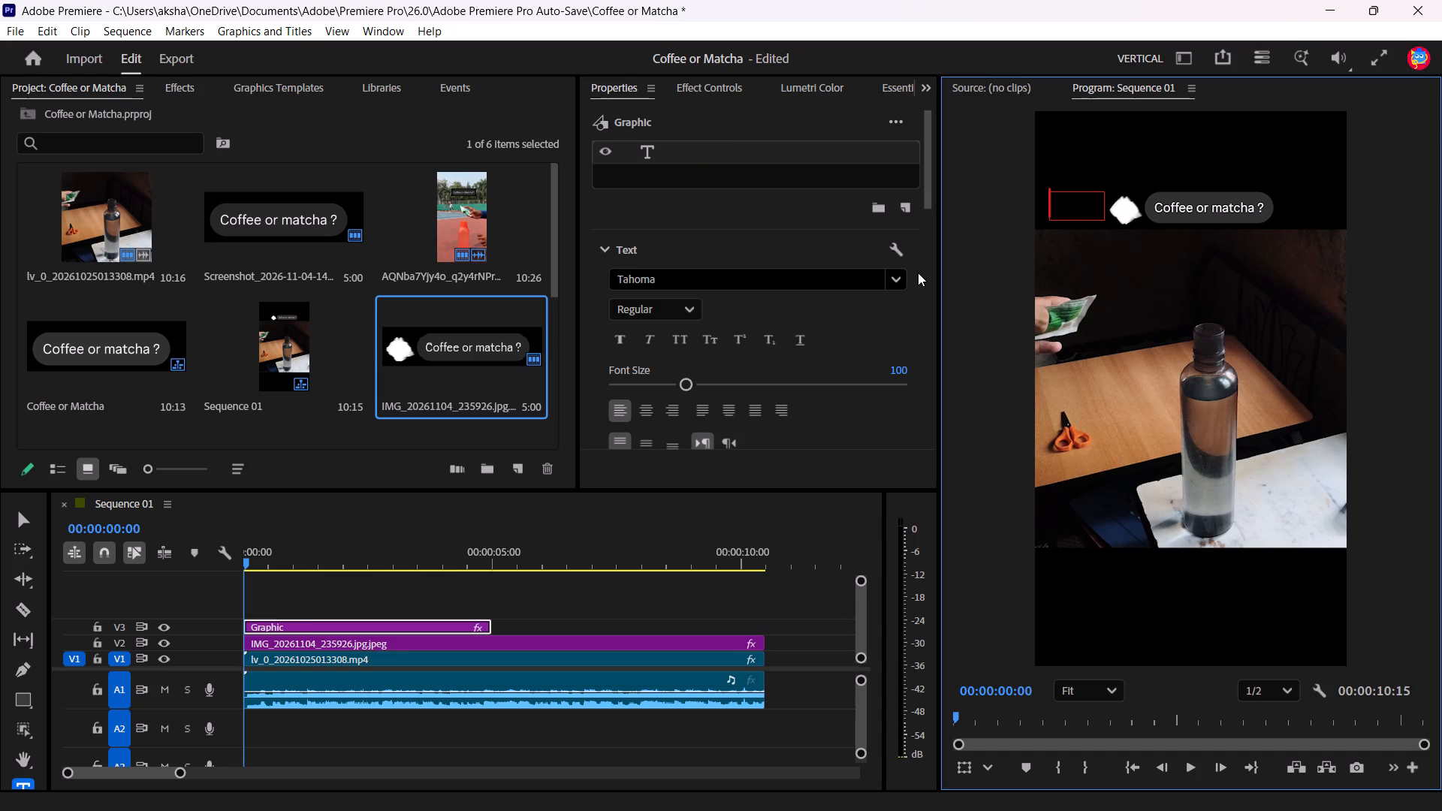
pyautogui.write('Her')
pyautogui.press('r')
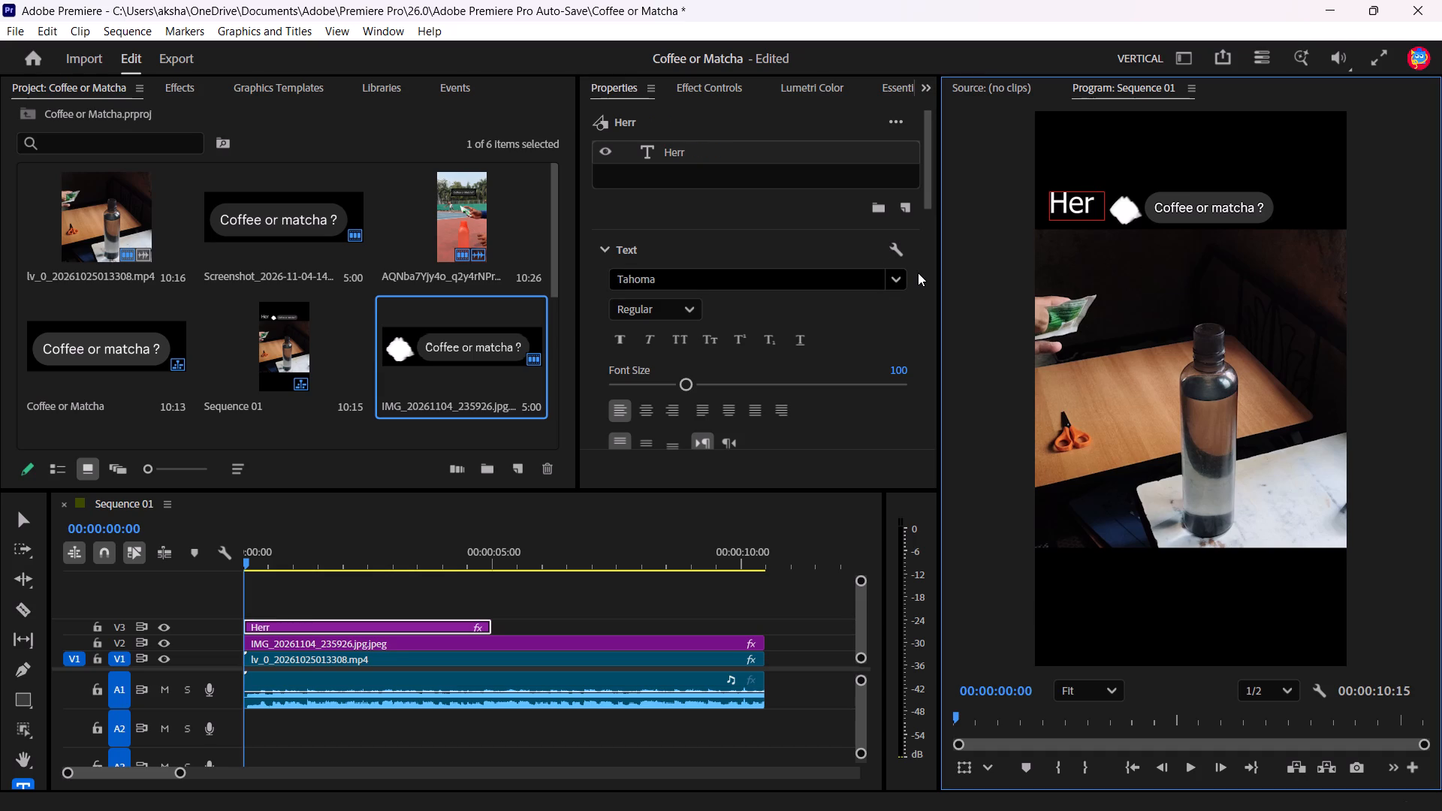
pyautogui.press('BackSpace')
pyautogui.press('r')
pyautogui.press('r')
pyautogui.press('BackSpace')
pyautogui.write('rr')
pyautogui.press('BackSpace')
pyautogui.press('r')
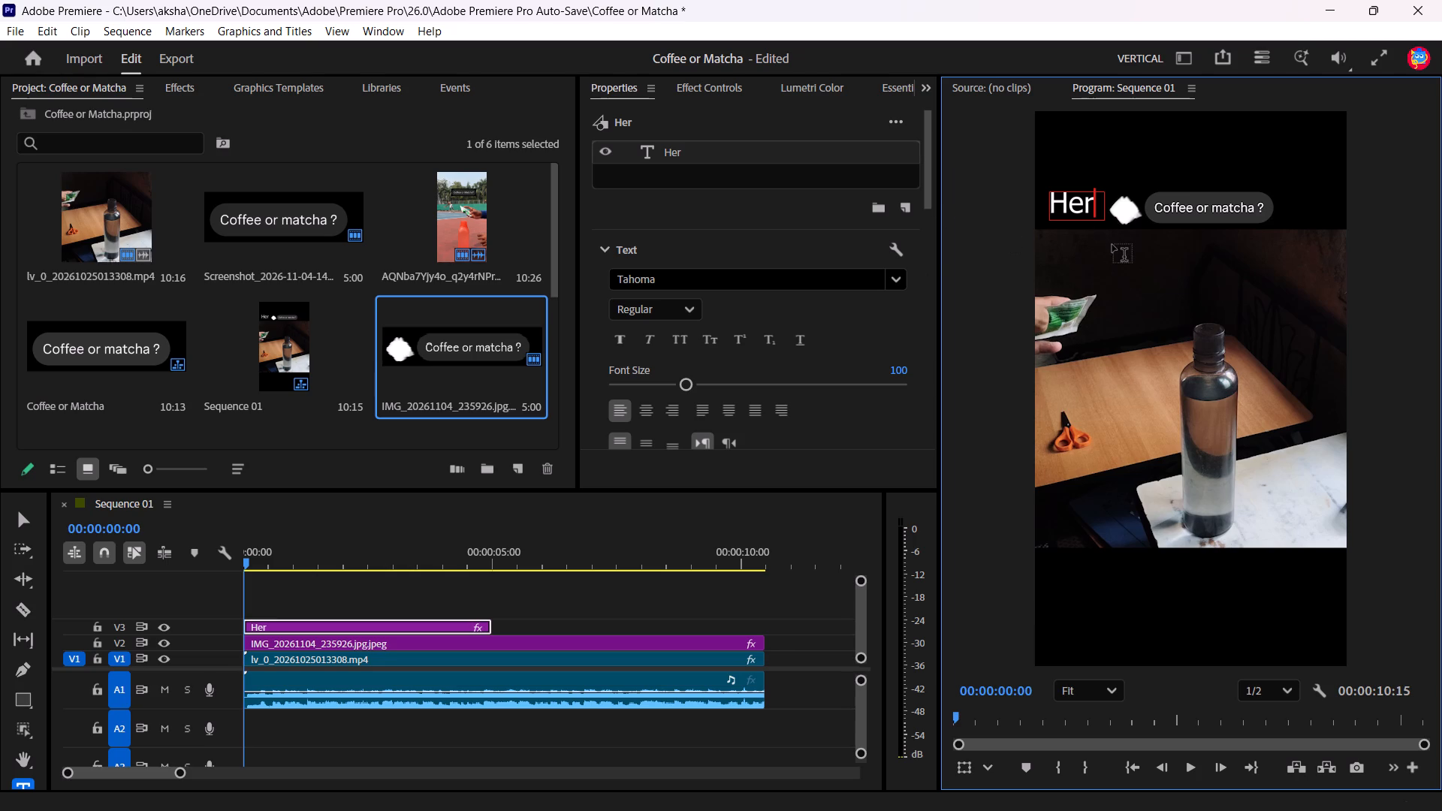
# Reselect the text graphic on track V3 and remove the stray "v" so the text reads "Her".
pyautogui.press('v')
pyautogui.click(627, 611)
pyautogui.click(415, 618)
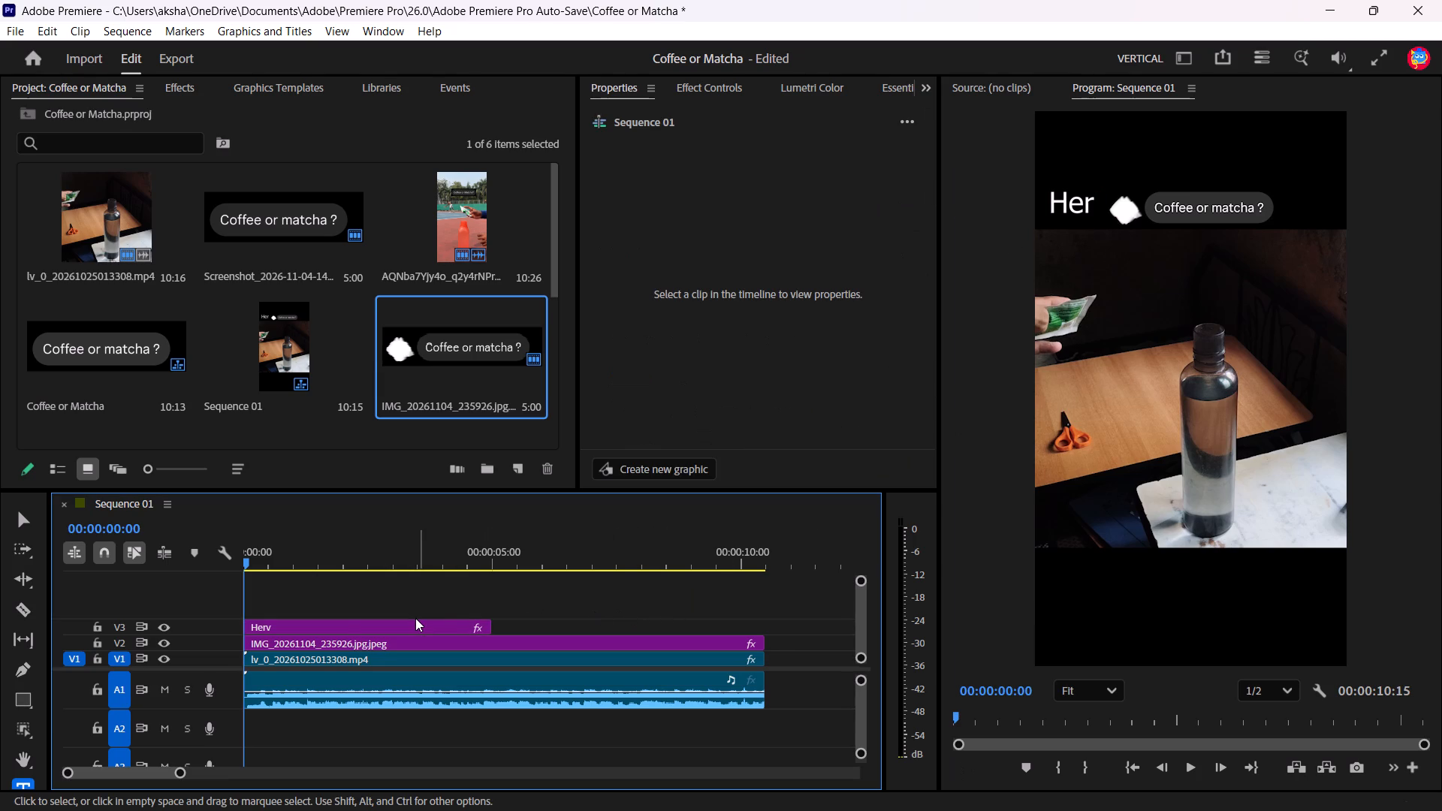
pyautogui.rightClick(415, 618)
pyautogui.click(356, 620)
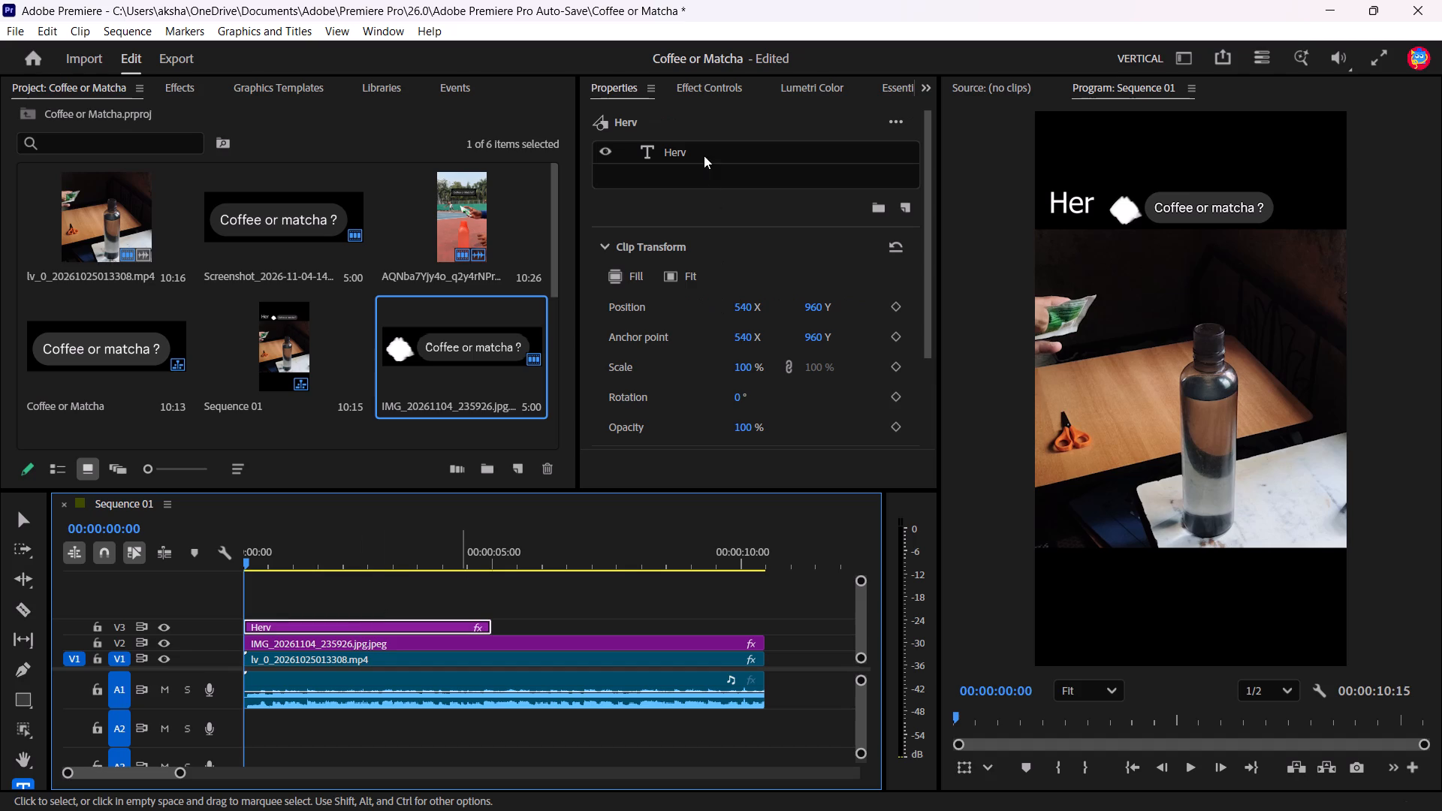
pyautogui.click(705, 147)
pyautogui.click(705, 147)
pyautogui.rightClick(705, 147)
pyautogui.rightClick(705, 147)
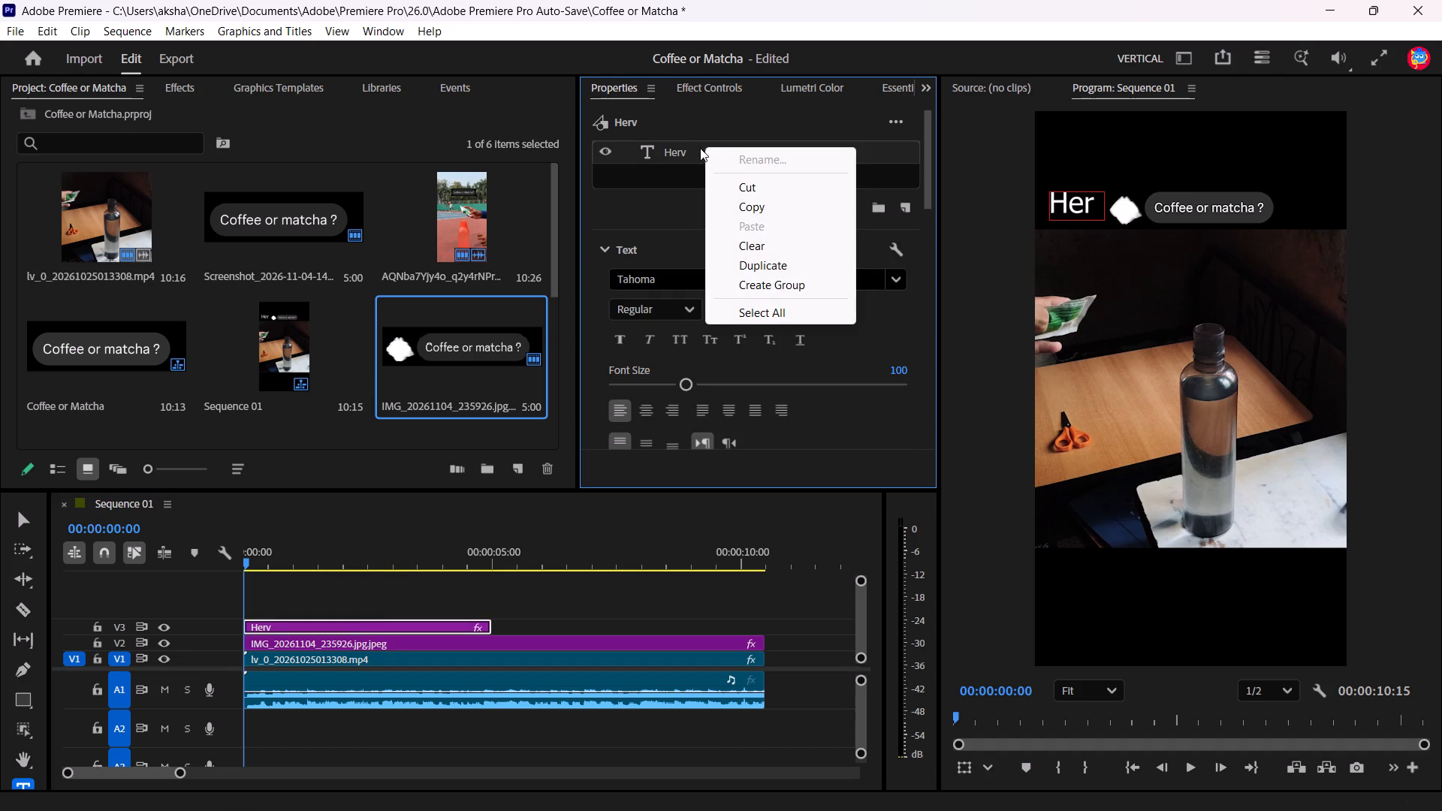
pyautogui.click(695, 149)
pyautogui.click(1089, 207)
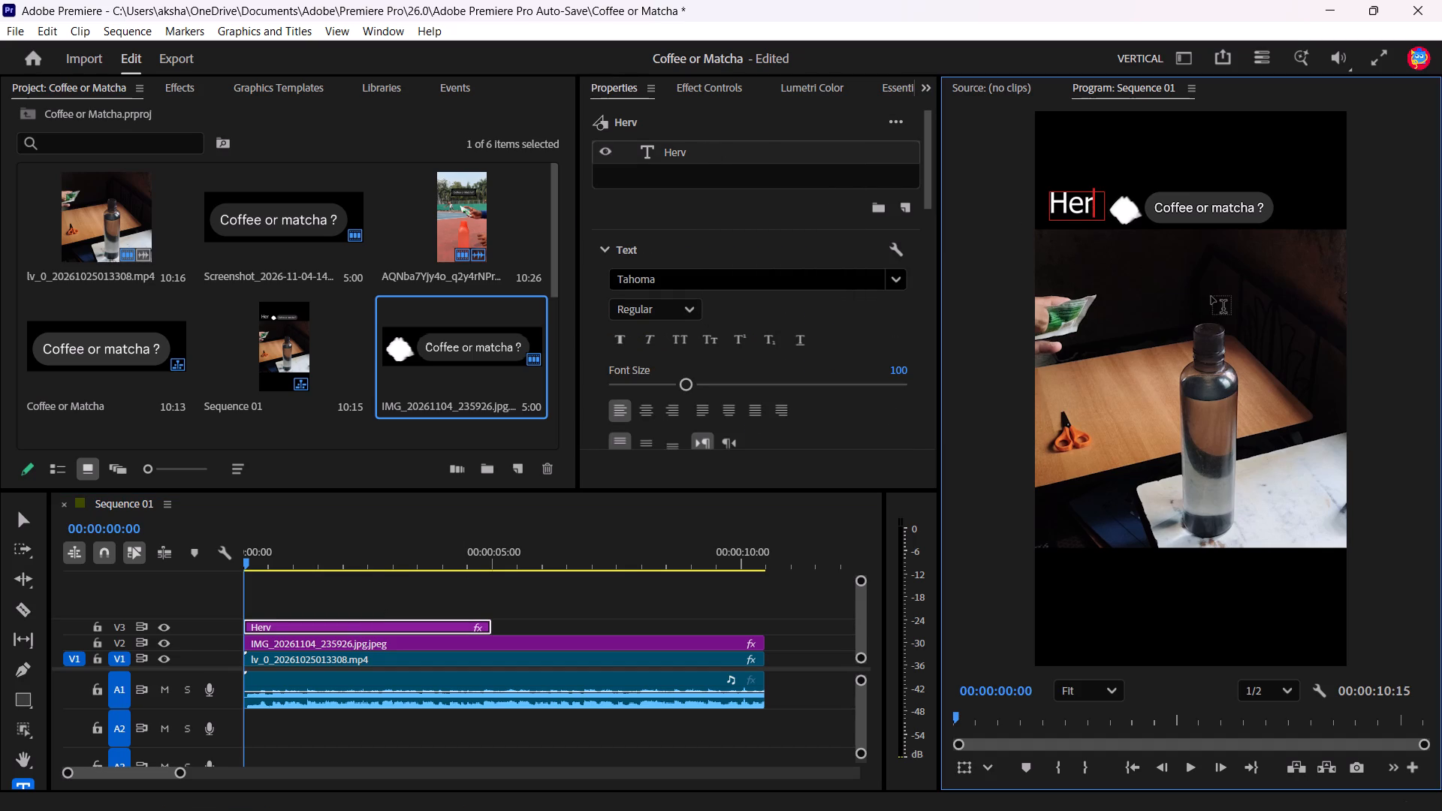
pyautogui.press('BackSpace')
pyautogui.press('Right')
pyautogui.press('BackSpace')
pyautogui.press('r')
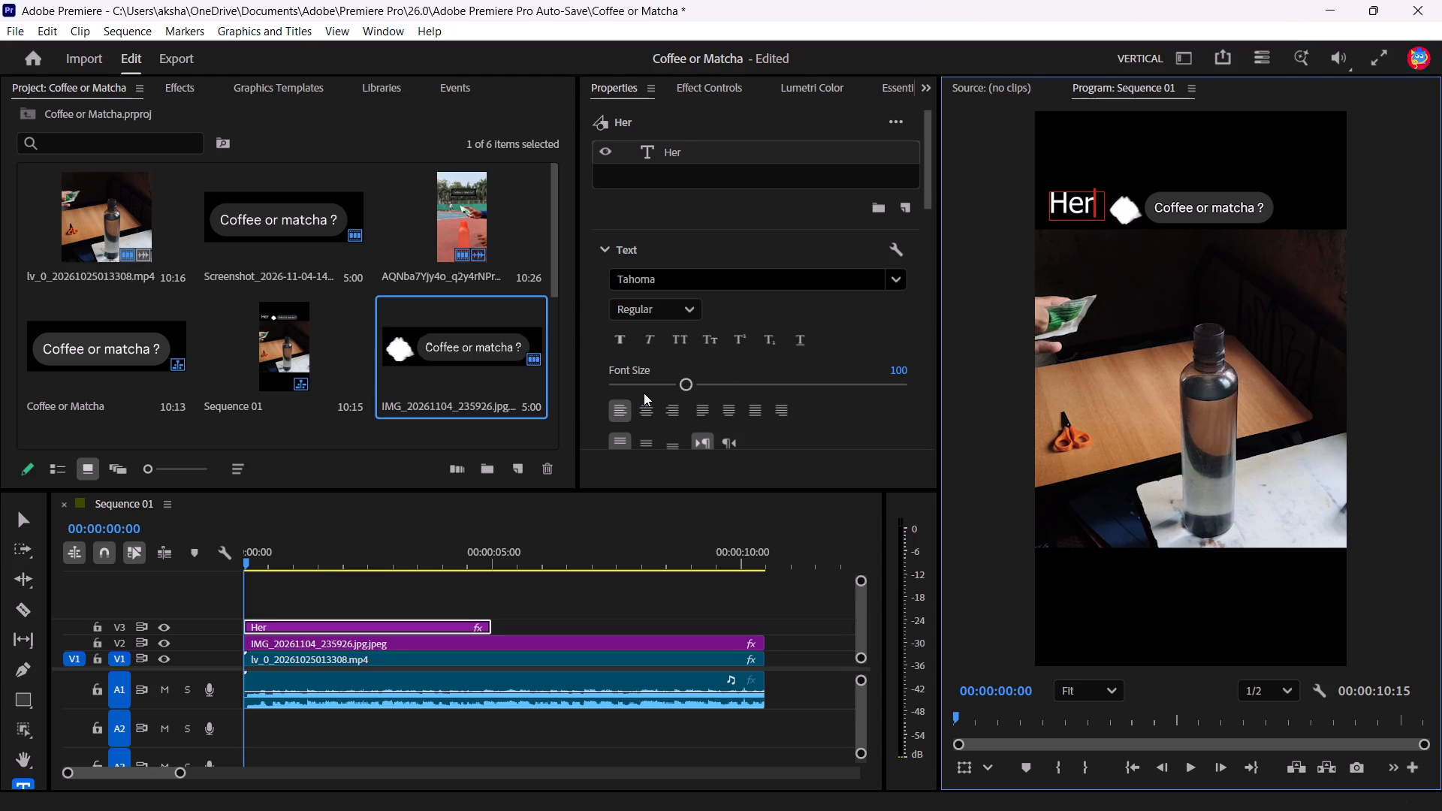
# Center-align the "Her" text within its text box.
pyautogui.click(651, 414)
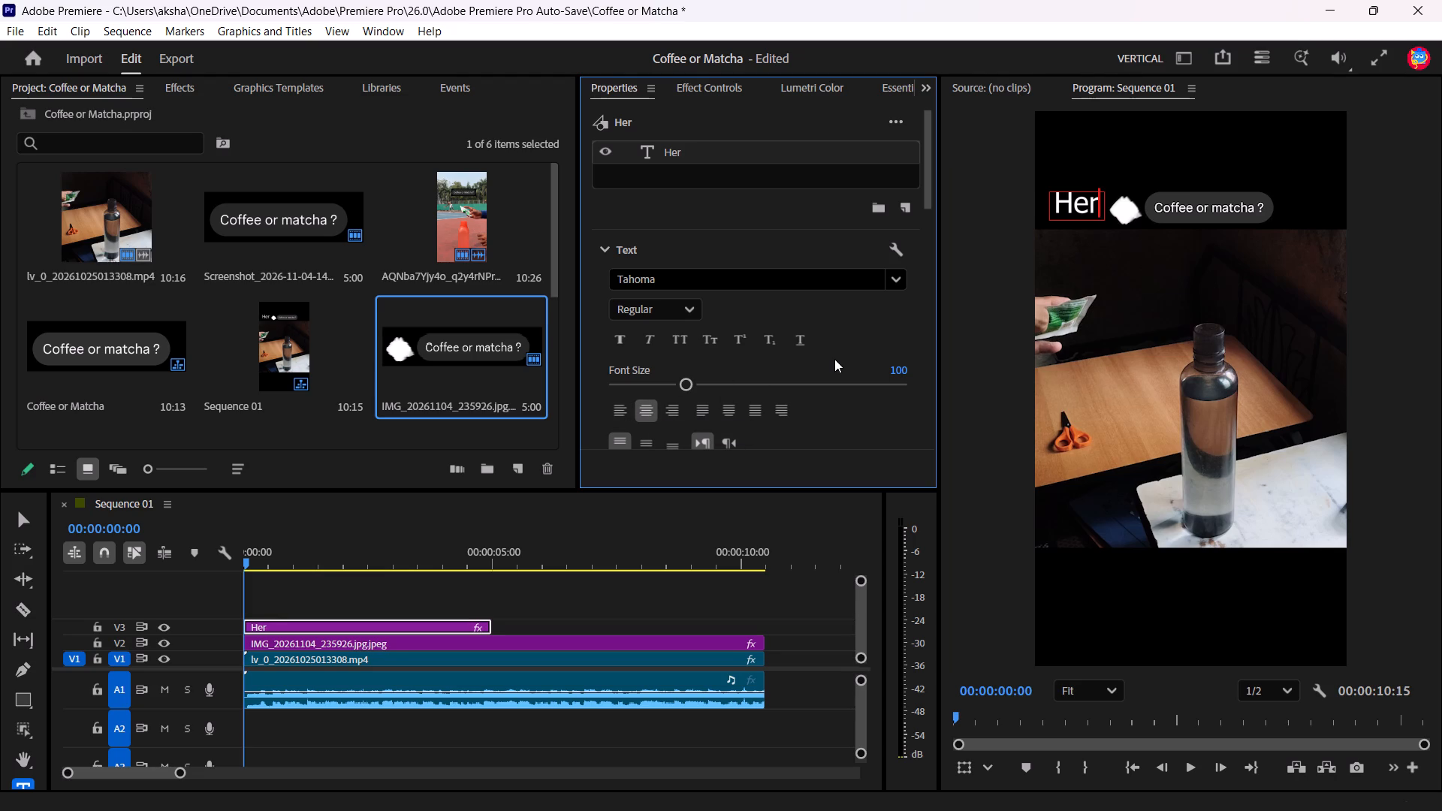
pyautogui.press('Return')
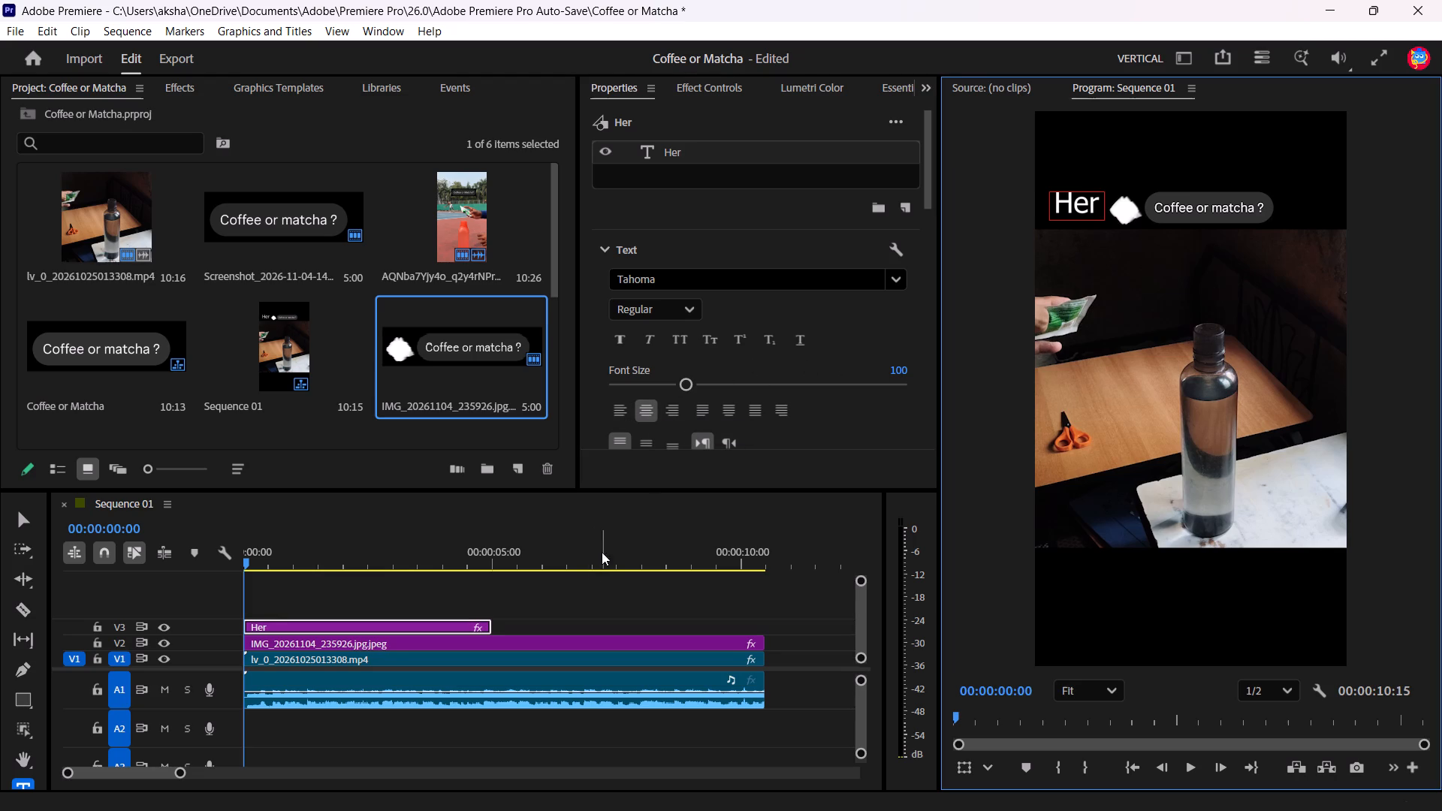
# Move the "Her" text slightly down with the Selection tool to line it up with the white shape and title.
pyautogui.press('v')
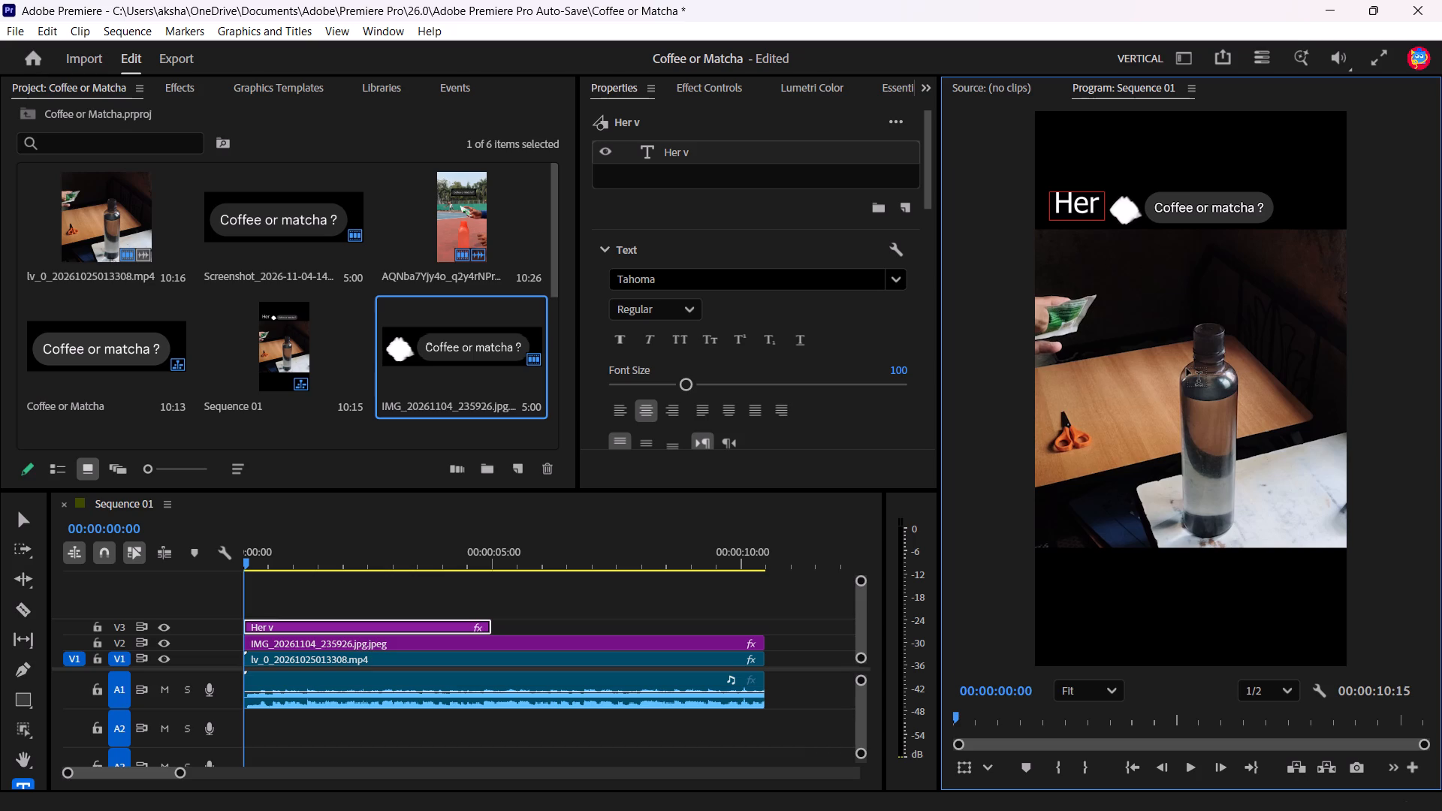
pyautogui.write('vv')
pyautogui.click(21, 523)
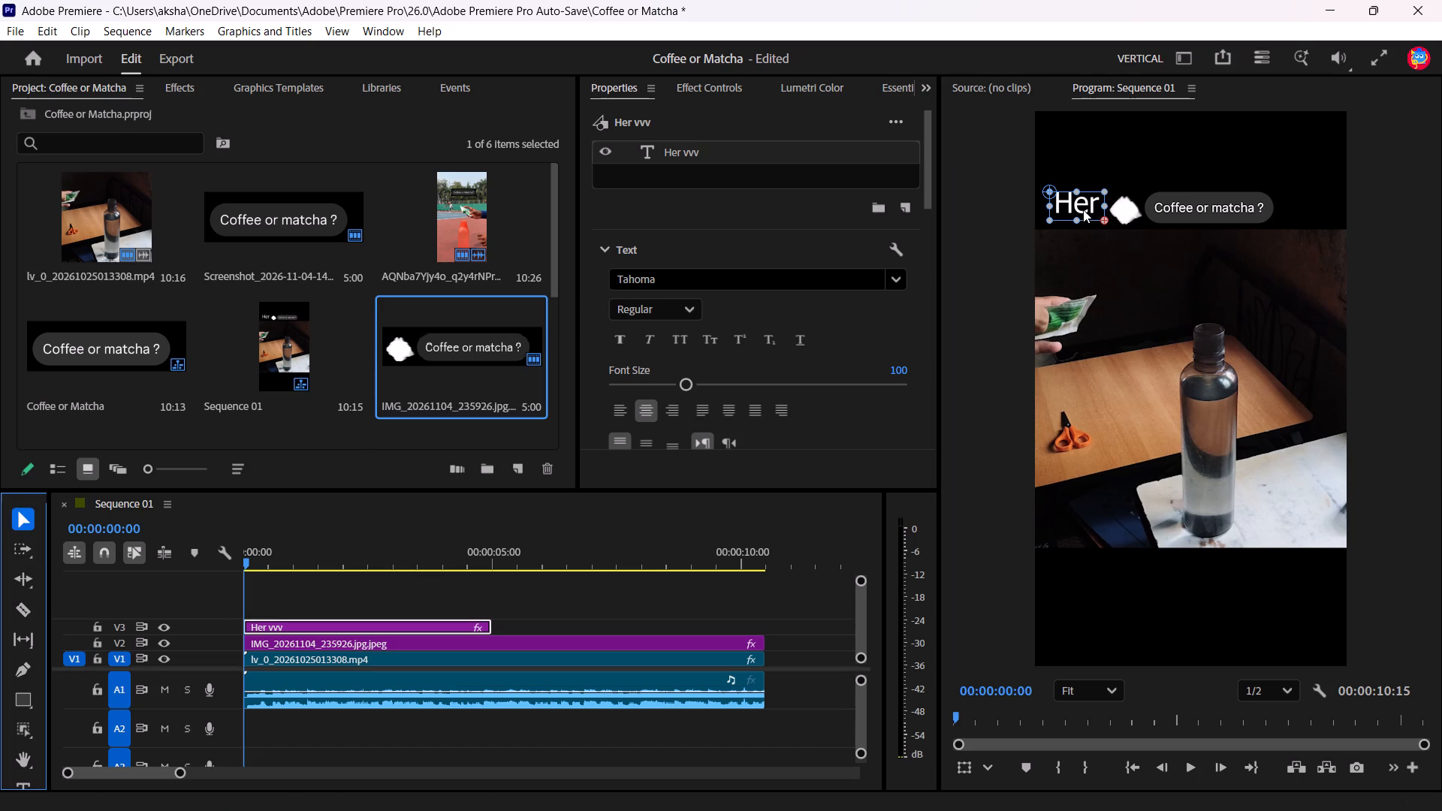
pyautogui.moveTo(1083, 207); pyautogui.dragTo(1083, 210)
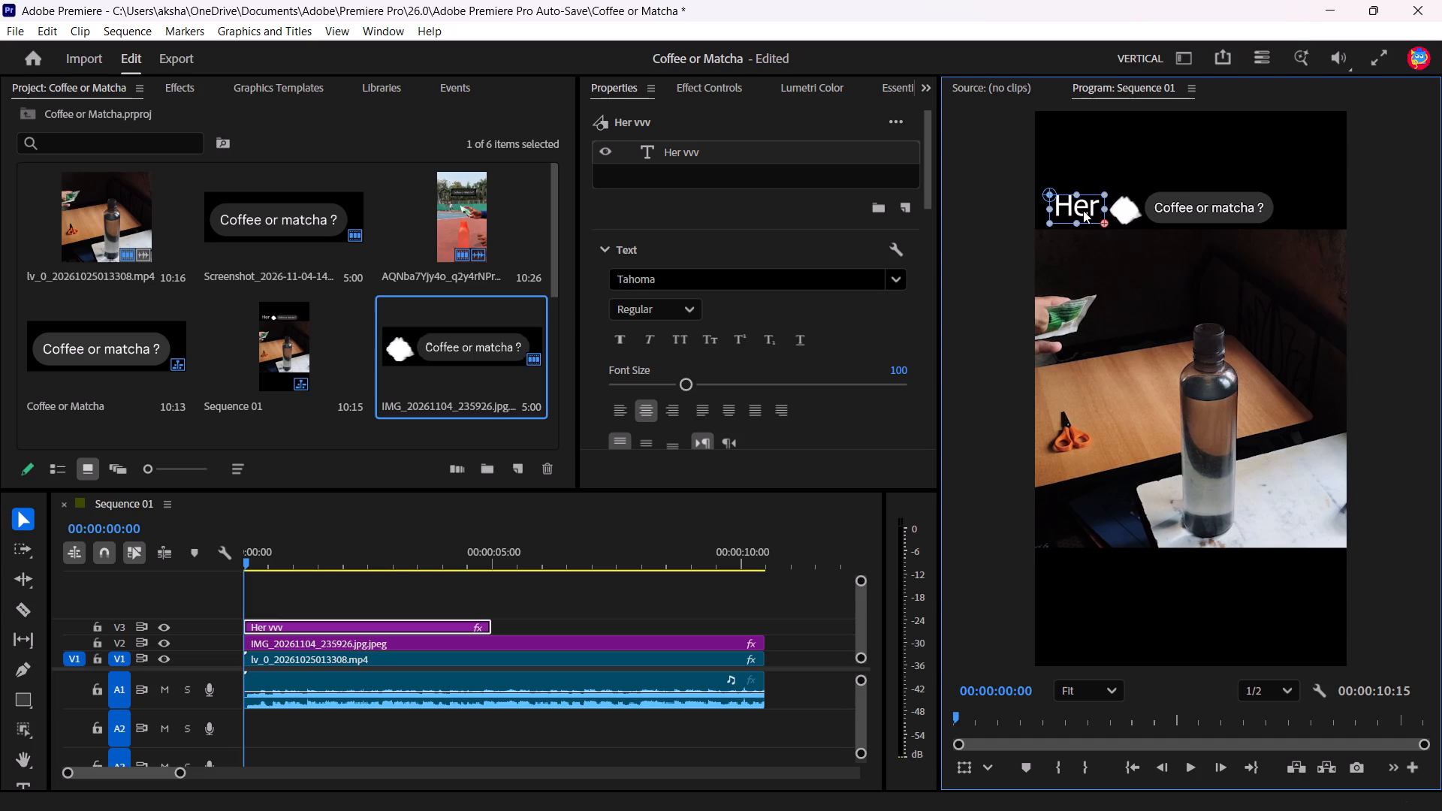
pyautogui.moveTo(1083, 210); pyautogui.dragTo(1083, 214)
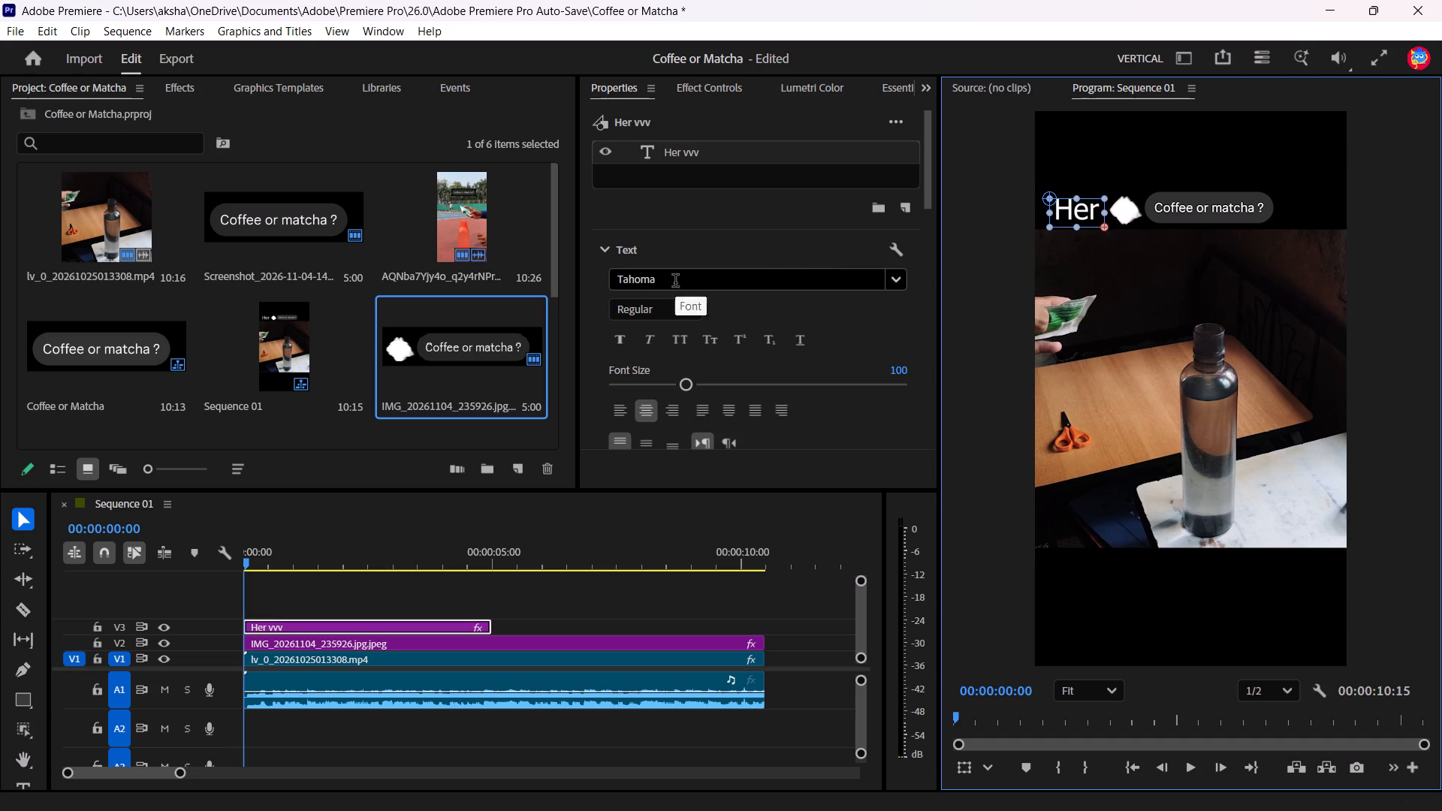
# Browse the font list for the "Her" text and open the Adobe Fonts site to look for more fonts.
pyautogui.click(900, 277)
pyautogui.scroll(6, 706, 362)
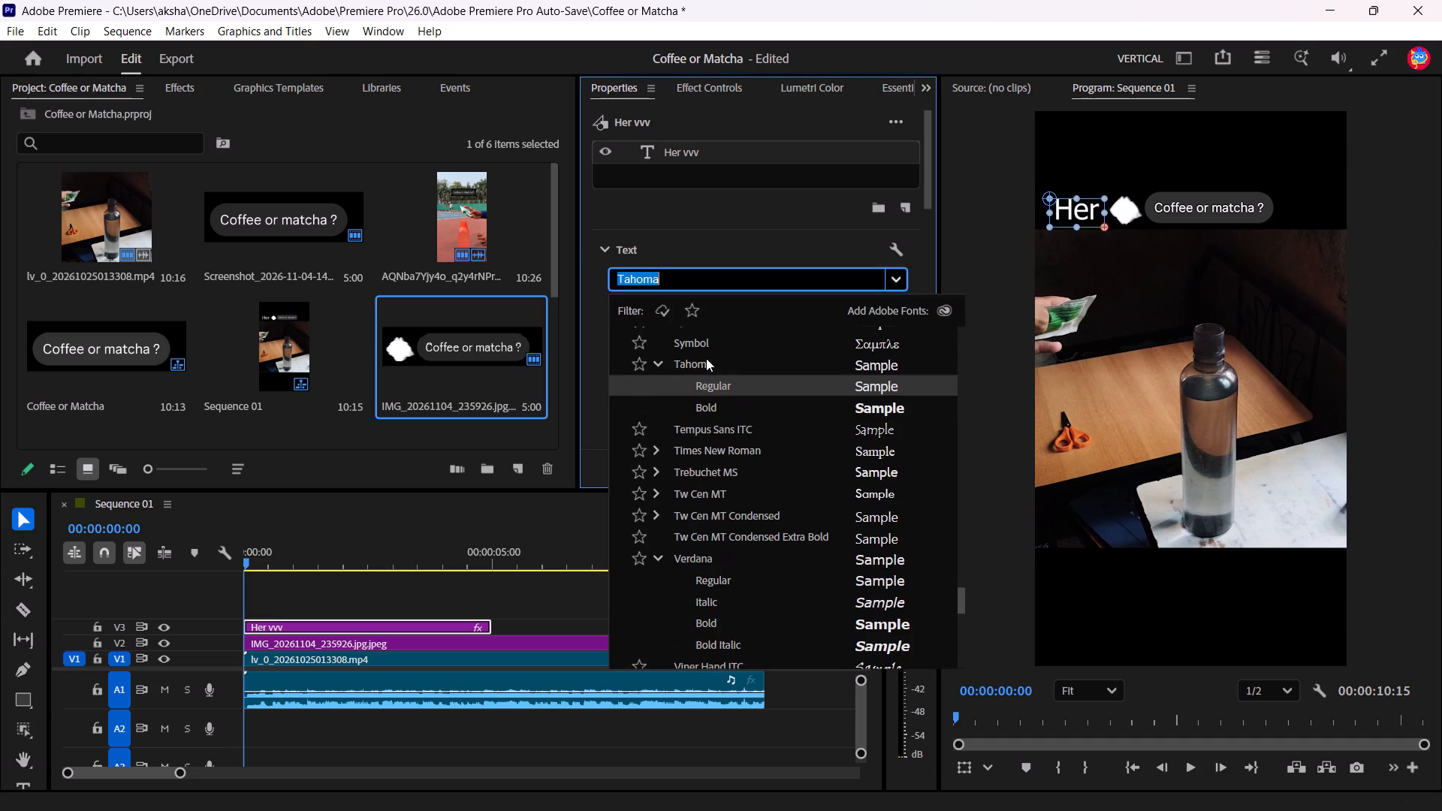
pyautogui.scroll(20, 697, 352)
pyautogui.scroll(20, 697, 352)
pyautogui.scroll(1, 697, 352)
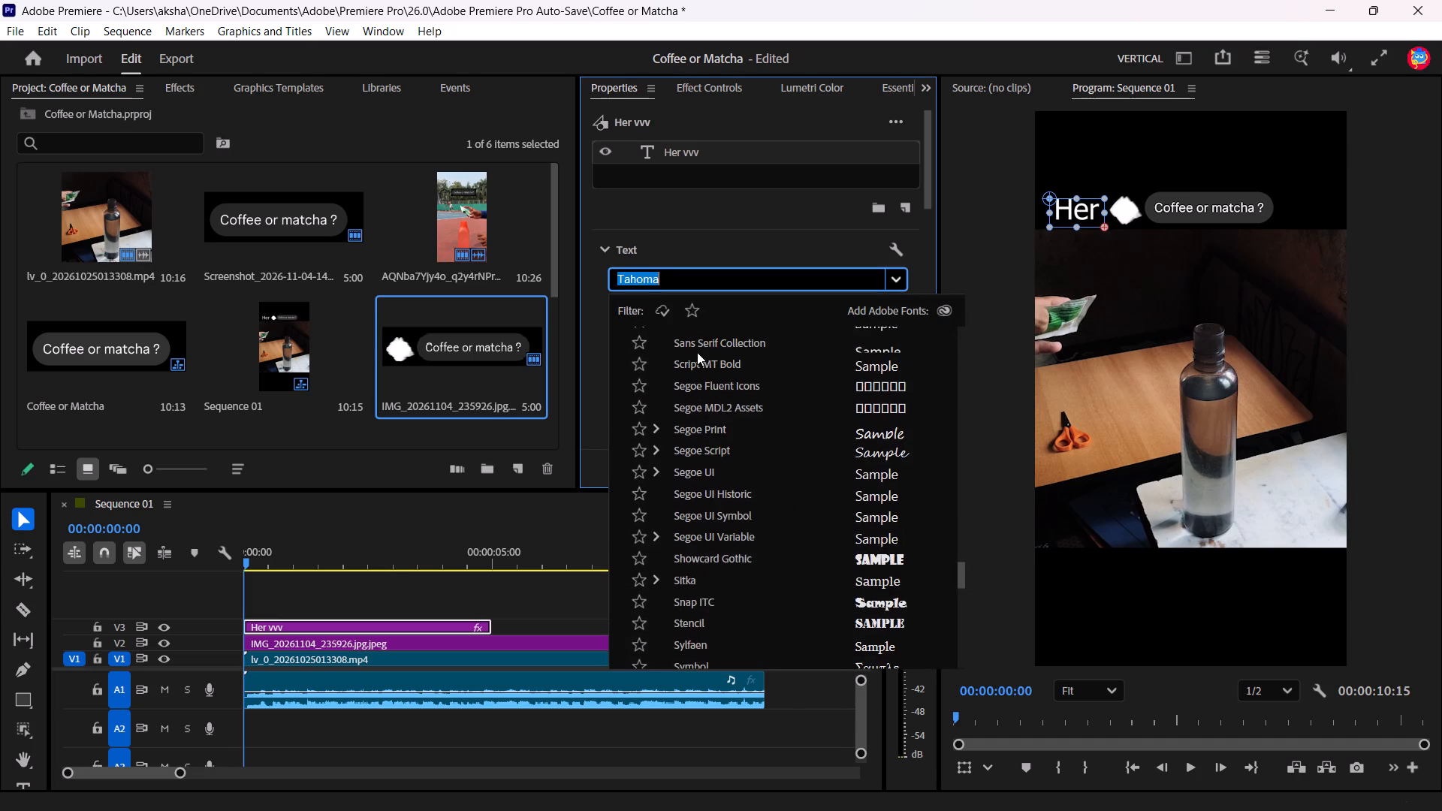
pyautogui.scroll(19, 697, 352)
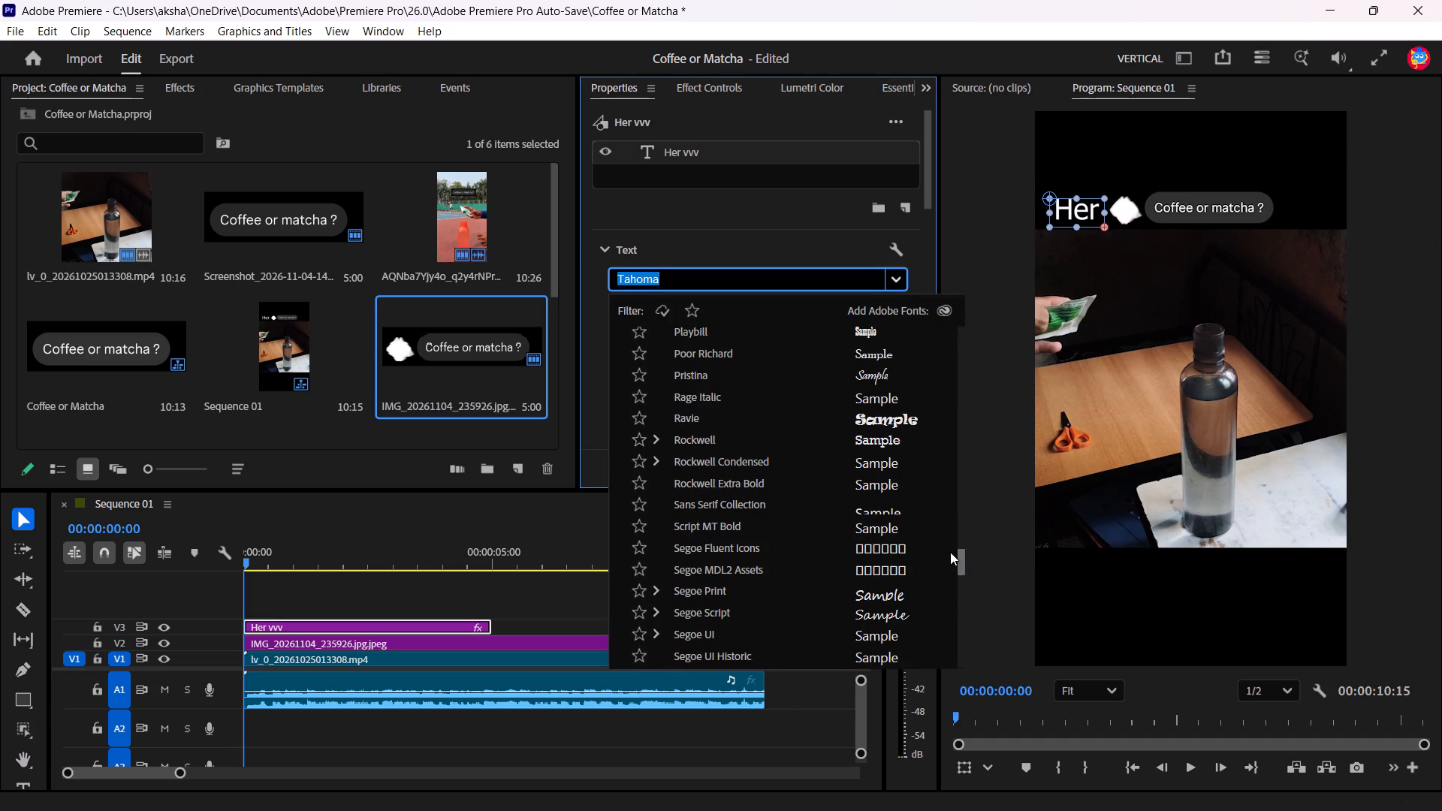
pyautogui.moveTo(963, 552); pyautogui.dragTo(974, 225)
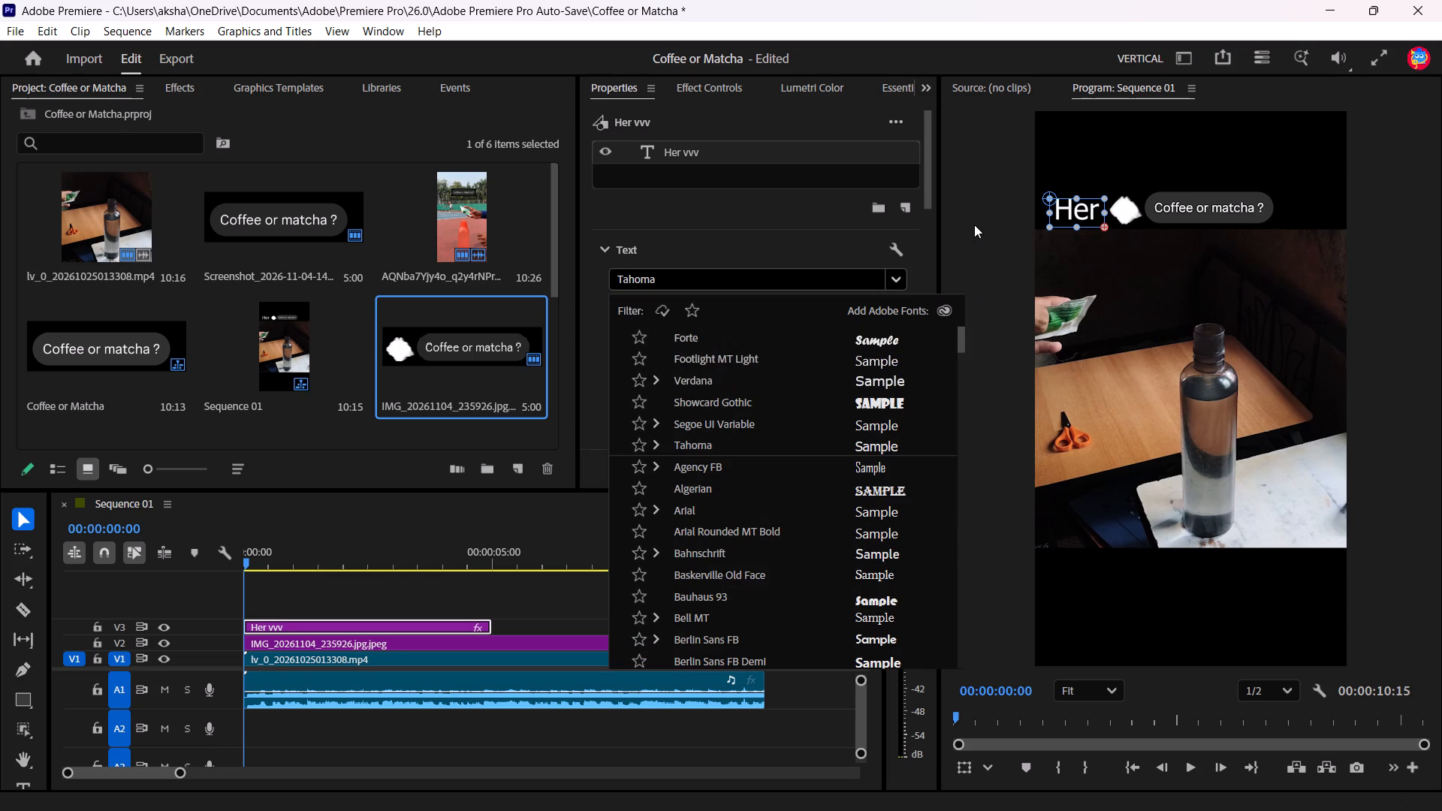
pyautogui.moveTo(974, 225); pyautogui.dragTo(977, 222)
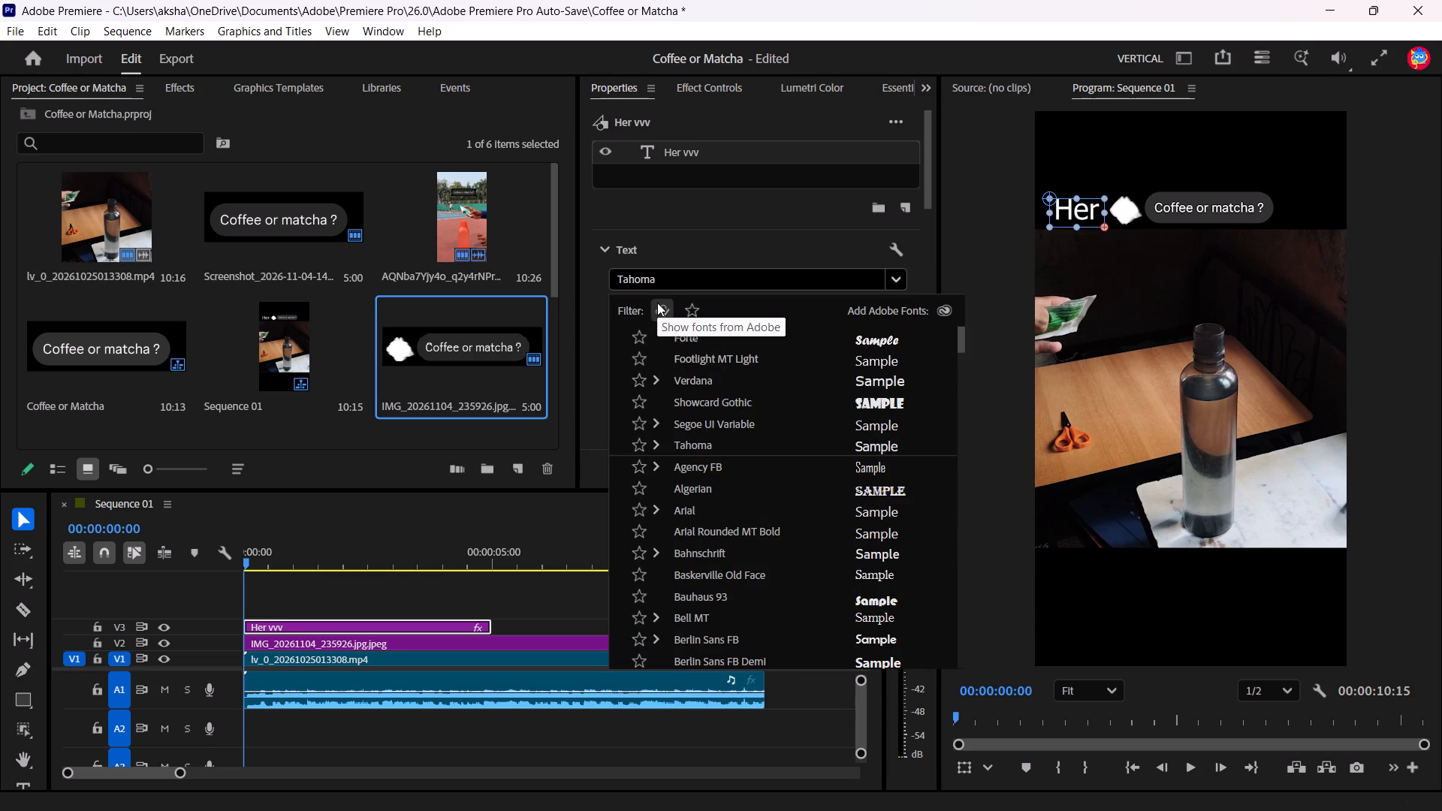
pyautogui.click(889, 310)
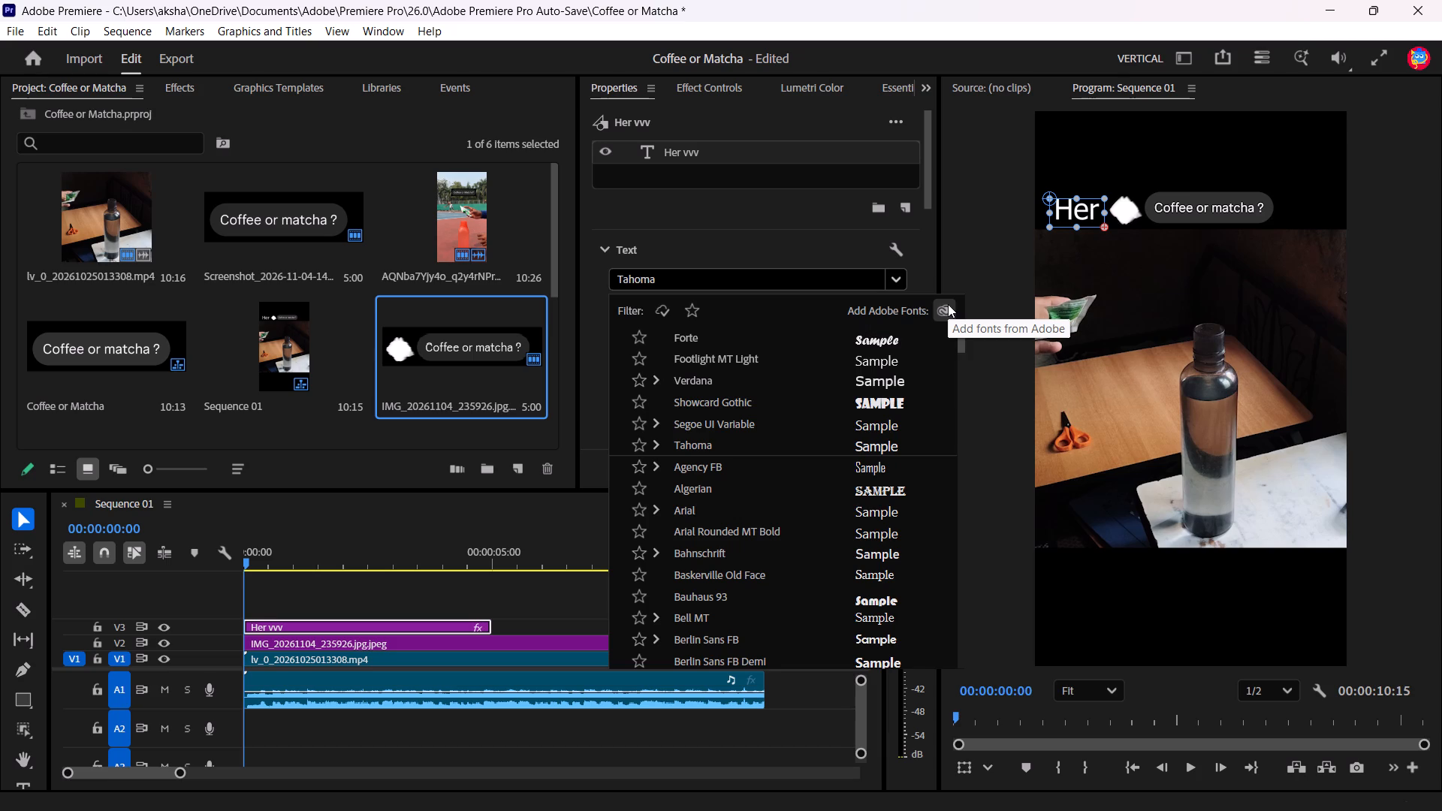
pyautogui.click(948, 304)
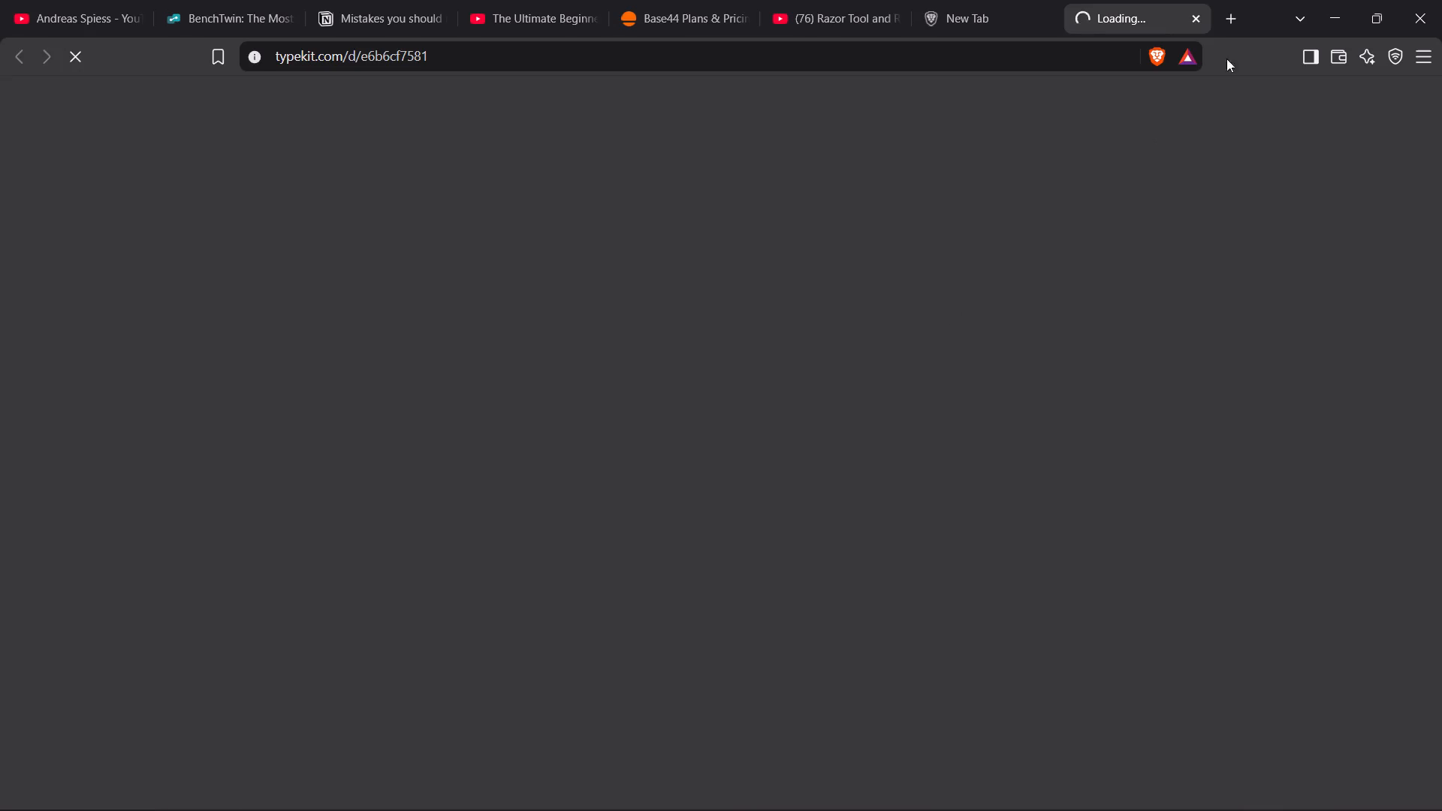
# Close the Adobe Fonts tab and the whole browser window with all its tabs, then return to Premiere Pro.
pyautogui.click(1193, 17)
pyautogui.click(1441, 0)
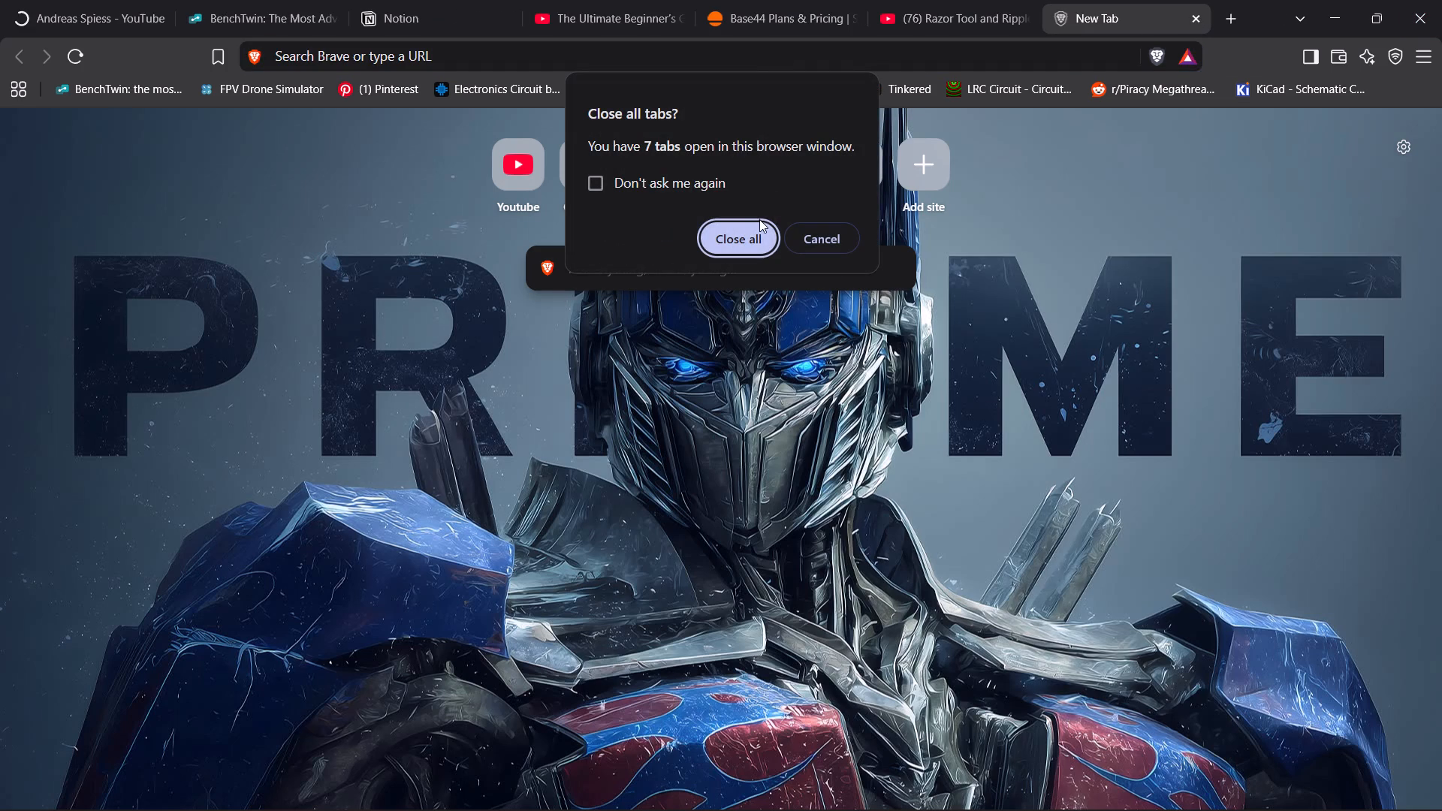
pyautogui.click(759, 221)
pyautogui.click(739, 245)
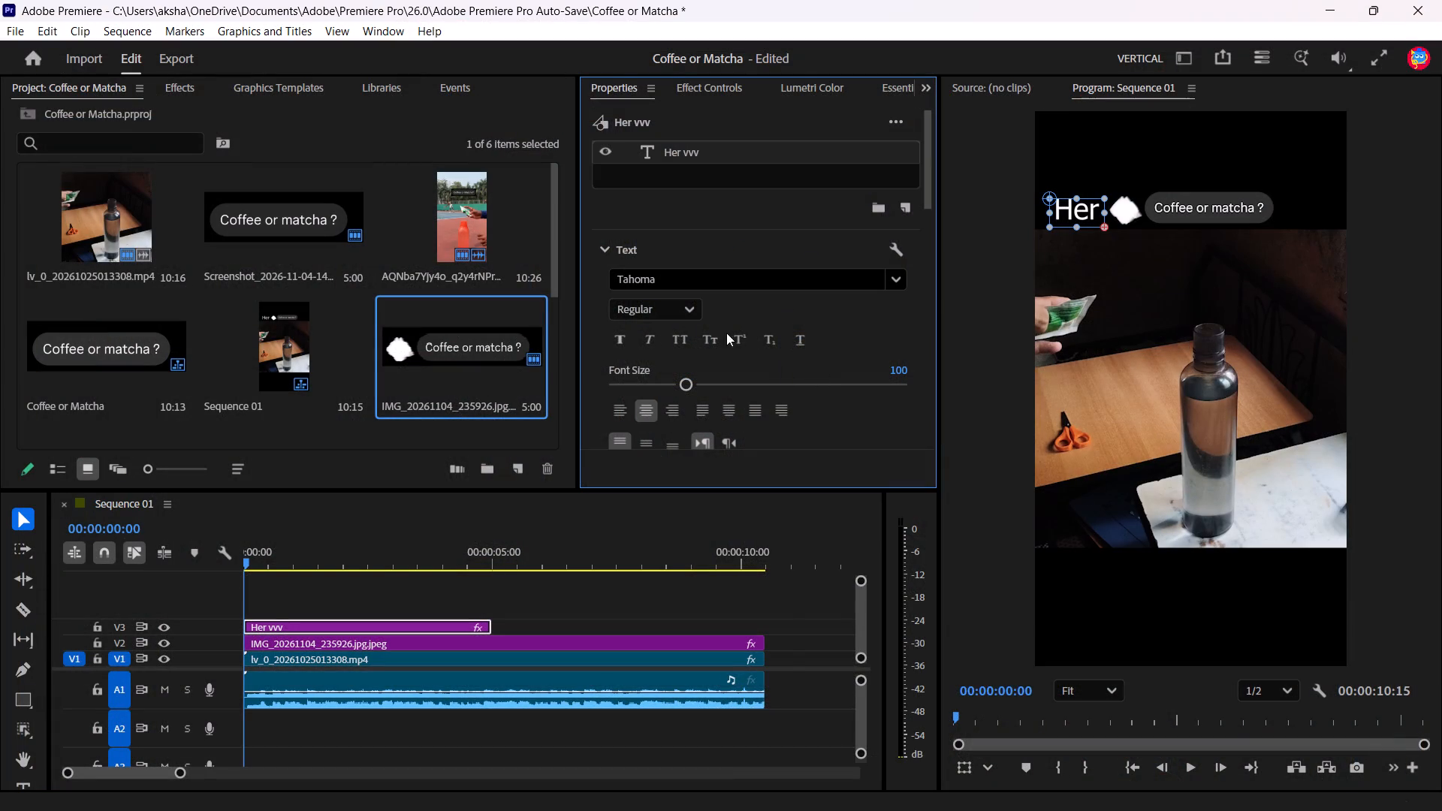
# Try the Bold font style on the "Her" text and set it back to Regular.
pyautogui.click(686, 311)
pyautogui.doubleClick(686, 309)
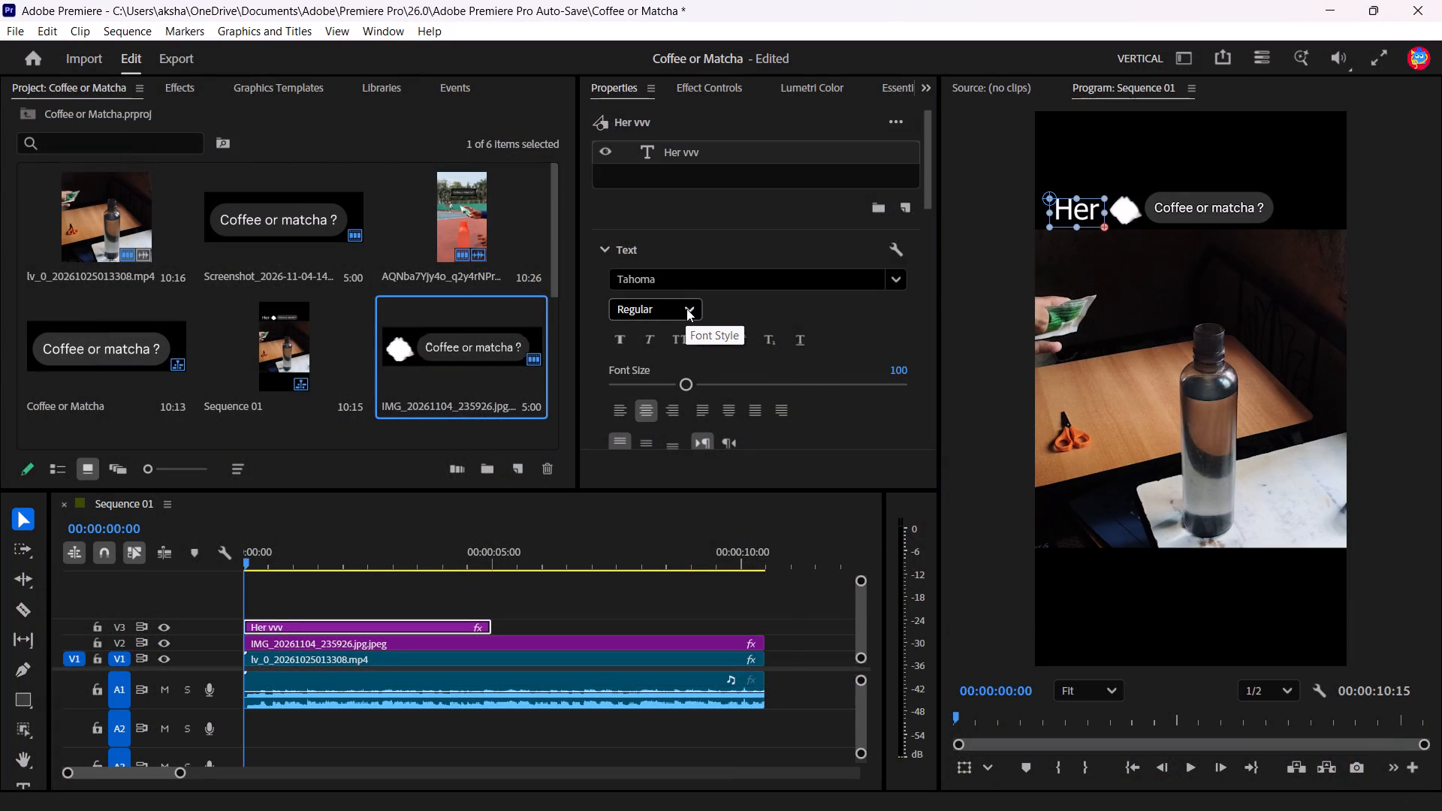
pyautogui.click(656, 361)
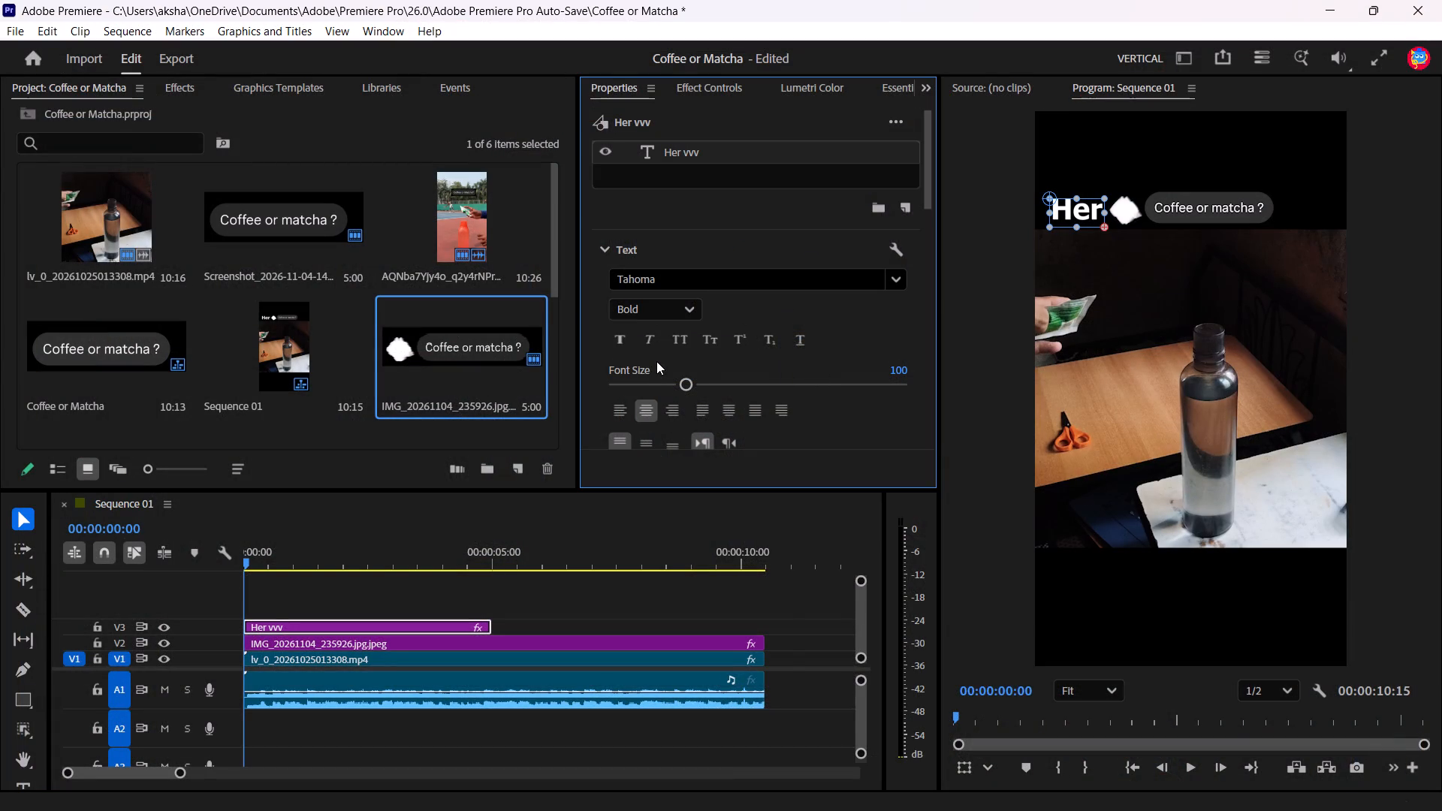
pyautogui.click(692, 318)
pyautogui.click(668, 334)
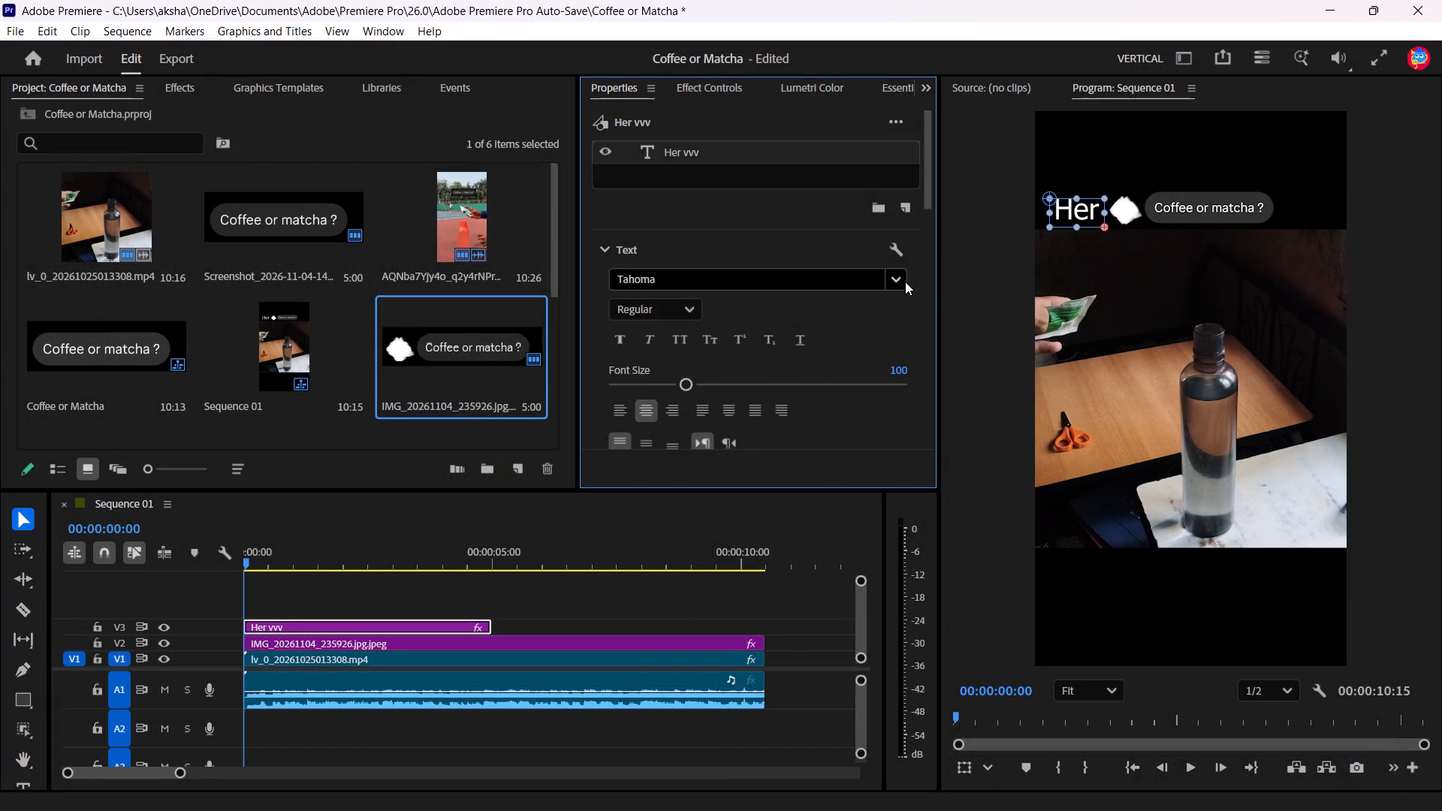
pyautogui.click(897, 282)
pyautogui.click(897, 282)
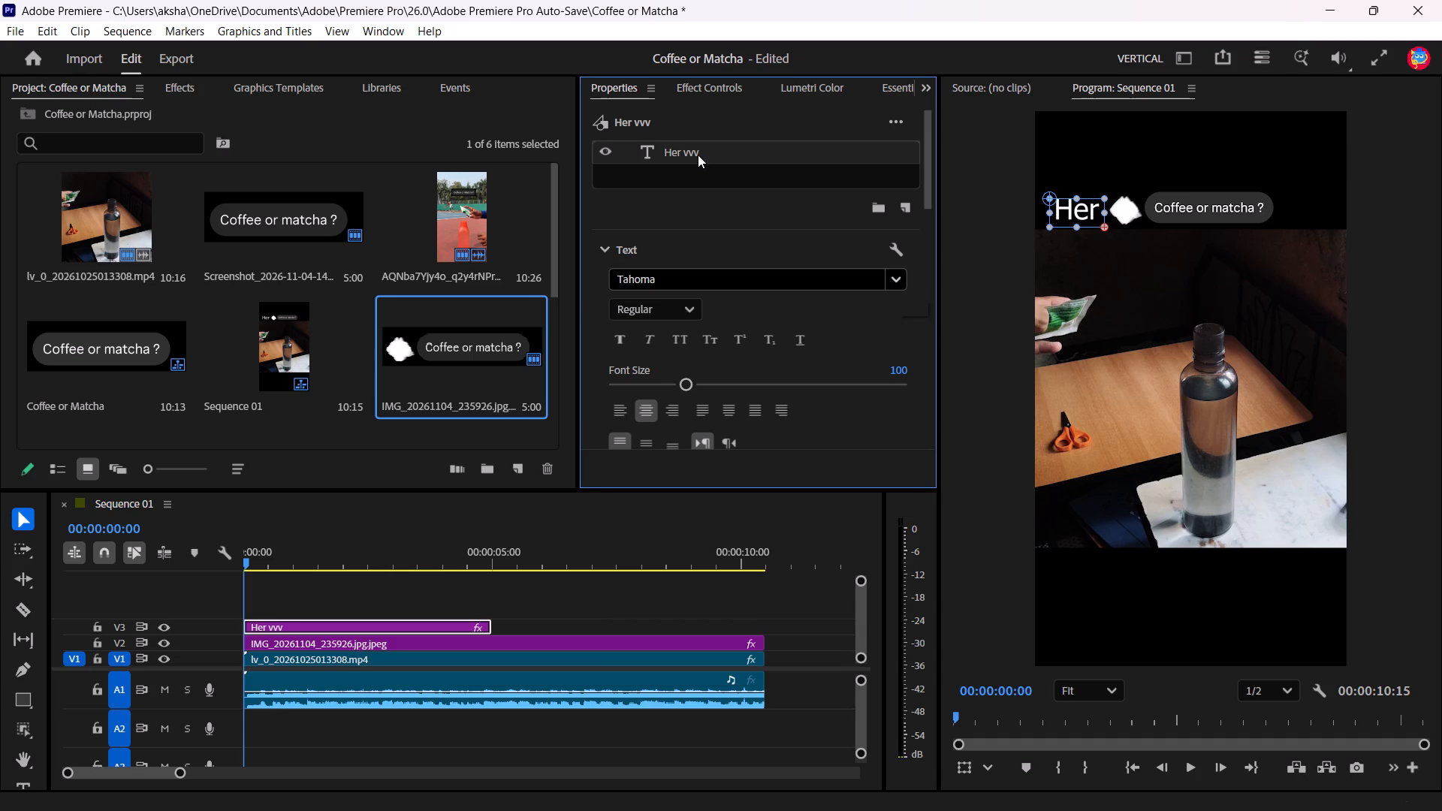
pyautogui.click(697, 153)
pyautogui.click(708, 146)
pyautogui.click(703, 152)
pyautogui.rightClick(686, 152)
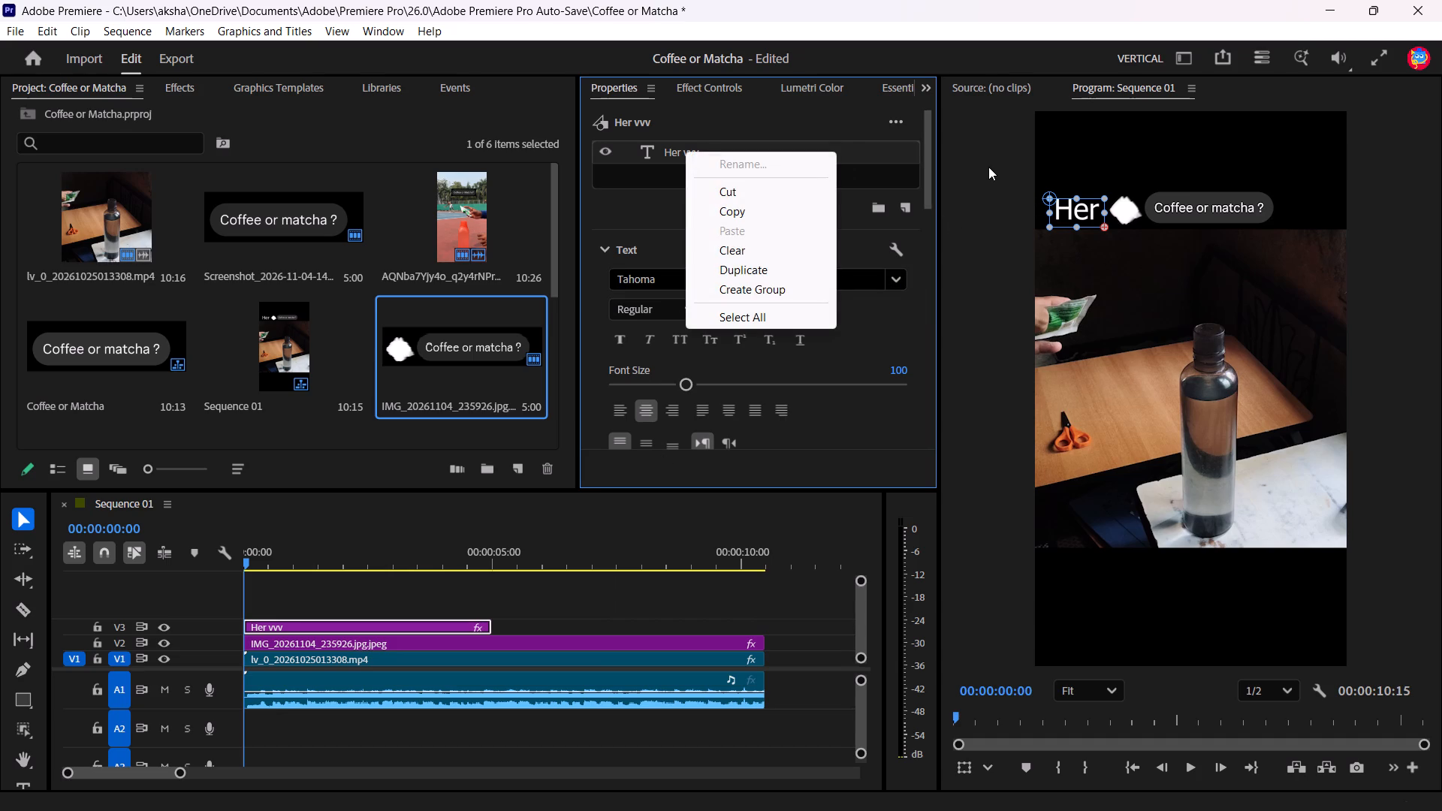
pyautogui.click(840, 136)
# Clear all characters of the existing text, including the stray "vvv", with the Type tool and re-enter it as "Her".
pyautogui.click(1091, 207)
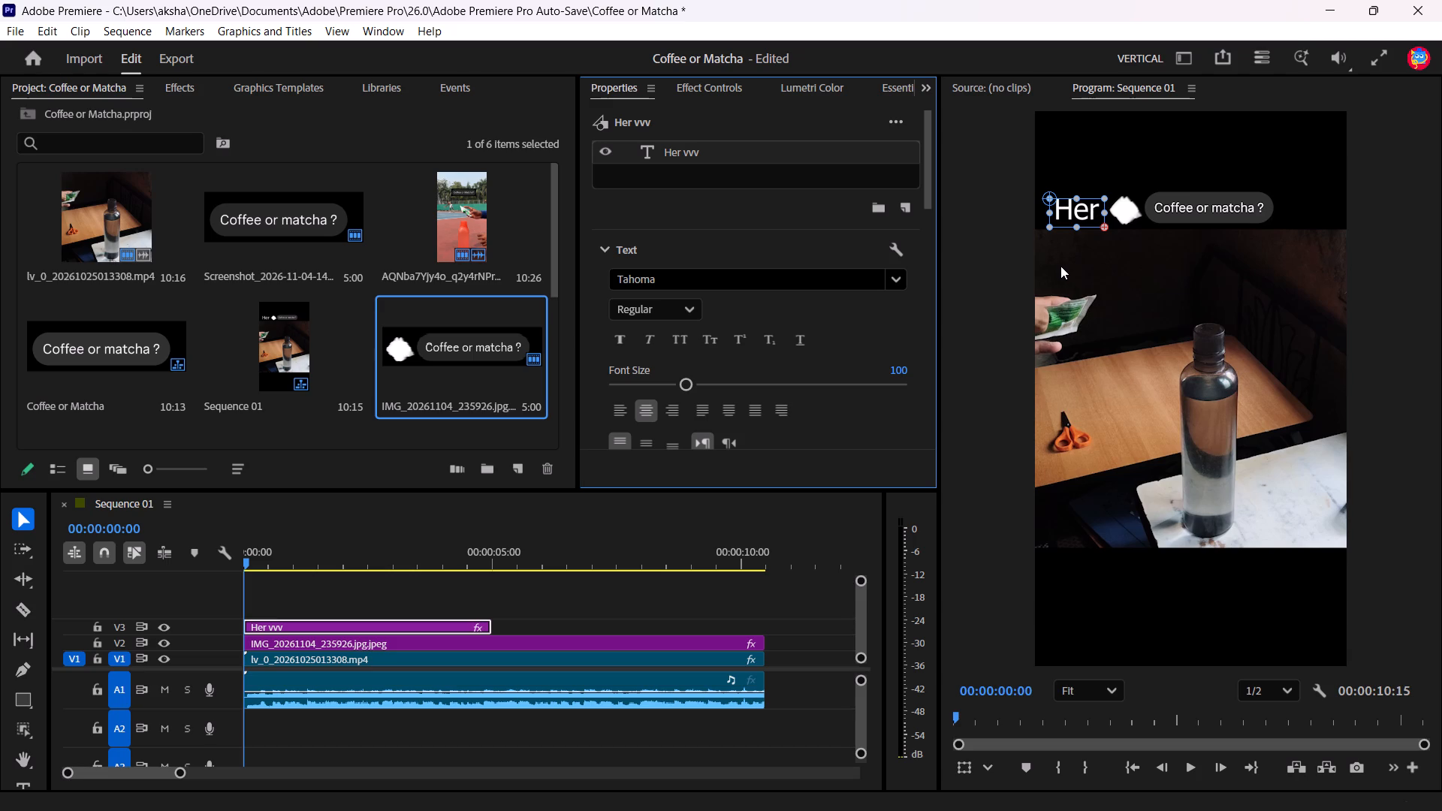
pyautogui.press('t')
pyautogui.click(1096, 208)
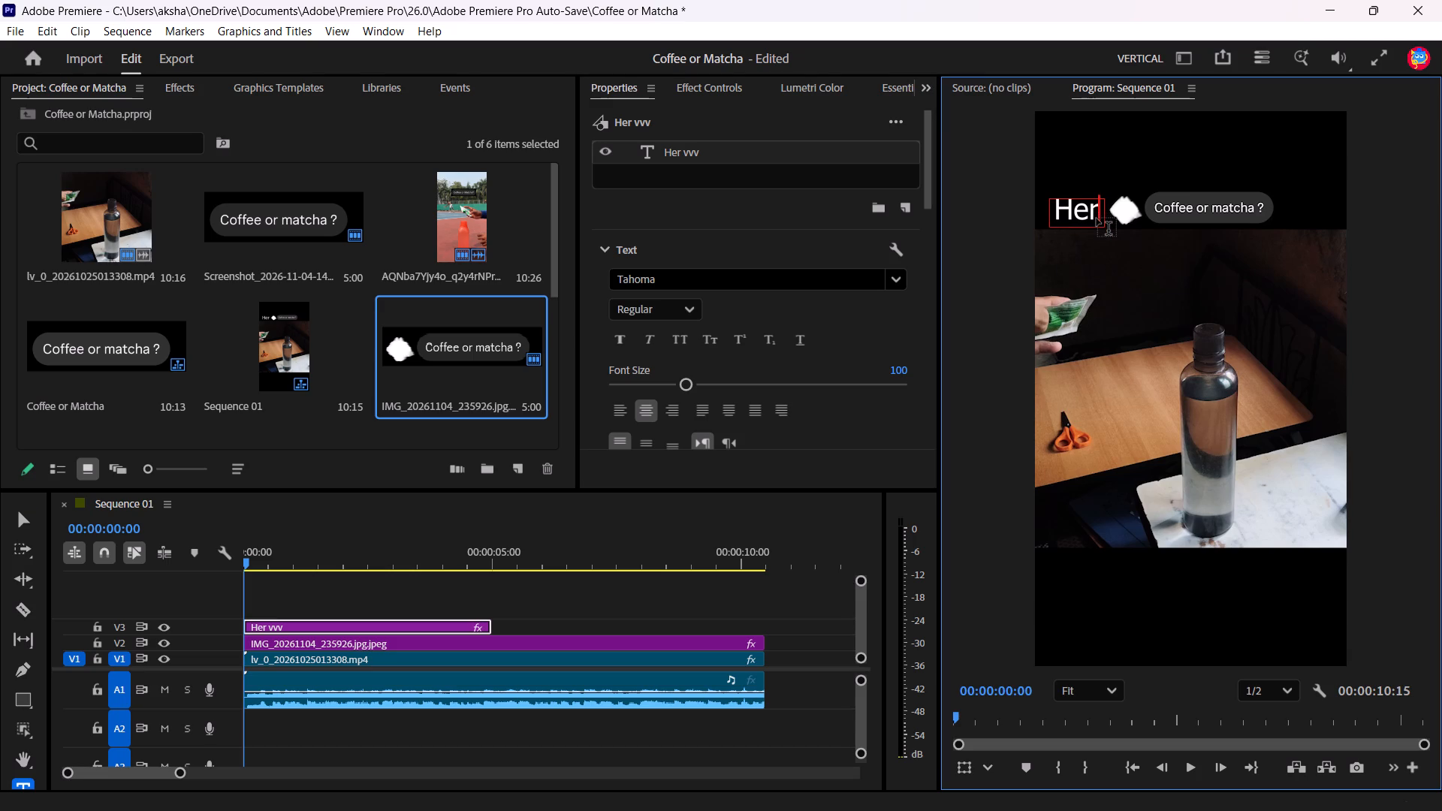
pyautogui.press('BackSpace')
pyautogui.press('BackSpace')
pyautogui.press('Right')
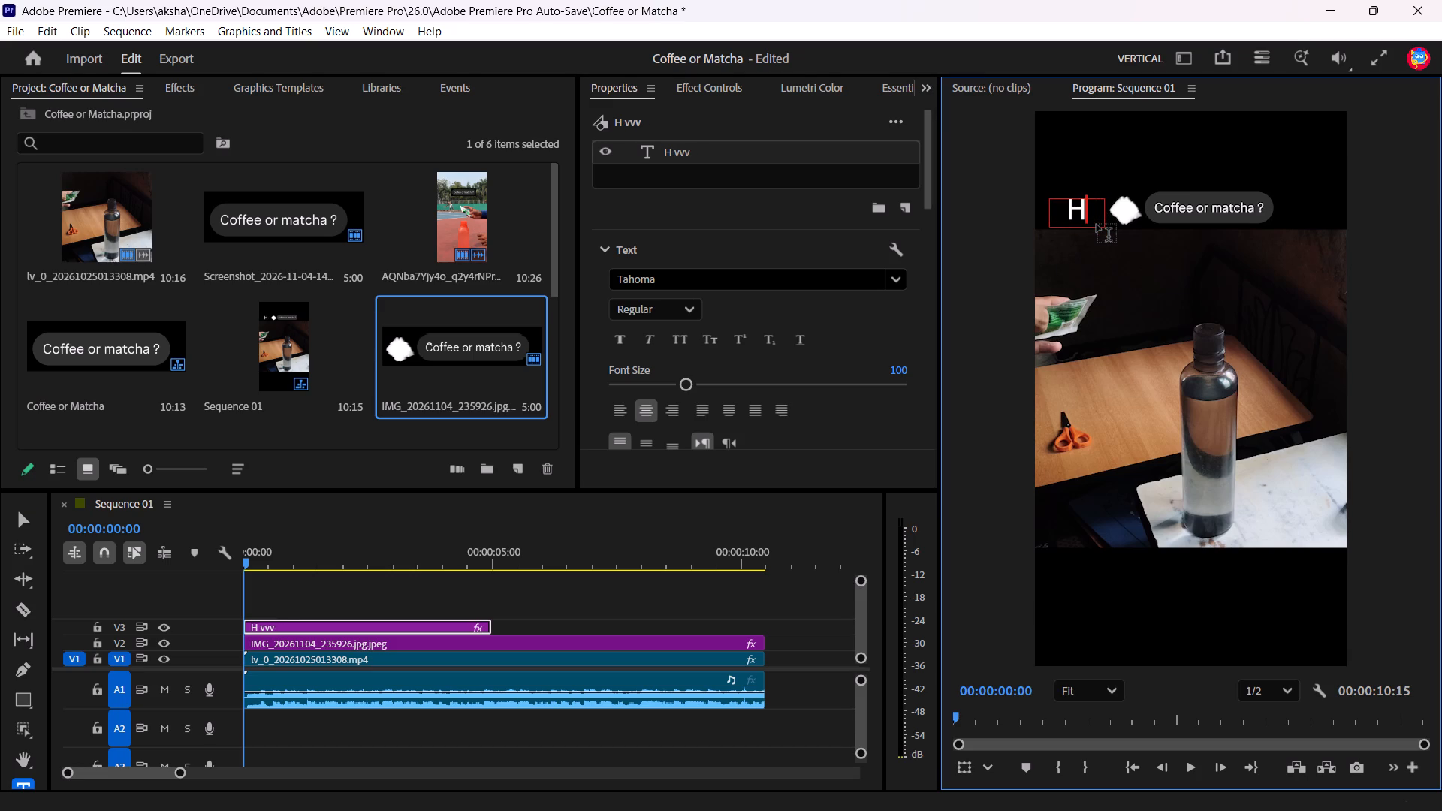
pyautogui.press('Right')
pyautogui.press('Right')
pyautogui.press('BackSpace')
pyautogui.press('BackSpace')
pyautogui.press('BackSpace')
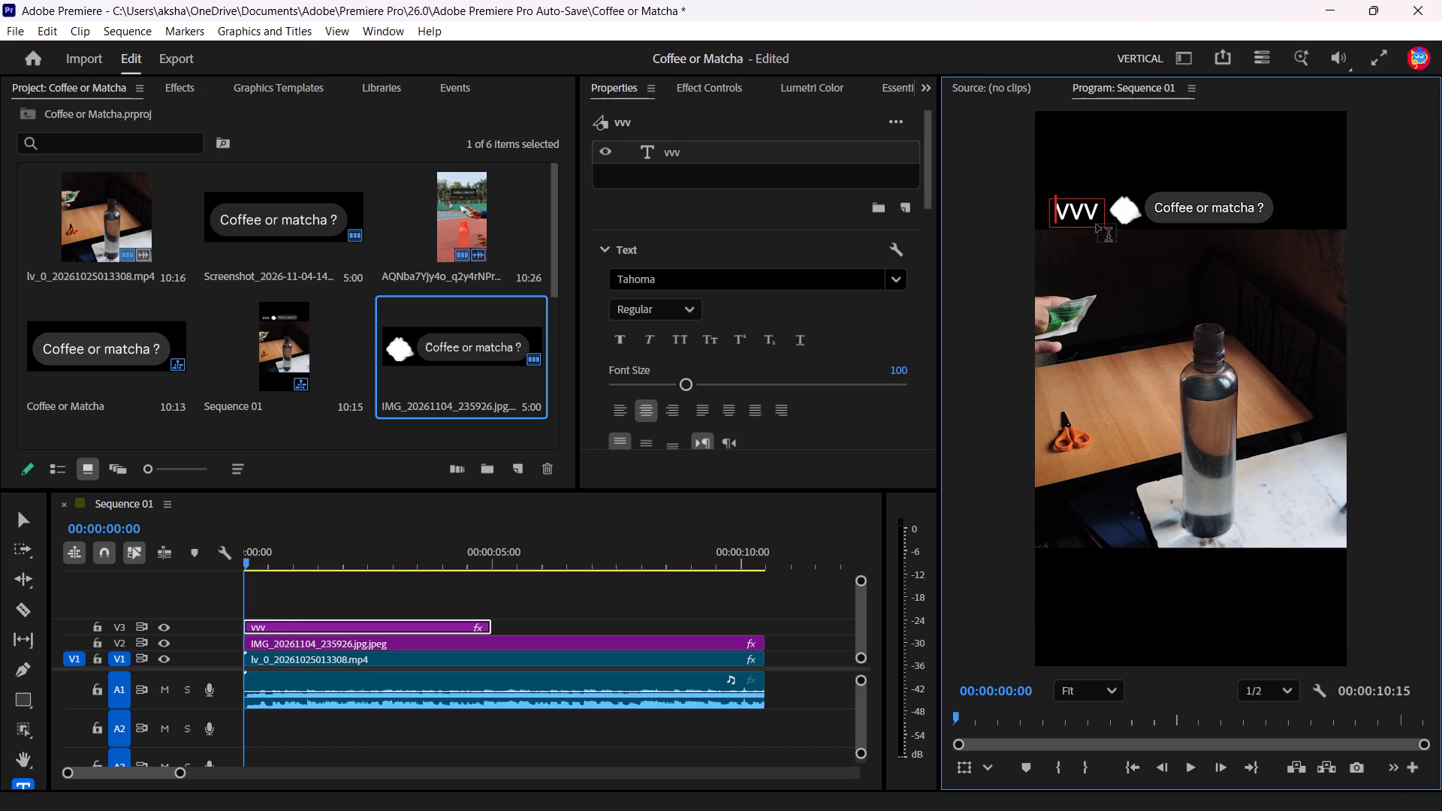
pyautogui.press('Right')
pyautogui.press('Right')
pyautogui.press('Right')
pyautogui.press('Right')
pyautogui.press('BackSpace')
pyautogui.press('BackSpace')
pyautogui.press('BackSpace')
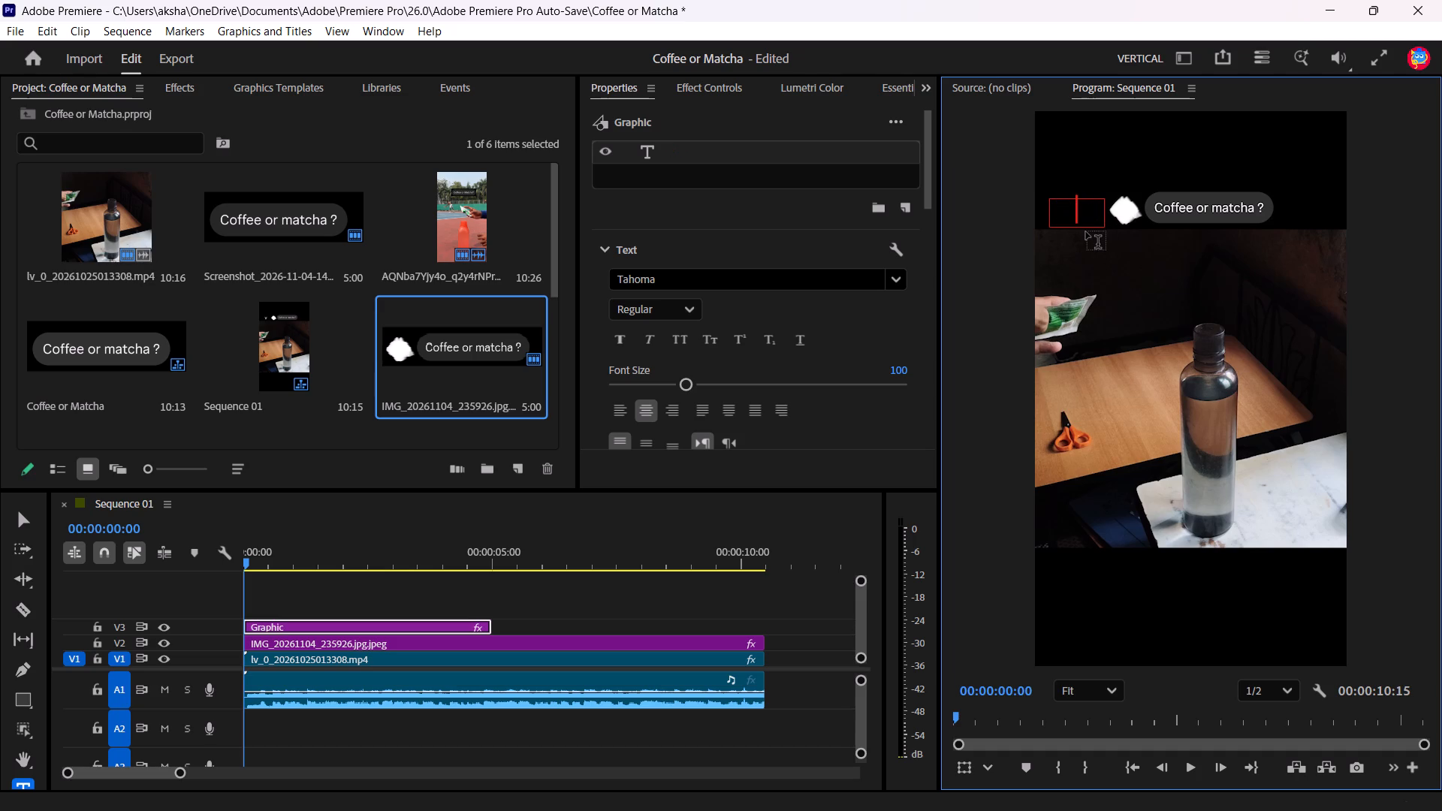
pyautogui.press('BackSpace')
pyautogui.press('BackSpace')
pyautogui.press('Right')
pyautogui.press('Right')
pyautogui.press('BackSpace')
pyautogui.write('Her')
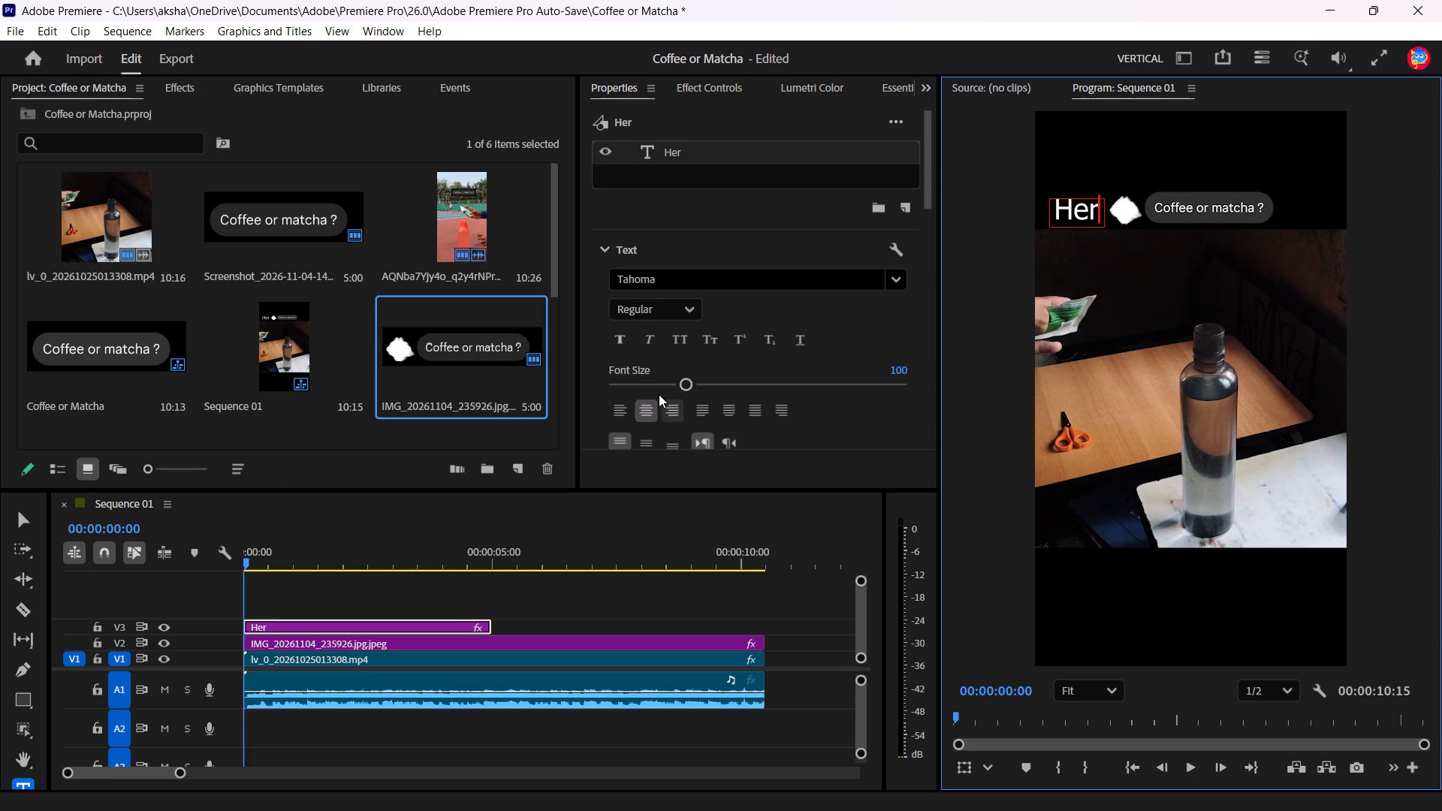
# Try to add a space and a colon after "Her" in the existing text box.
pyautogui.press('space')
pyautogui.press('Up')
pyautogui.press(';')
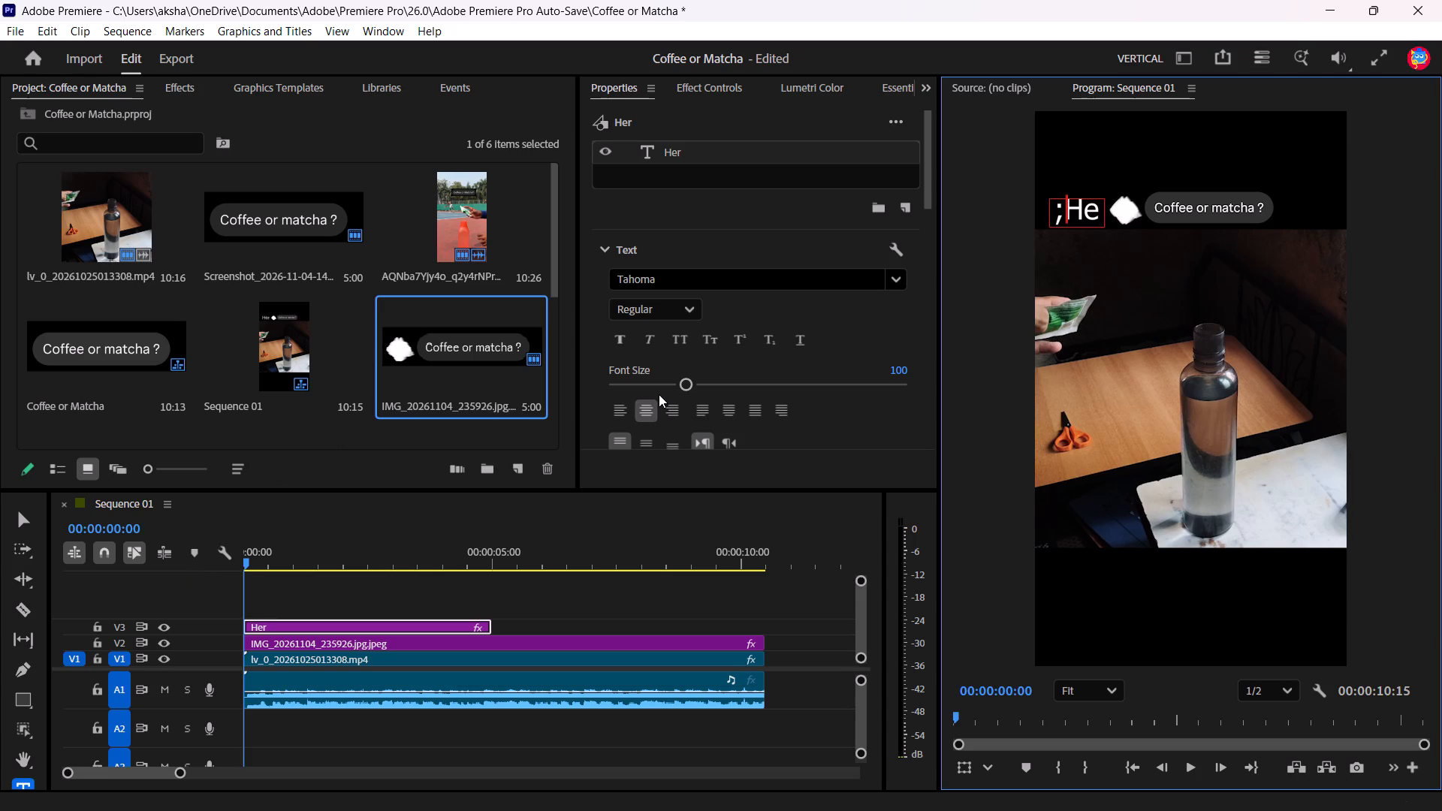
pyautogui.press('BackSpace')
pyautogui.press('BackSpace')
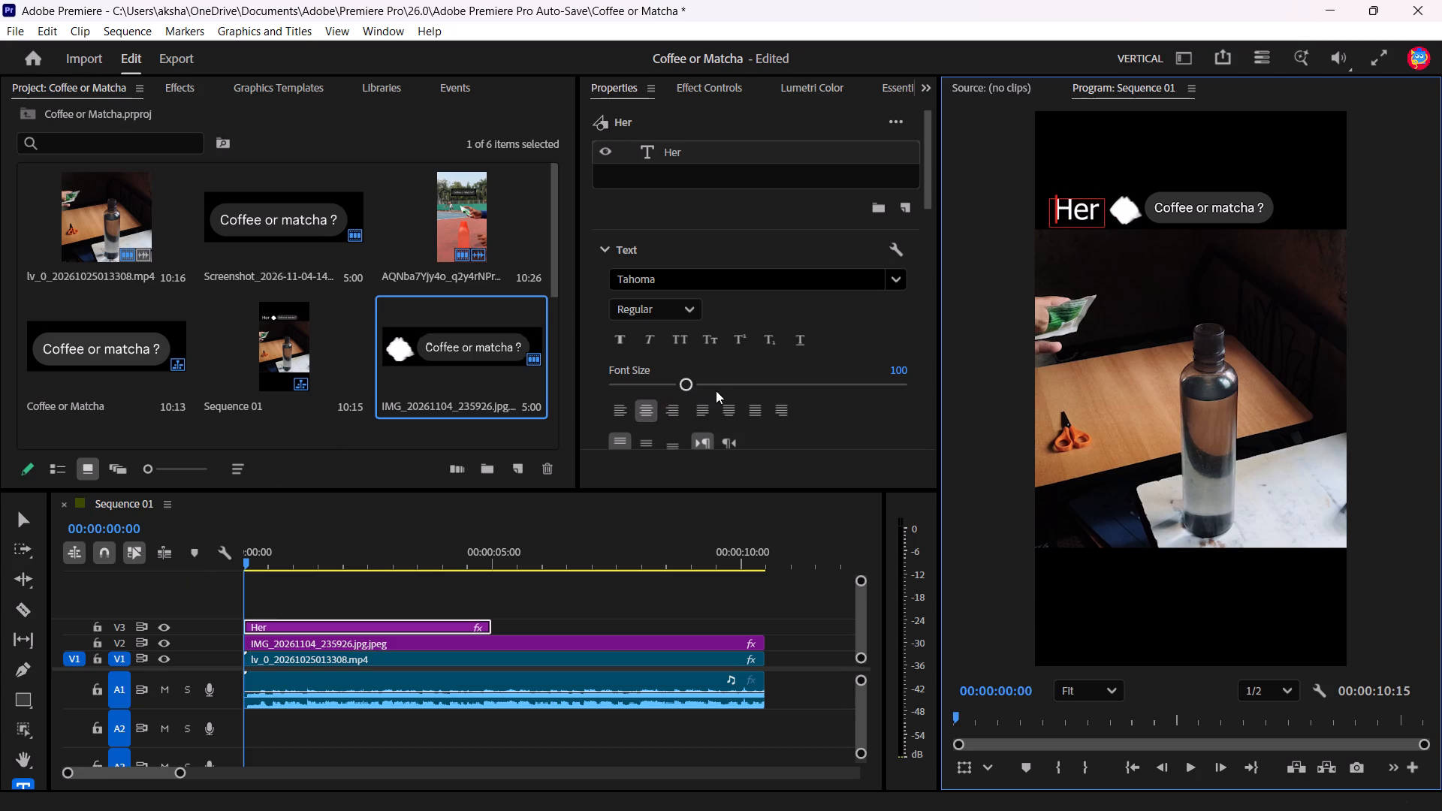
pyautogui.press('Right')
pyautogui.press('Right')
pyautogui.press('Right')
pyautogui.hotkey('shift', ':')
# Draw a new text box over the footage above the bottle, enter "Her :" and center-align it.
pyautogui.moveTo(1090, 290); pyautogui.dragTo(1215, 338)
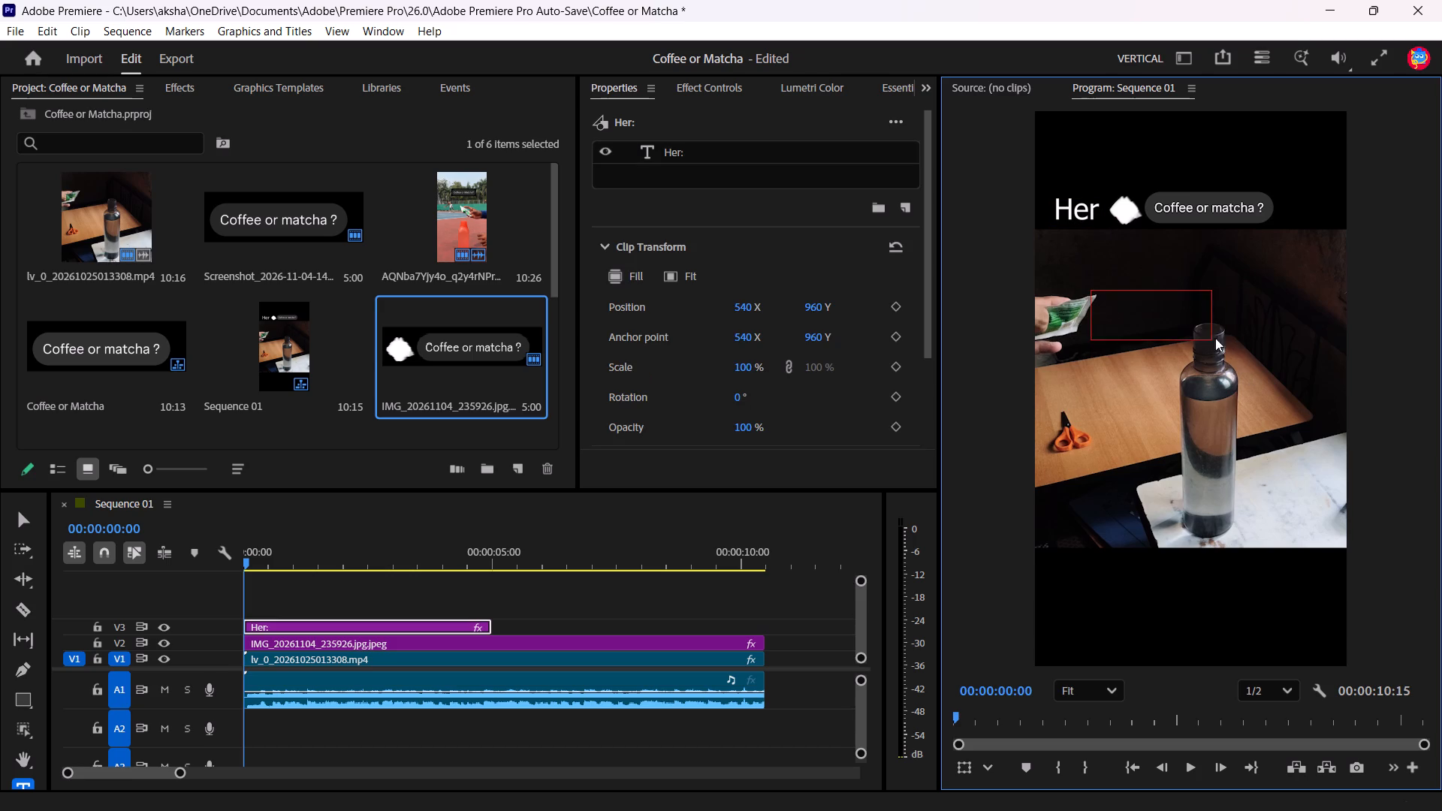
pyautogui.moveTo(1215, 338); pyautogui.dragTo(1203, 325)
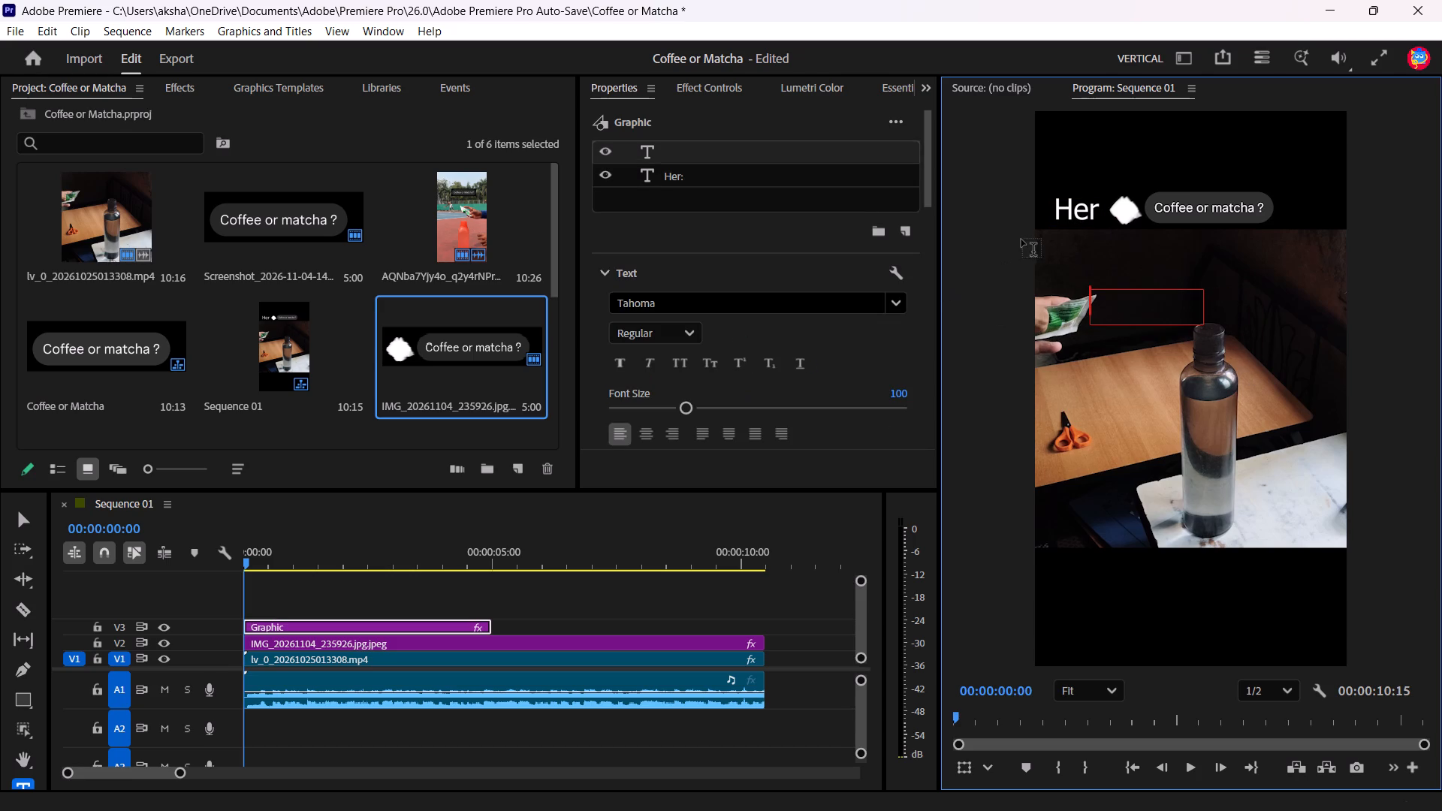
pyautogui.write('Her')
pyautogui.press('space')
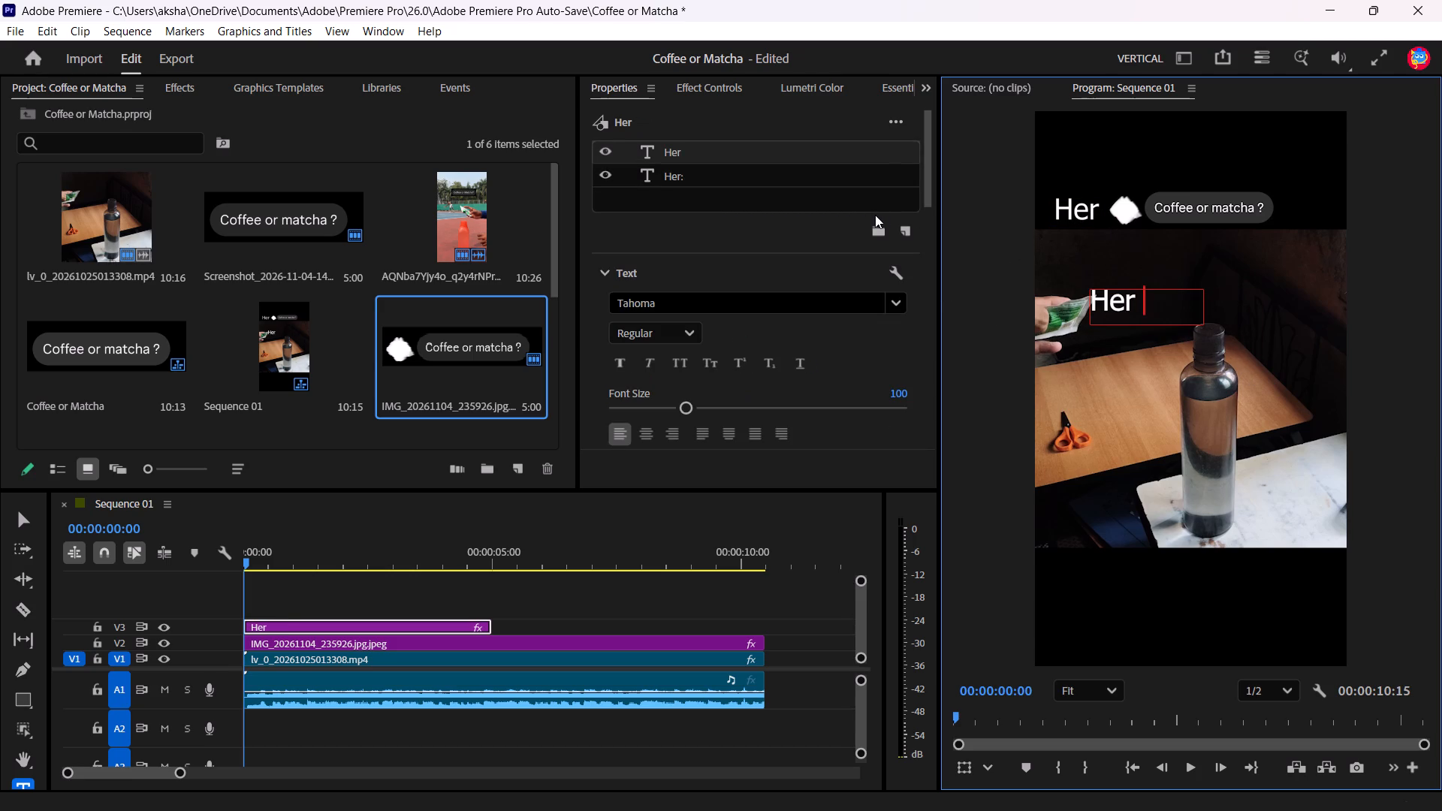
pyautogui.press(';')
pyautogui.press('BackSpace')
pyautogui.hotkey('shift', ':')
pyautogui.click(656, 427)
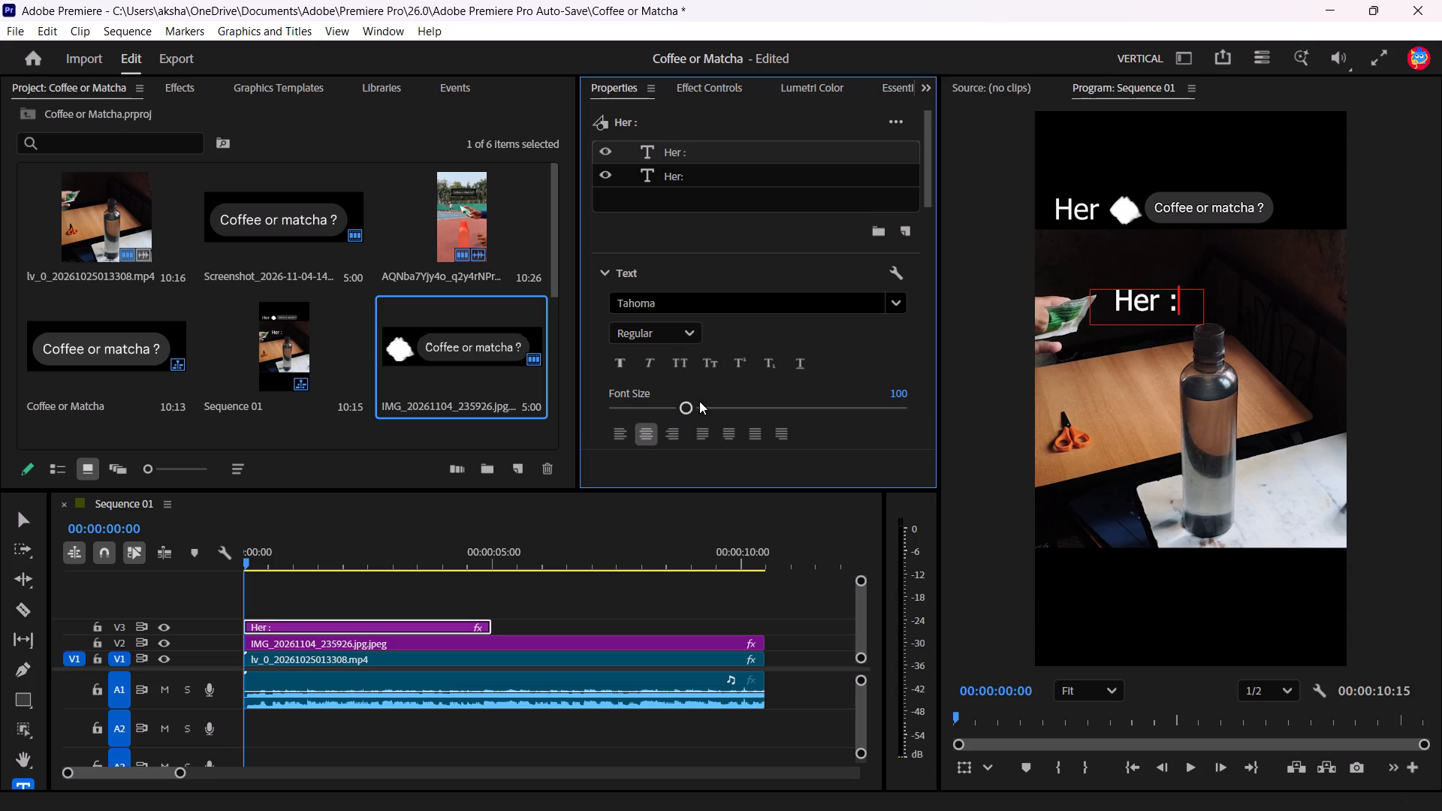
# Cut the old "Her:" text layer from the graphic, keeping only the new "Her :" layer.
pyautogui.scroll(-5, 740, 378)
pyautogui.scroll(8, 740, 378)
pyautogui.rightClick(710, 173)
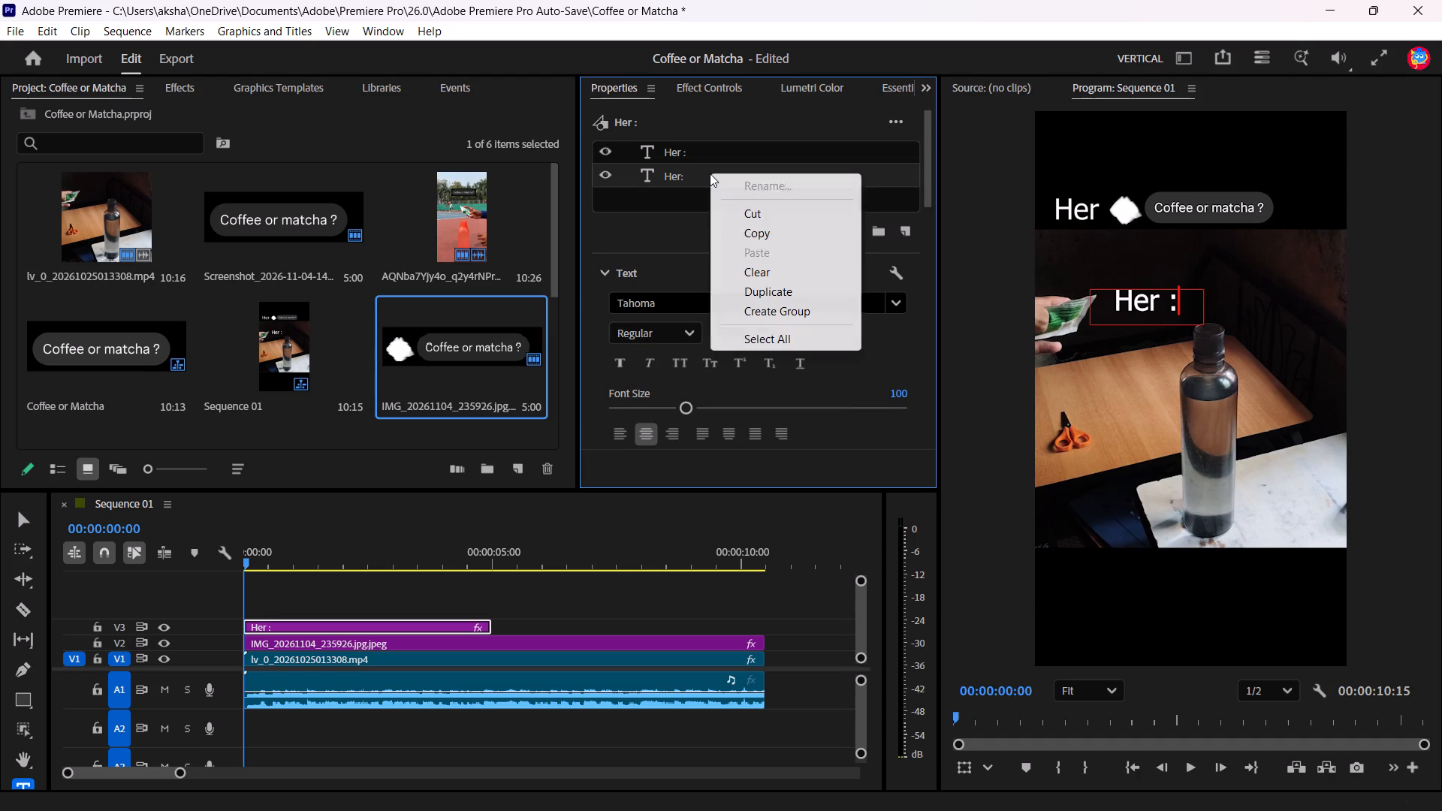
pyautogui.click(771, 219)
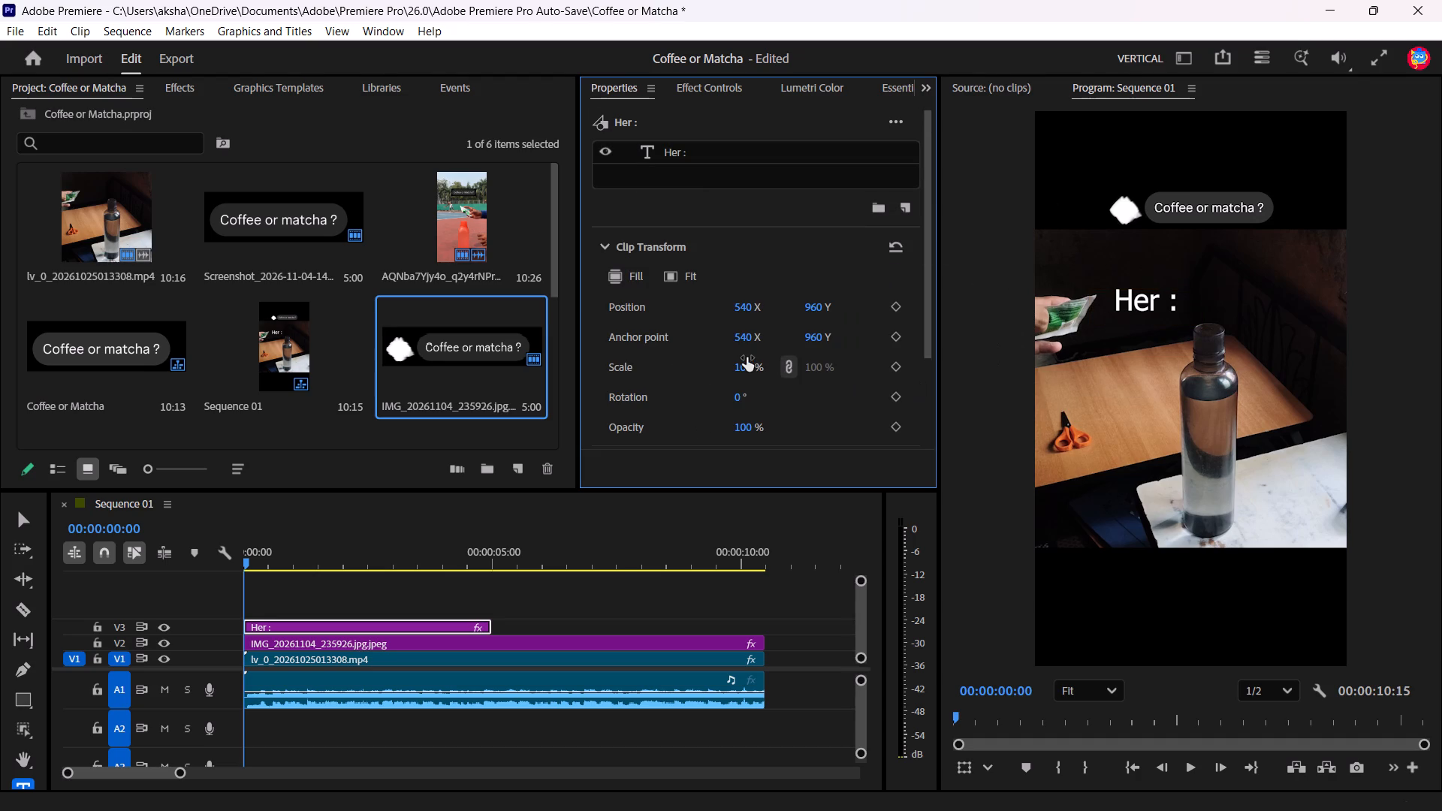
# Move the new "Her :" text up into the black band beside the white shape with the Selection tool.
pyautogui.press('v')
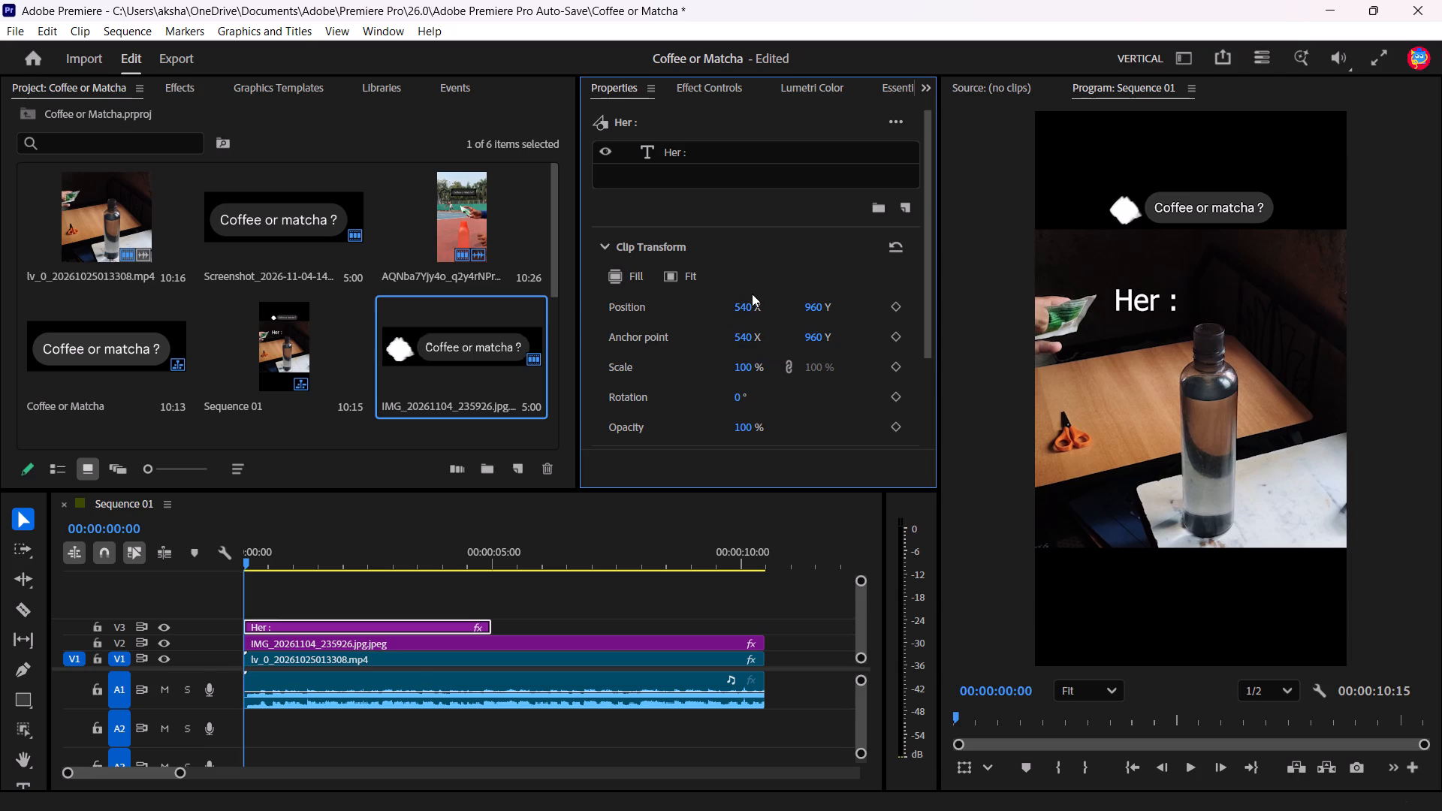
pyautogui.moveTo(1136, 298); pyautogui.dragTo(1094, 270)
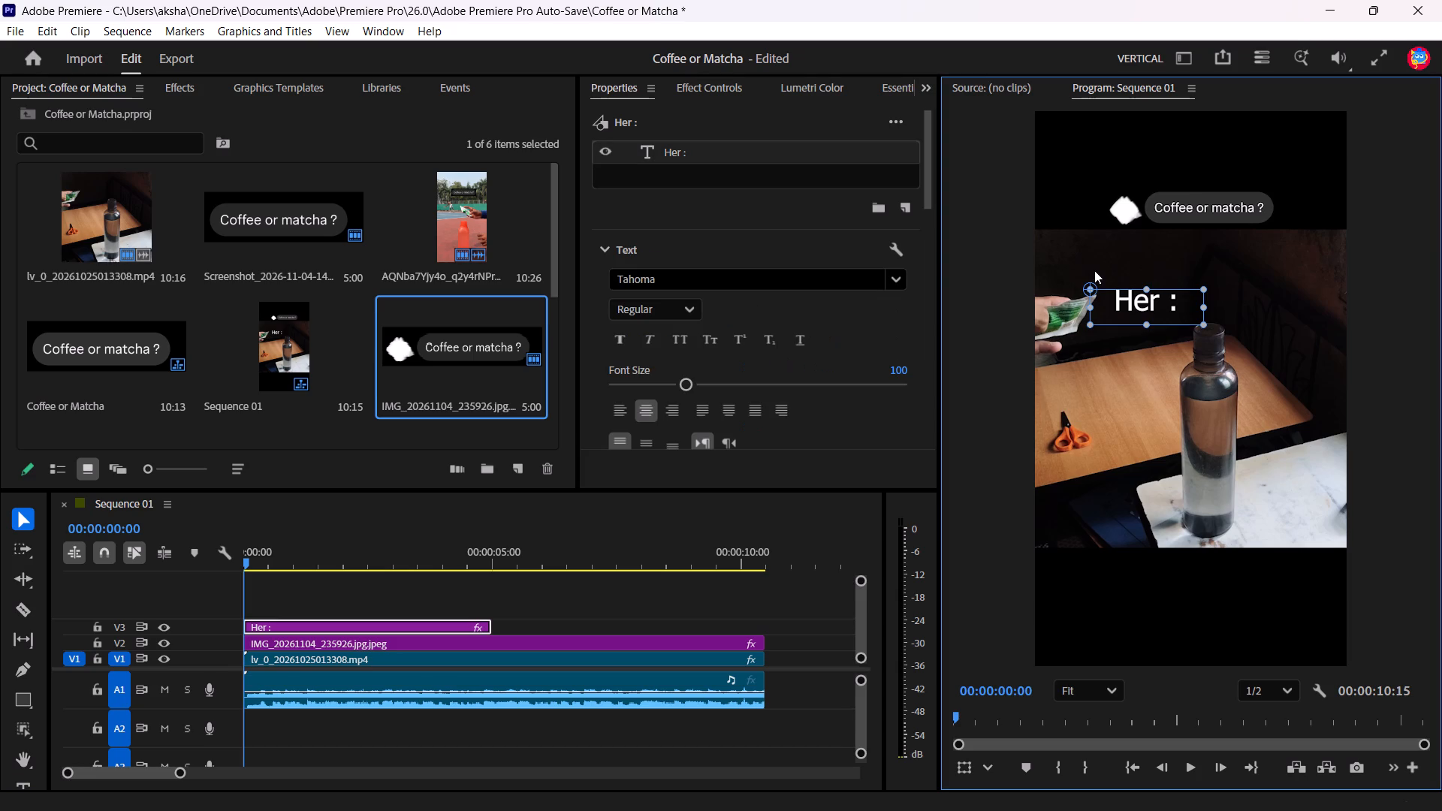
pyautogui.moveTo(1094, 270); pyautogui.dragTo(1107, 258)
pyautogui.moveTo(1141, 305); pyautogui.dragTo(1115, 296)
pyautogui.moveTo(1127, 312); pyautogui.dragTo(1085, 188)
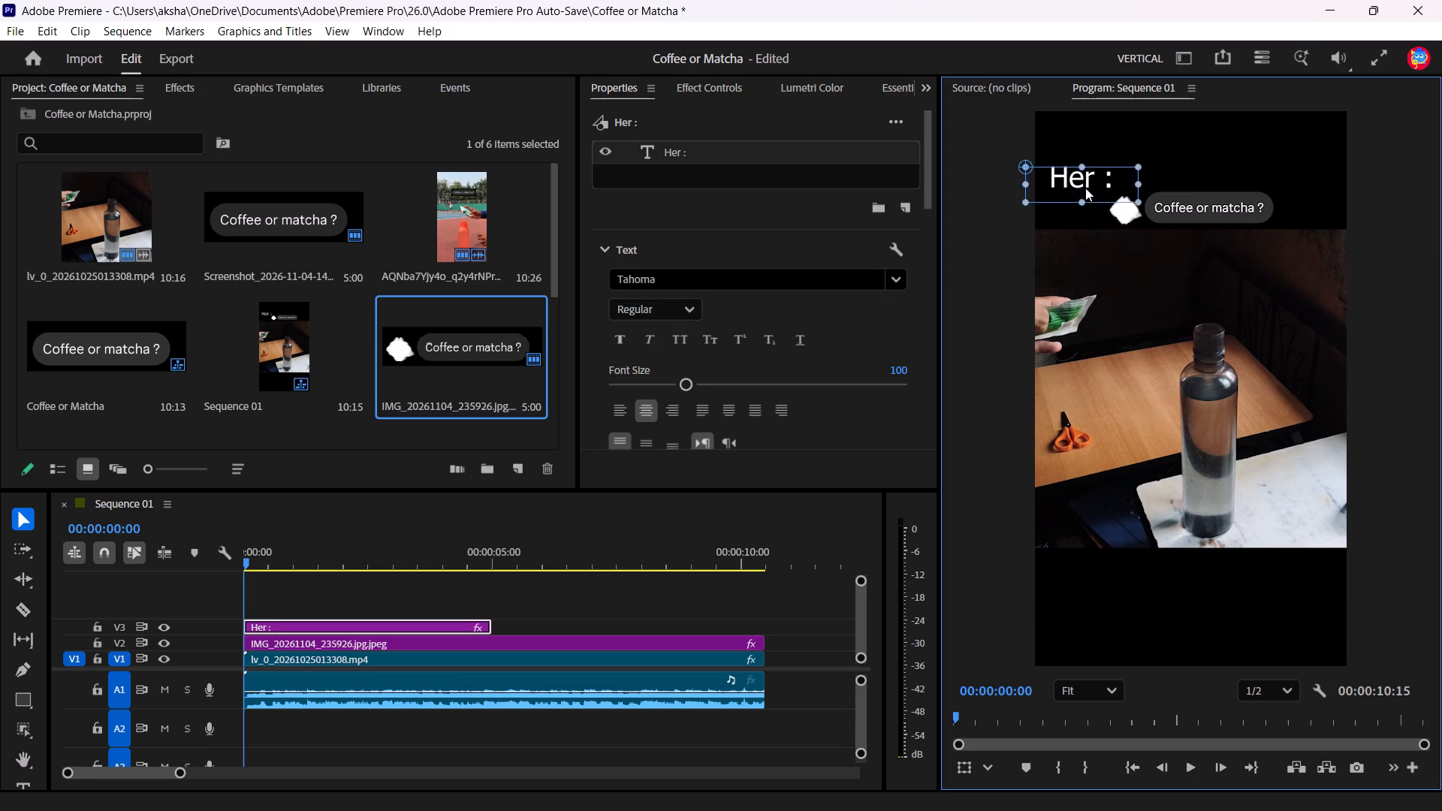
pyautogui.moveTo(1085, 188); pyautogui.dragTo(1079, 220)
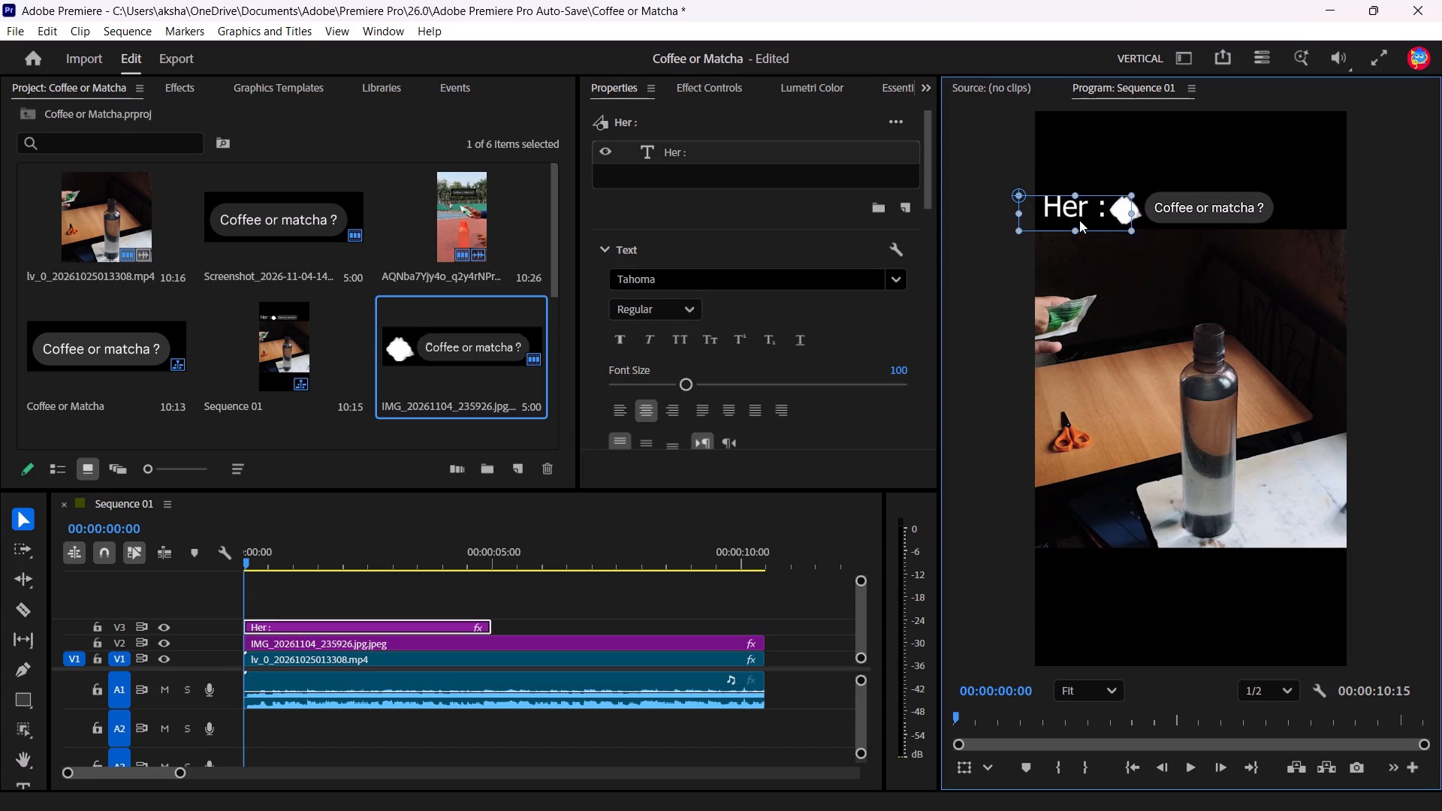
pyautogui.moveTo(1079, 220); pyautogui.dragTo(1082, 219)
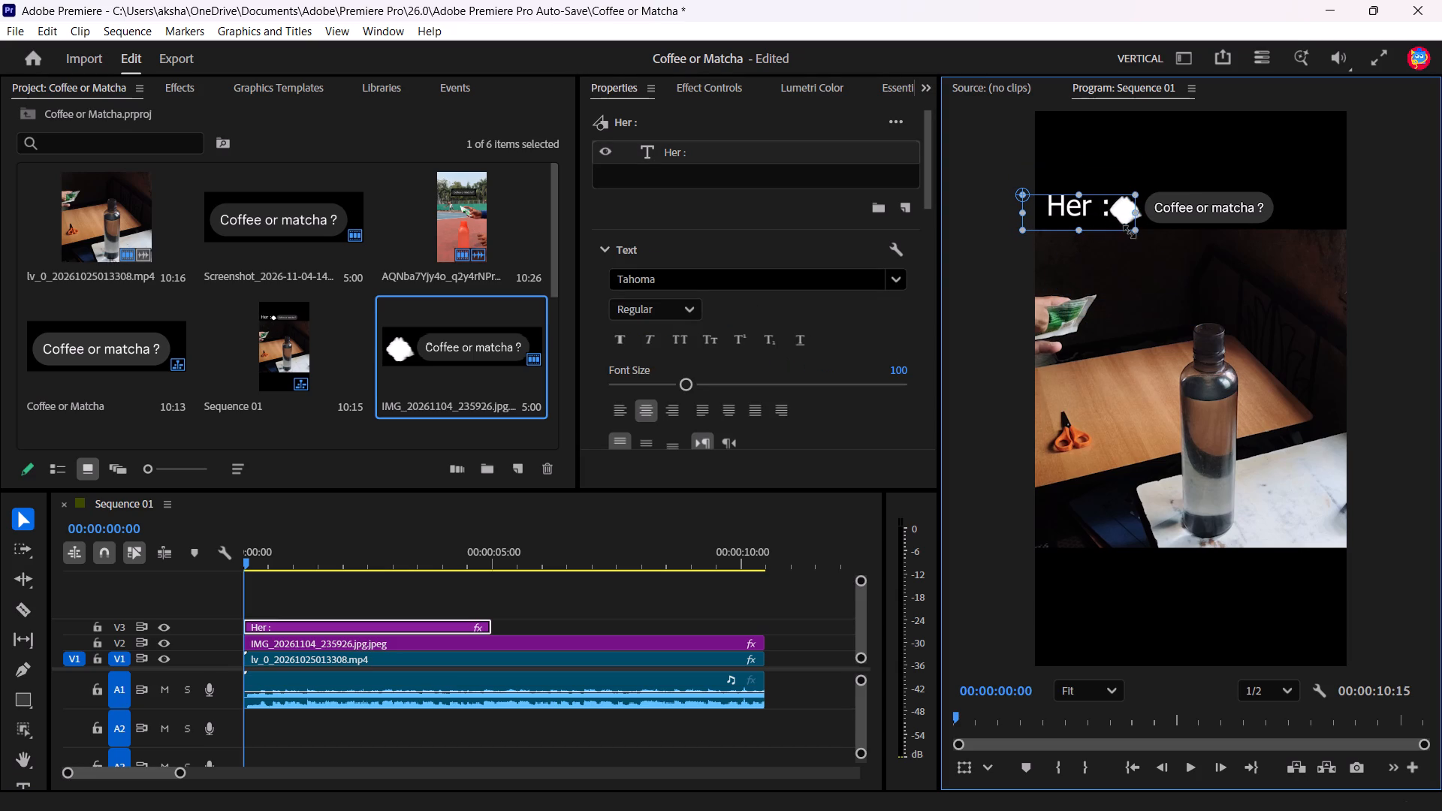
# Narrow the "Her :" text box and nudge it slightly closer to the white shape.
pyautogui.moveTo(1134, 230); pyautogui.dragTo(1118, 228)
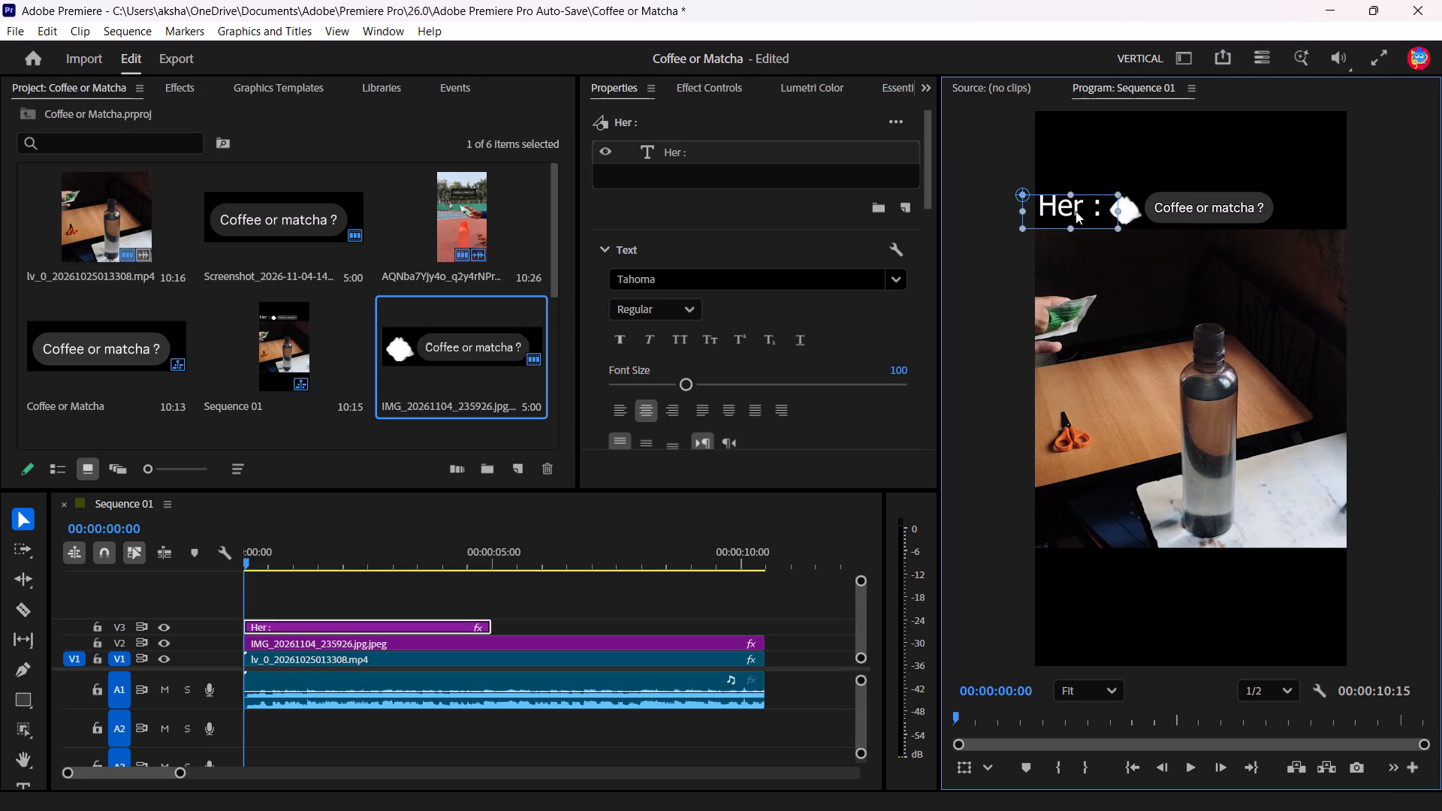
pyautogui.moveTo(1075, 211); pyautogui.dragTo(1085, 211)
# Move the "Her :" text's anchor point from the box's upper-left corner to near its middle.
pyautogui.moveTo(1036, 191); pyautogui.dragTo(1075, 214)
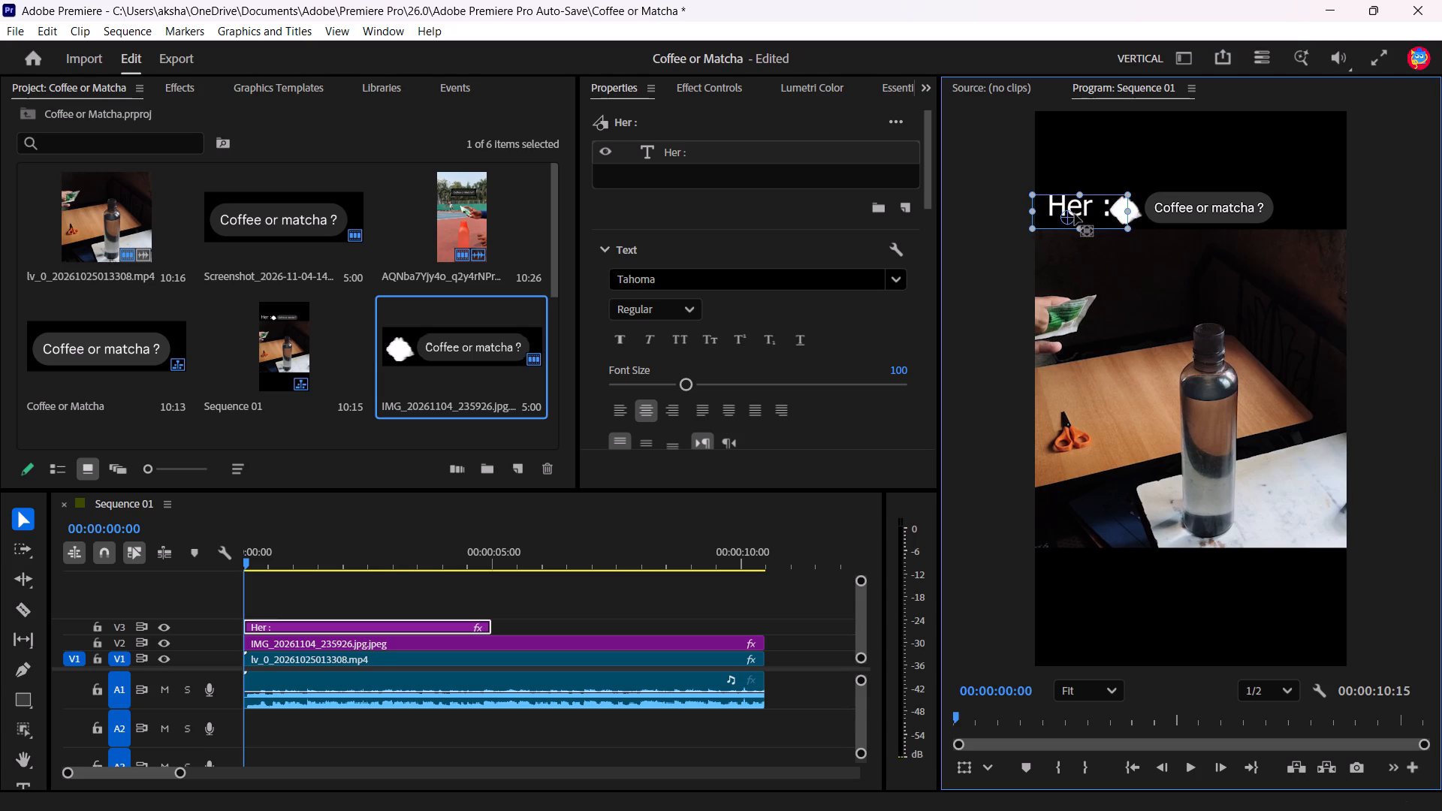
# Move the "Her :" text's anchor point up to the centre of its text box.
pyautogui.moveTo(1075, 214); pyautogui.dragTo(1085, 206)
pyautogui.moveTo(1085, 206); pyautogui.dragTo(1083, 206)
# Reduce the "Her :" font size to 79 and nudge the text slightly down, level with the white shape.
pyautogui.moveTo(681, 381); pyautogui.dragTo(663, 377)
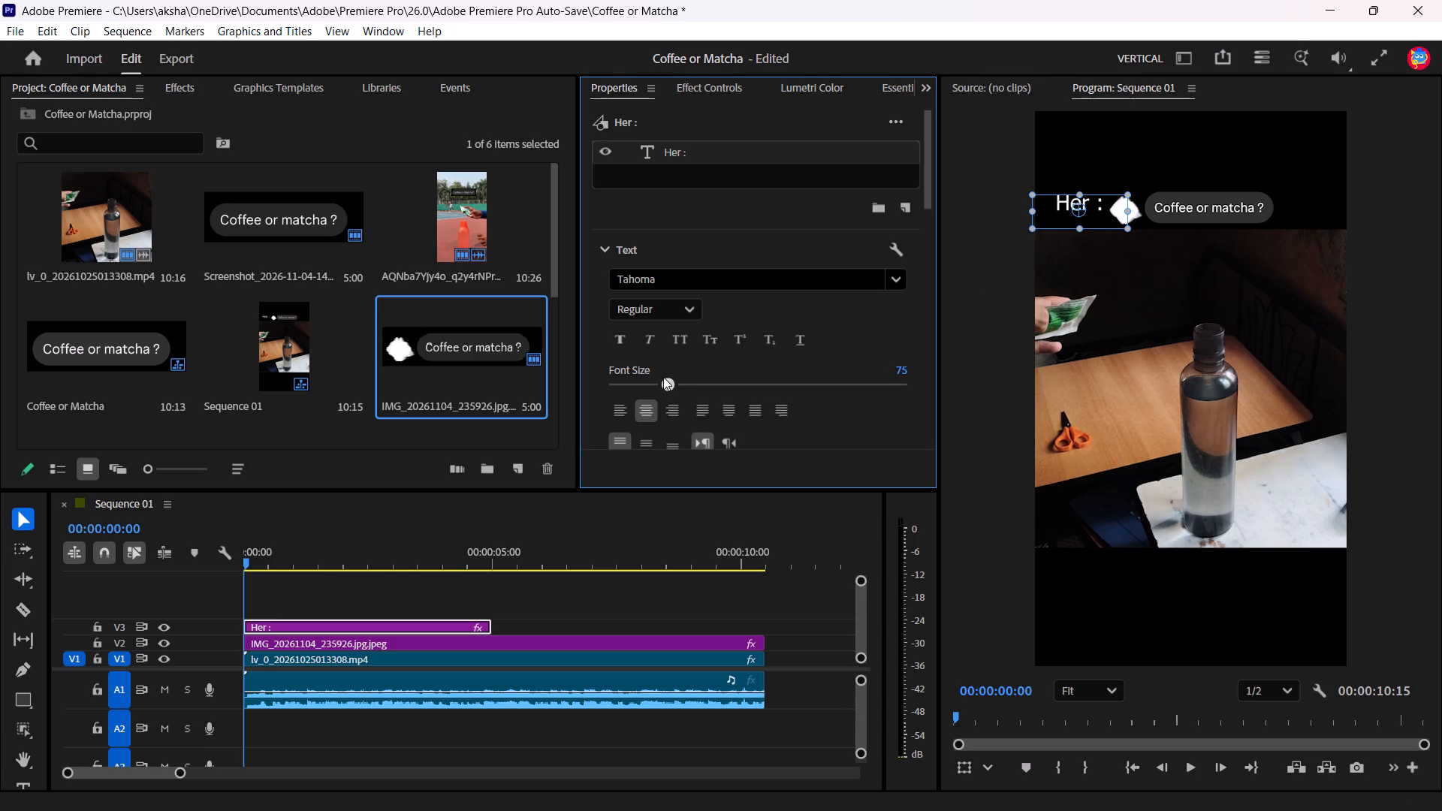
pyautogui.moveTo(663, 377); pyautogui.dragTo(666, 376)
pyautogui.click(1101, 219)
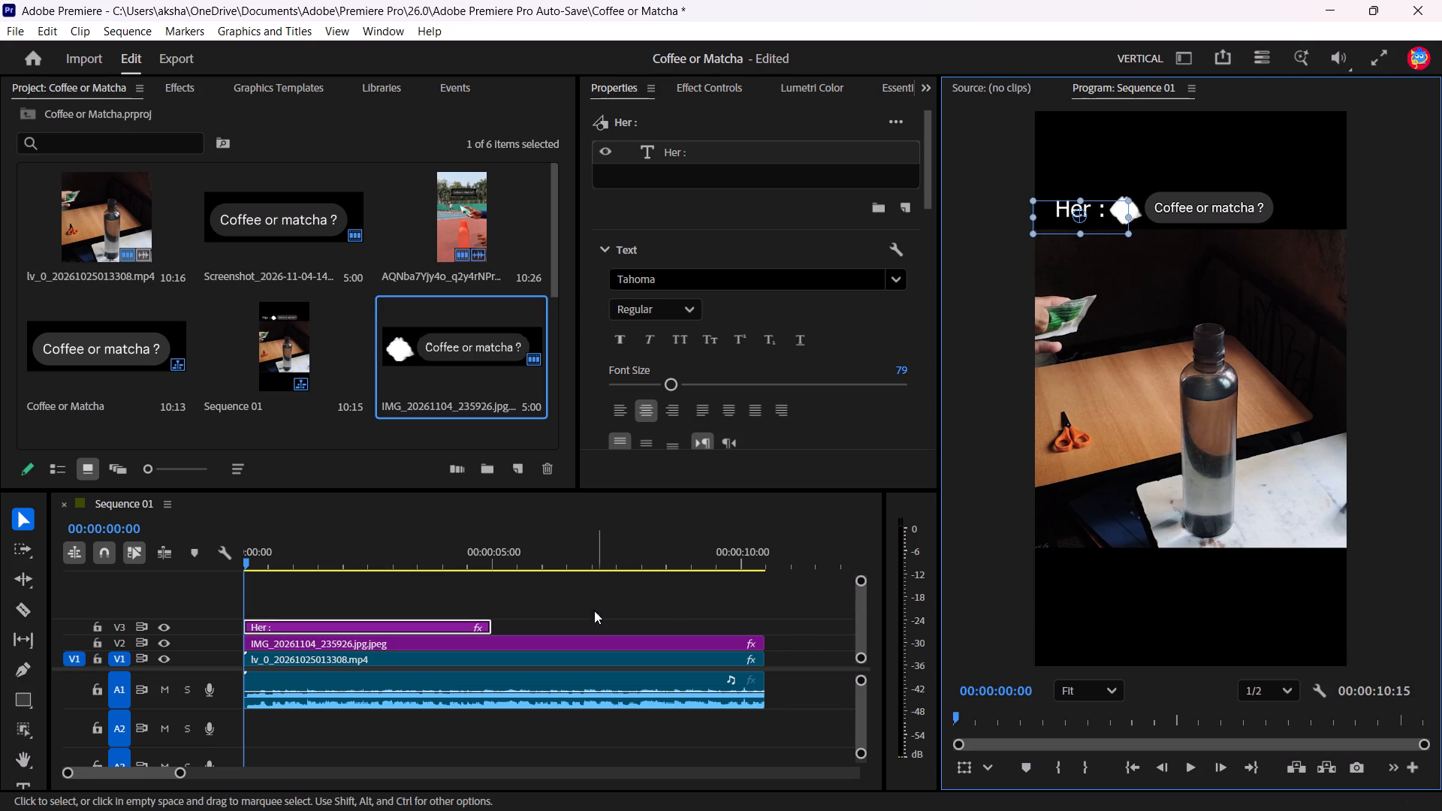
# Extend the "Her :" clip on V3 so it ends together with the image and video clips below.
pyautogui.moveTo(490, 622); pyautogui.dragTo(634, 627)
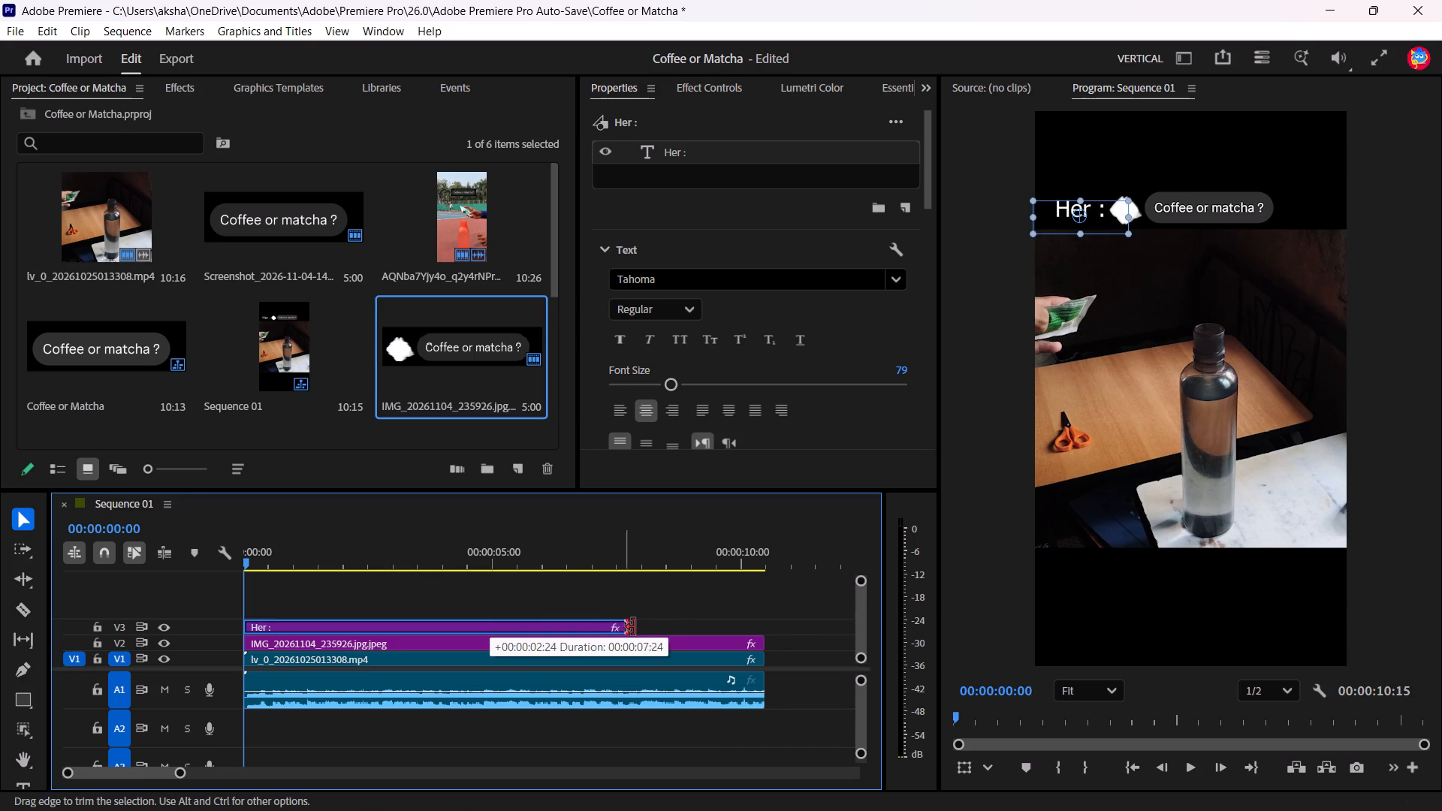
pyautogui.moveTo(634, 627); pyautogui.dragTo(769, 611)
pyautogui.click(795, 592)
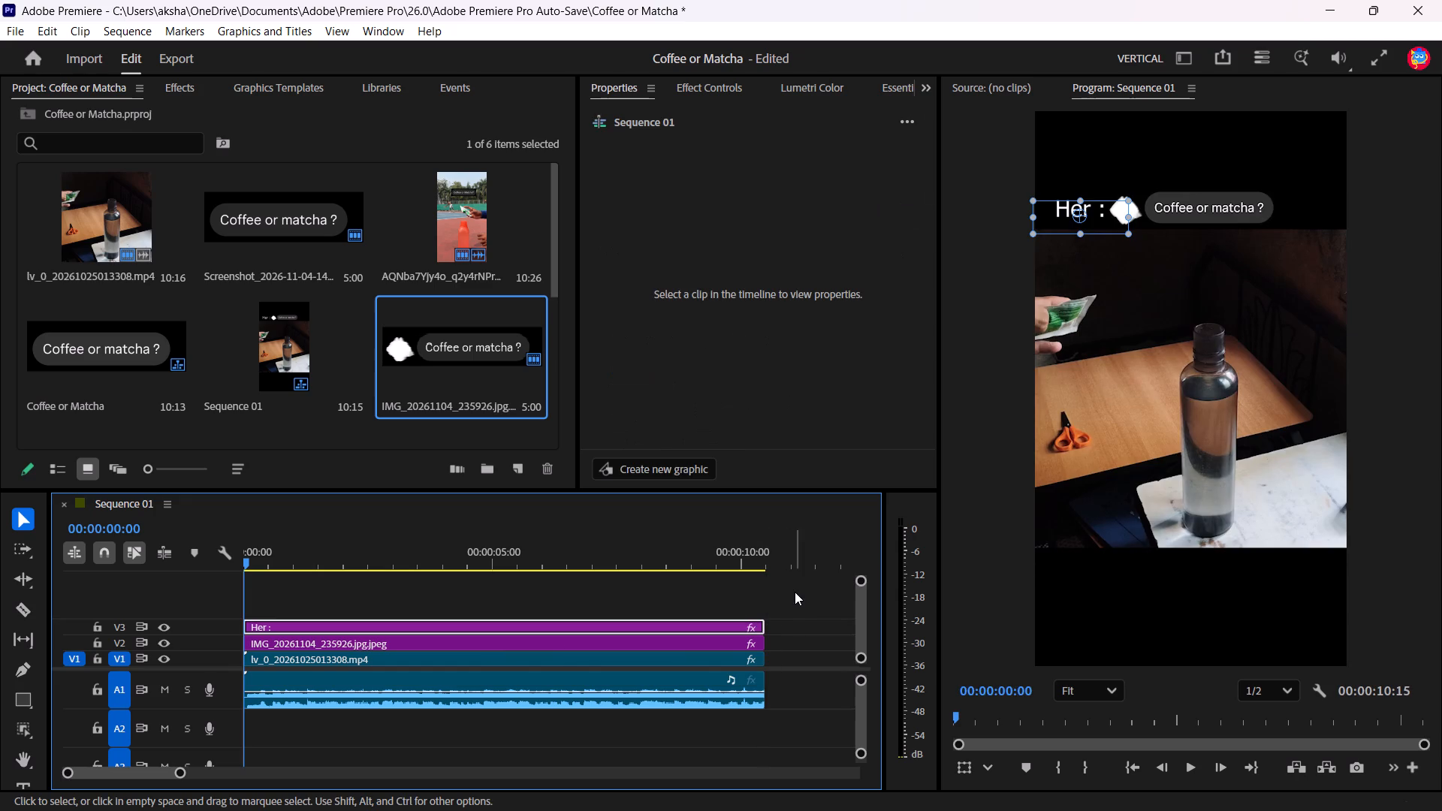
# Play the first several seconds of the sequence to check the title and text over the footage.
pyautogui.click(246, 558)
pyautogui.press('space')
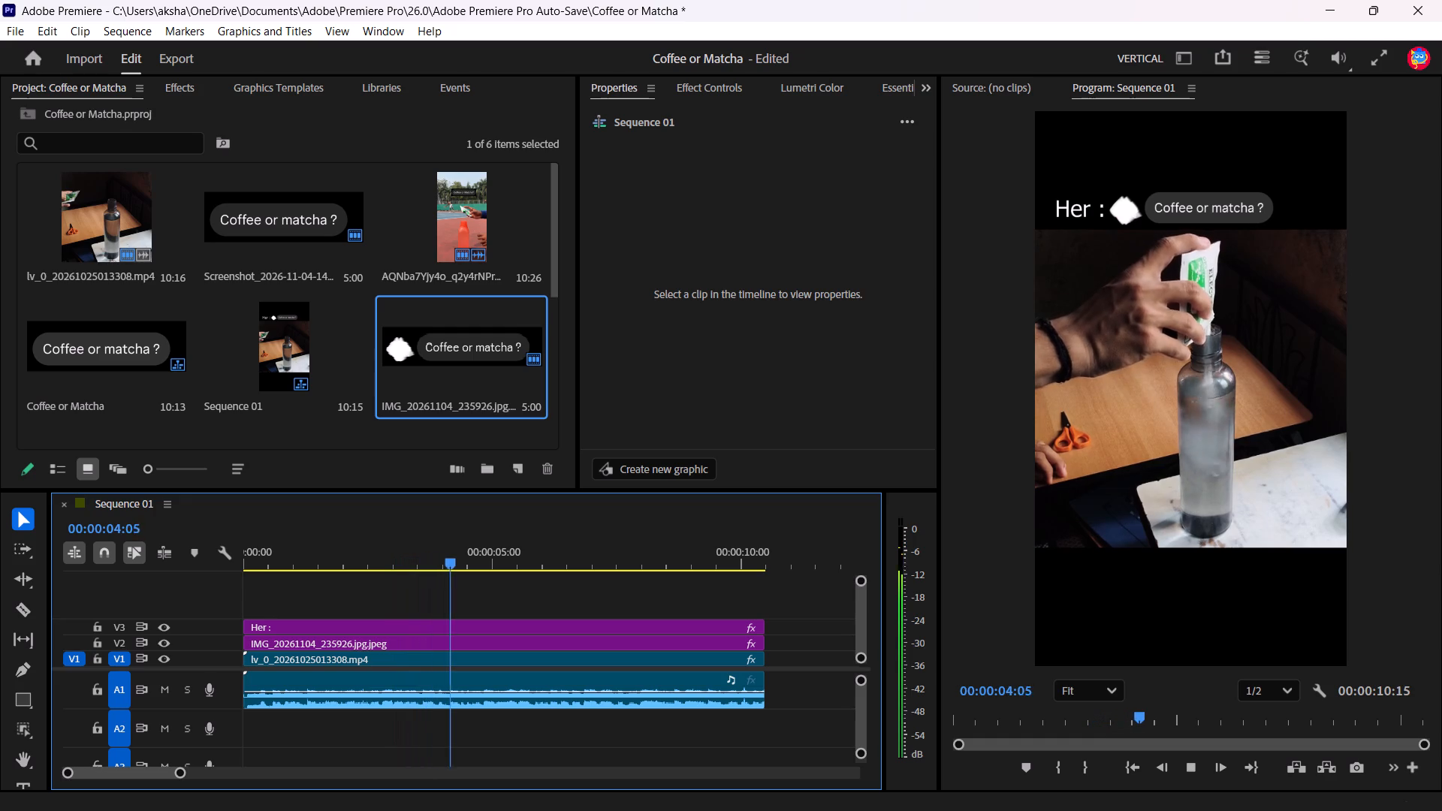
pyautogui.press('space')
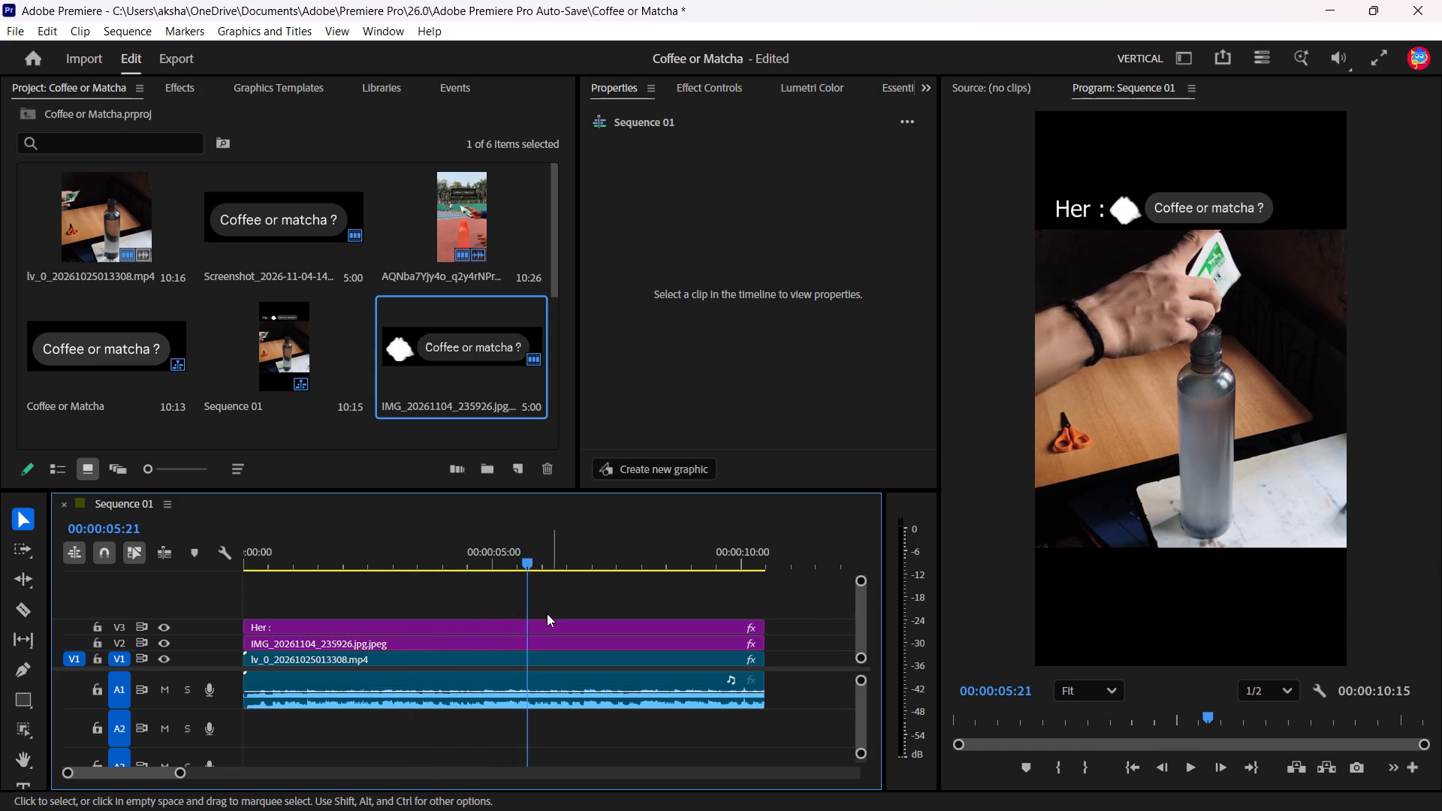
# Shift the "Coffee or matcha ?" image clip on V2 to an X position of 624.
pyautogui.click(362, 643)
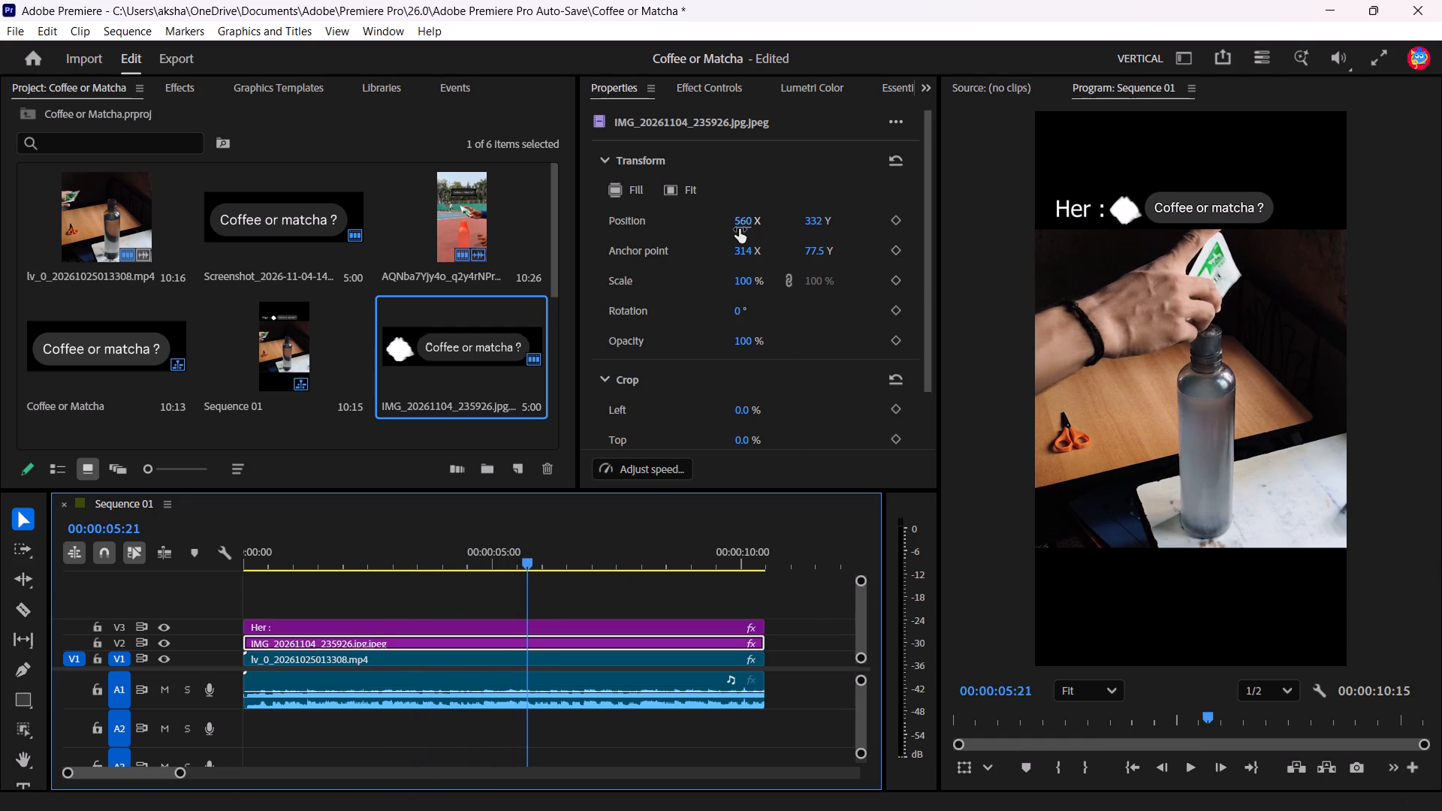
pyautogui.moveTo(747, 219); pyautogui.dragTo(787, 220)
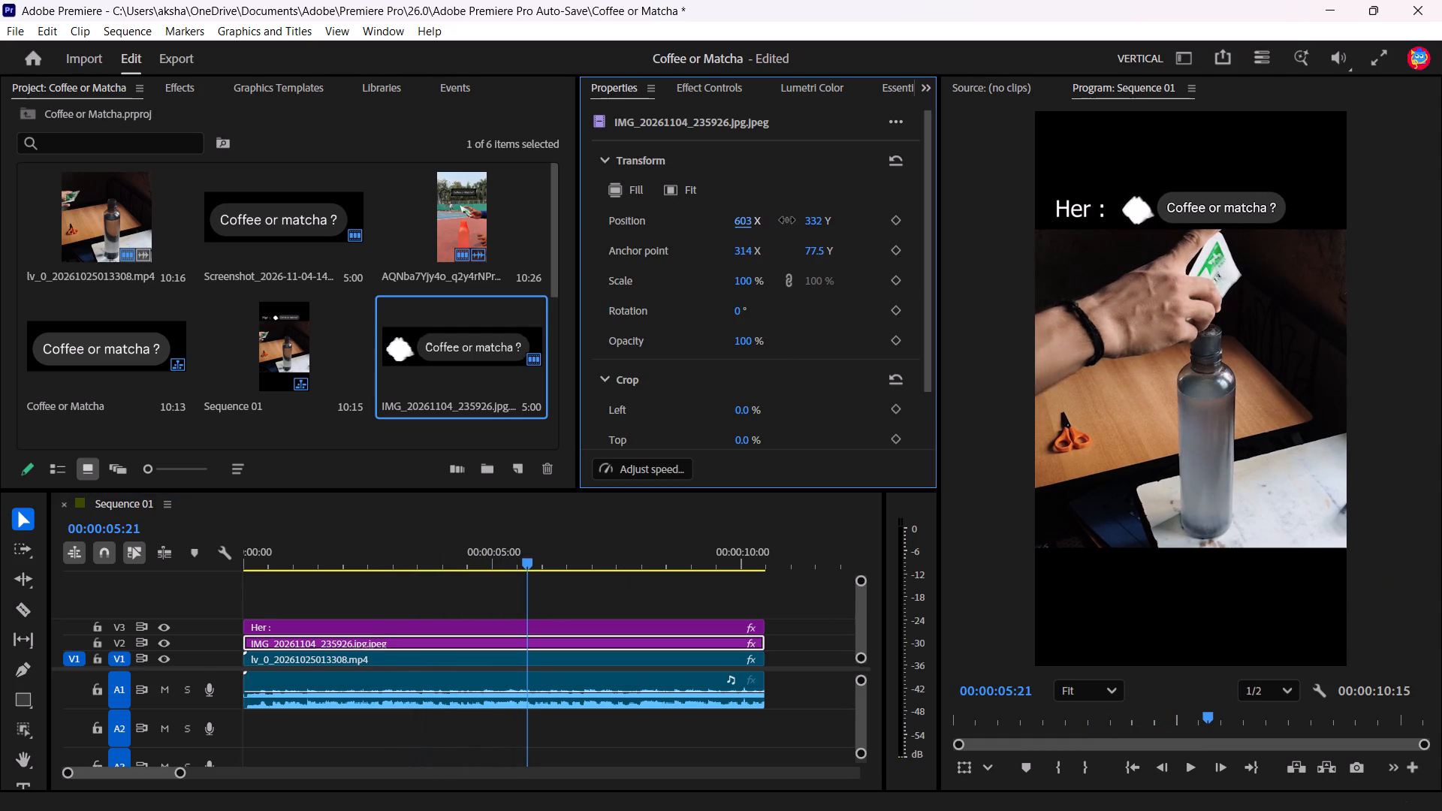
pyautogui.moveTo(787, 220); pyautogui.dragTo(809, 222)
# Shift the "Her :" clip on V3 to position 594 X, 952 Y, beside the white shape.
pyautogui.click(588, 626)
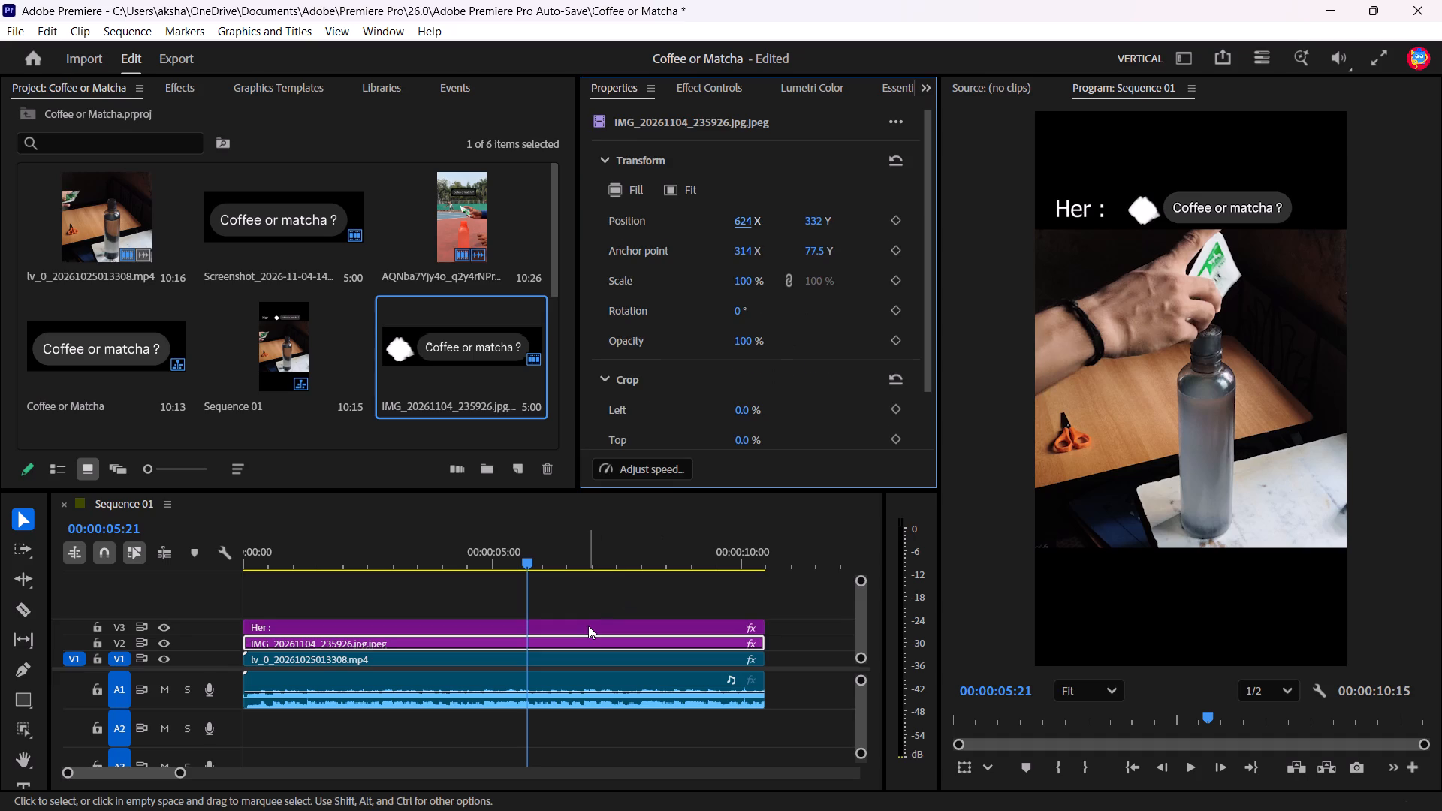
pyautogui.moveTo(749, 298); pyautogui.dragTo(792, 299)
pyautogui.click(808, 308)
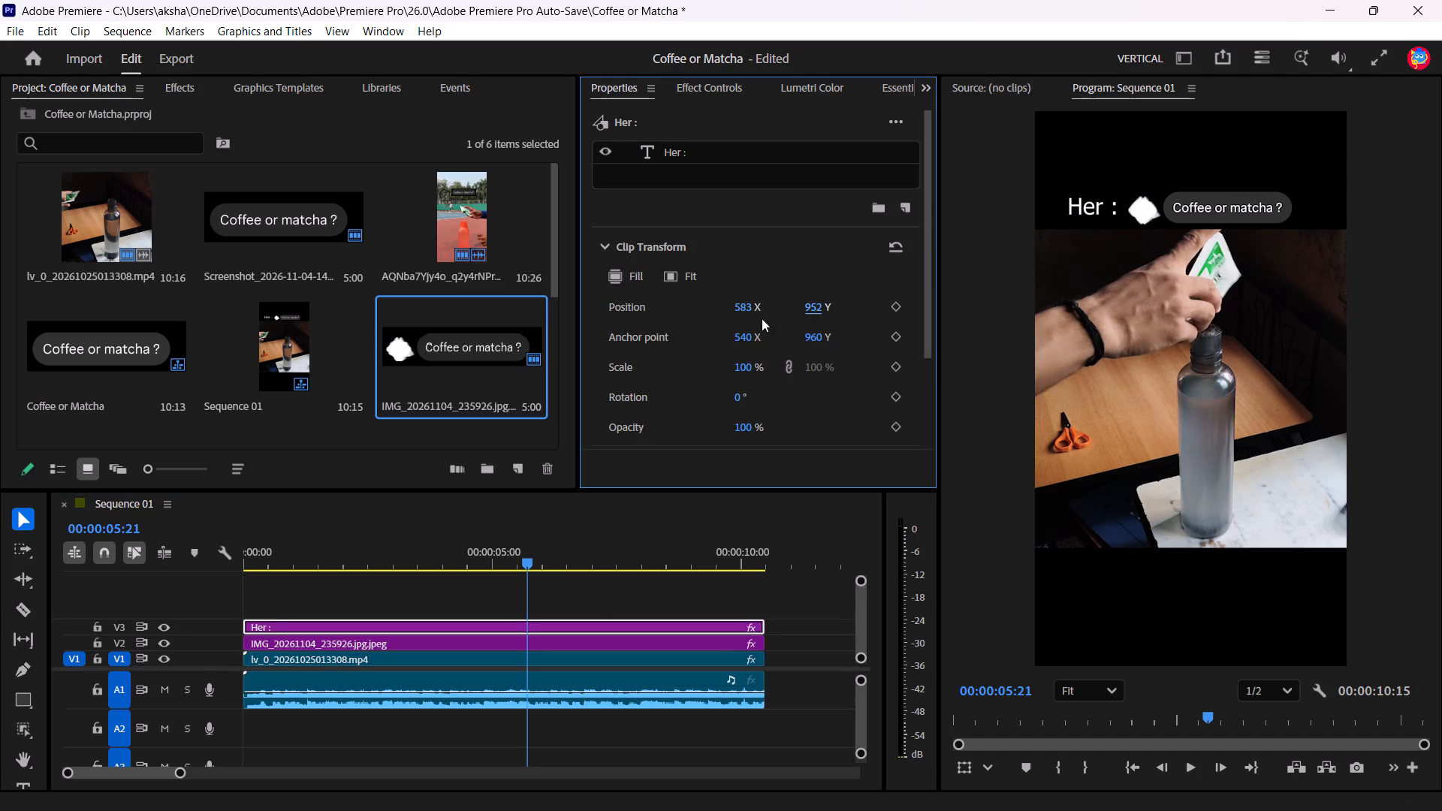
pyautogui.moveTo(744, 309); pyautogui.dragTo(755, 305)
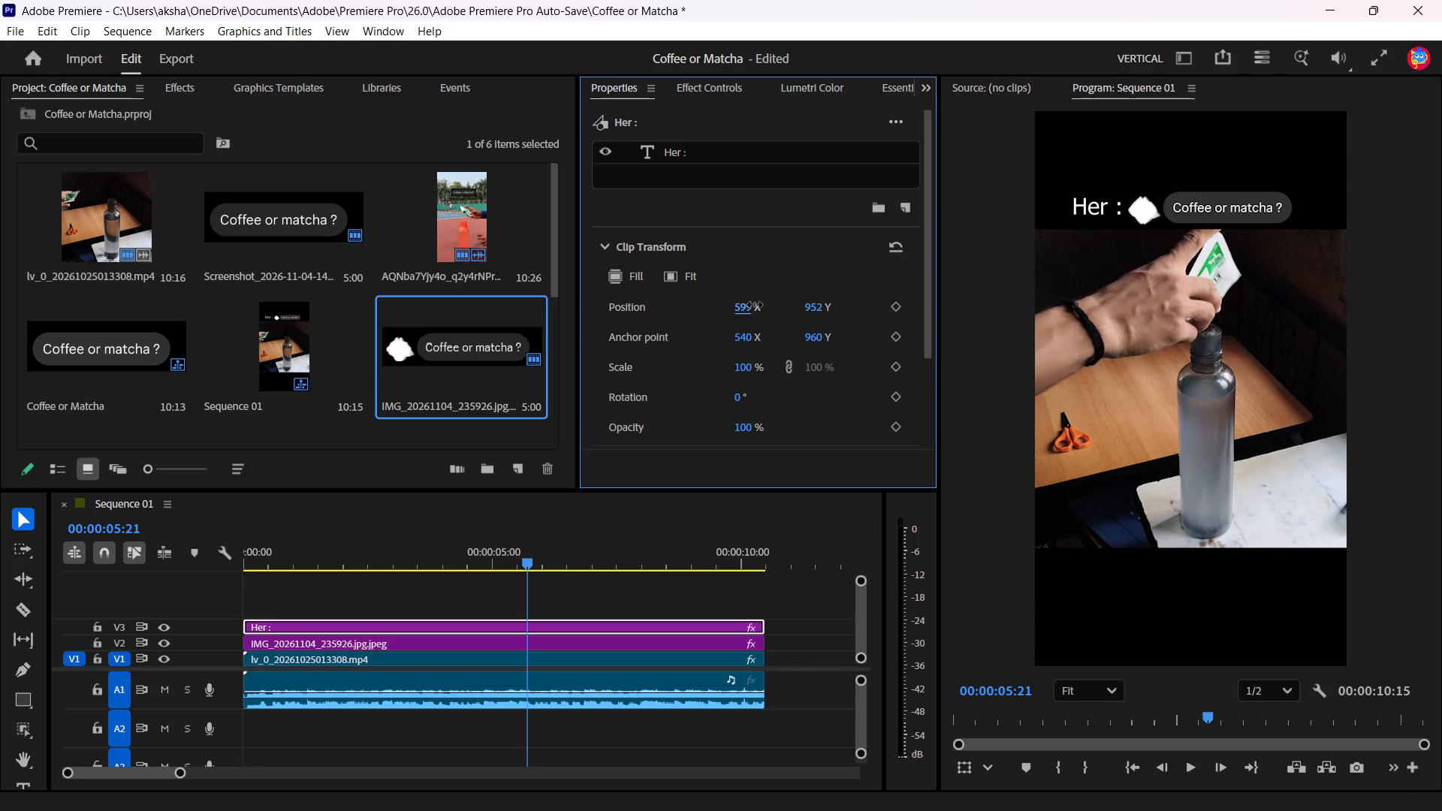
pyautogui.moveTo(755, 305); pyautogui.dragTo(751, 306)
# Scrub back to the start of the sequence to review the repositioned text and title image.
pyautogui.moveTo(529, 562); pyautogui.dragTo(367, 568)
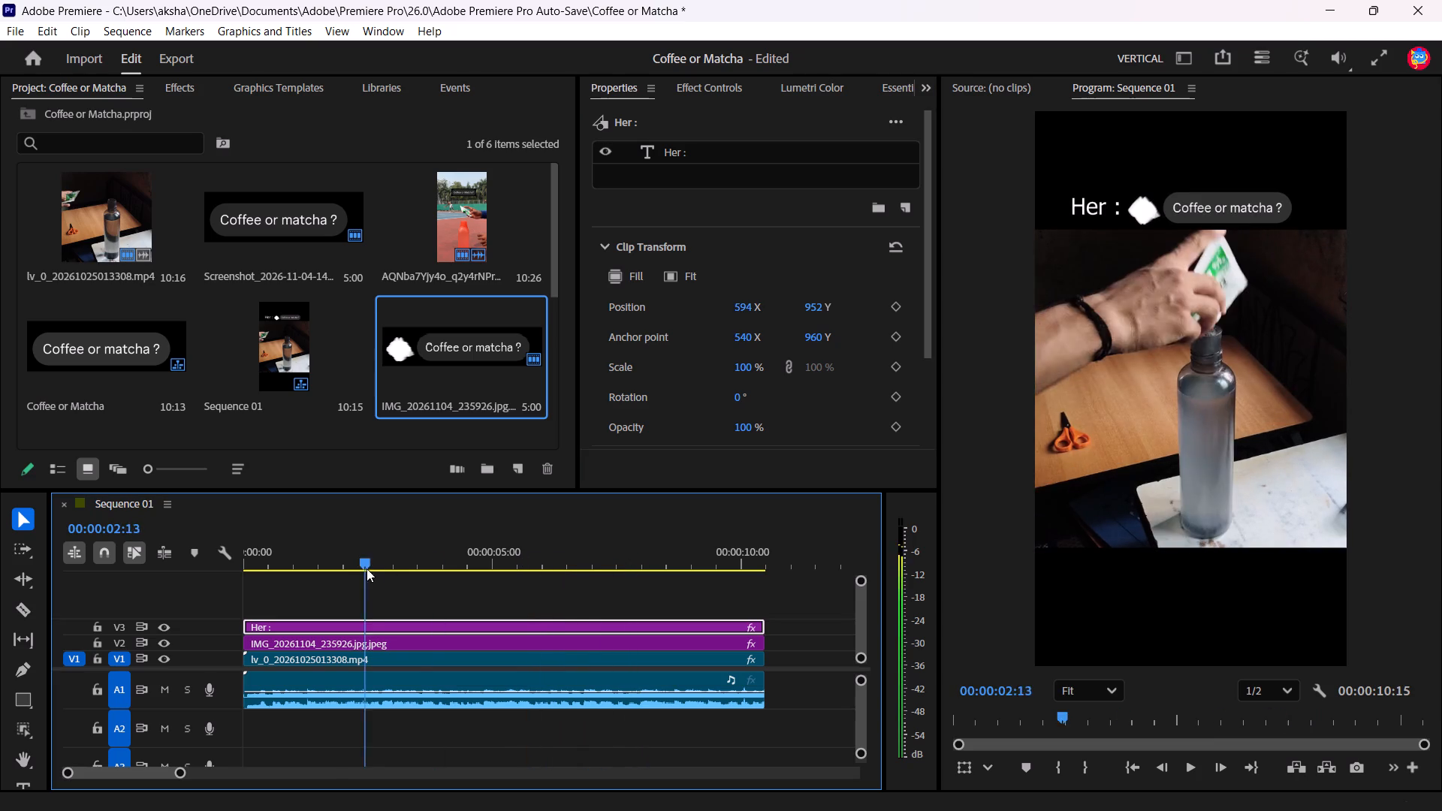
pyautogui.moveTo(367, 568); pyautogui.dragTo(92, 569)
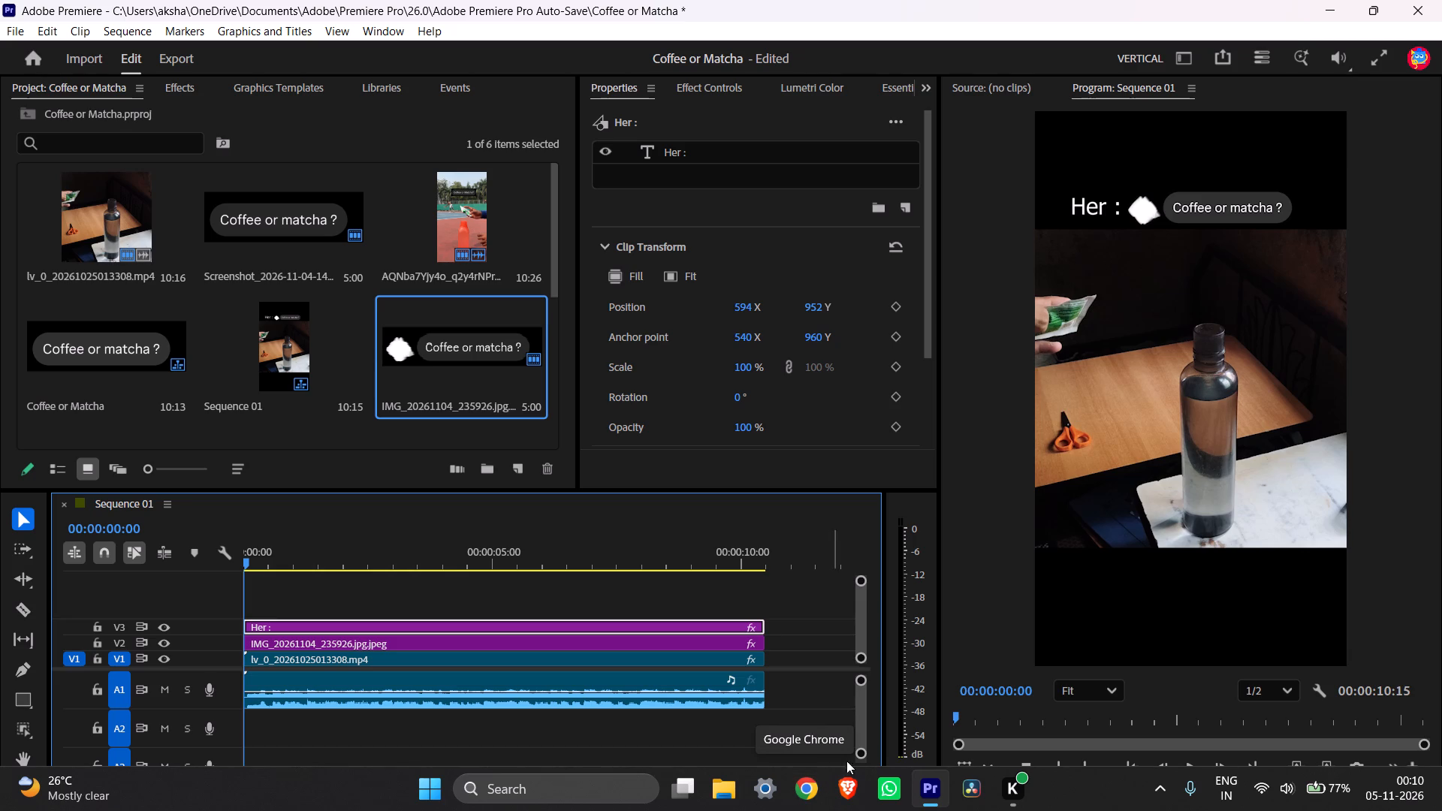
# Switch to the Brave browser, open YouTube and search for "how to add fonts in premiere pro".
pyautogui.click(847, 776)
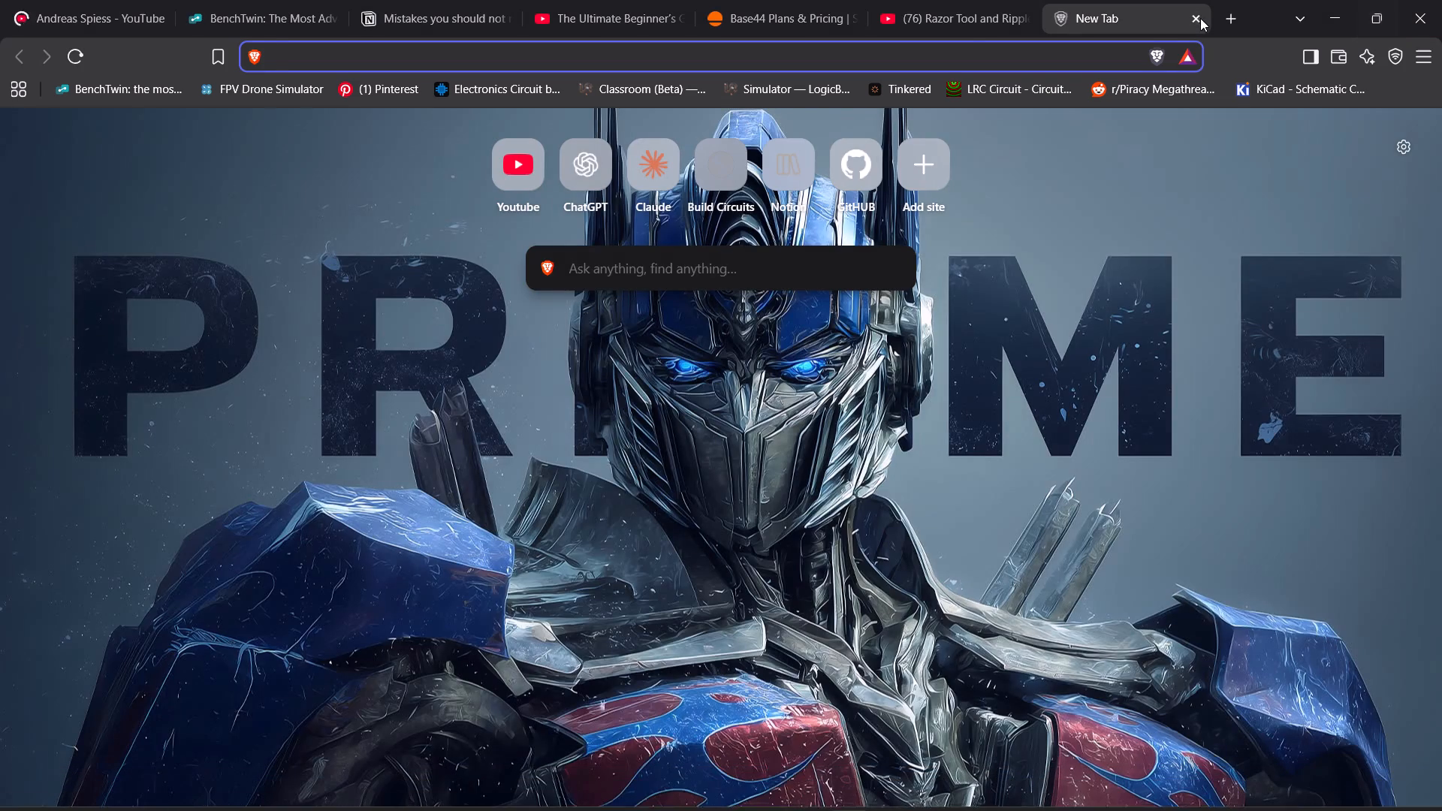
pyautogui.click(488, 164)
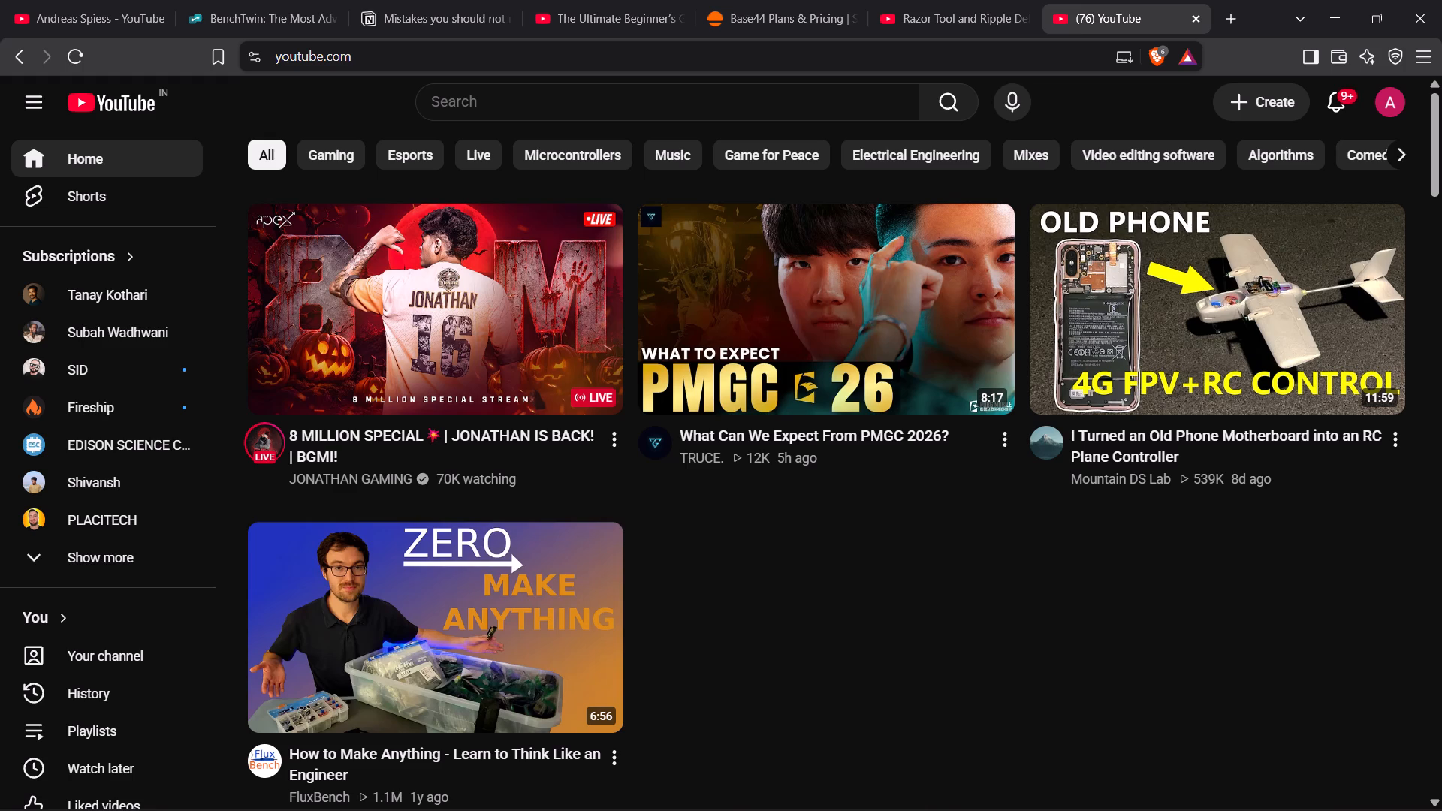
pyautogui.click(1009, 437)
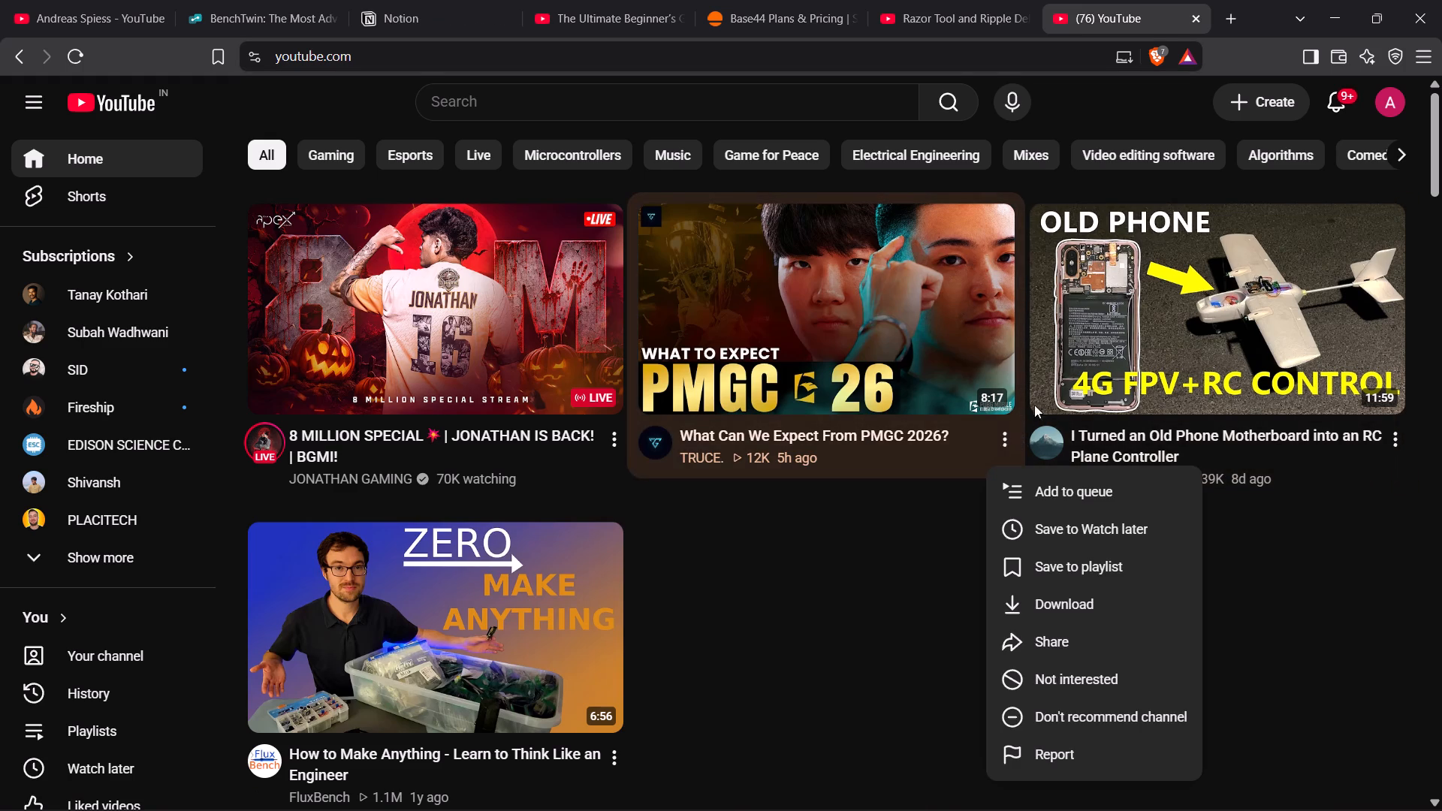
pyautogui.click(1064, 521)
pyautogui.click(608, 104)
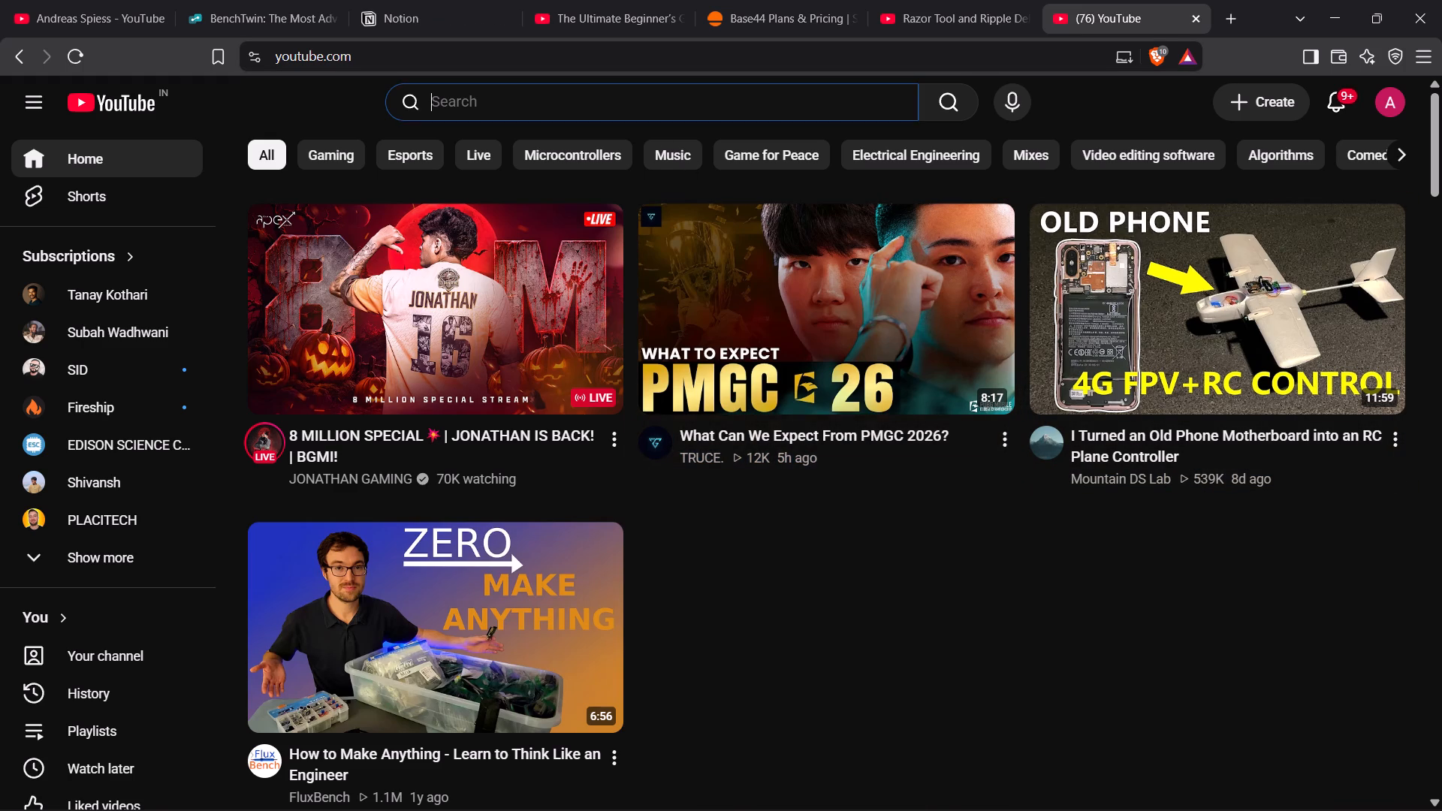
pyautogui.write('how to add fonts')
pyautogui.press('space')
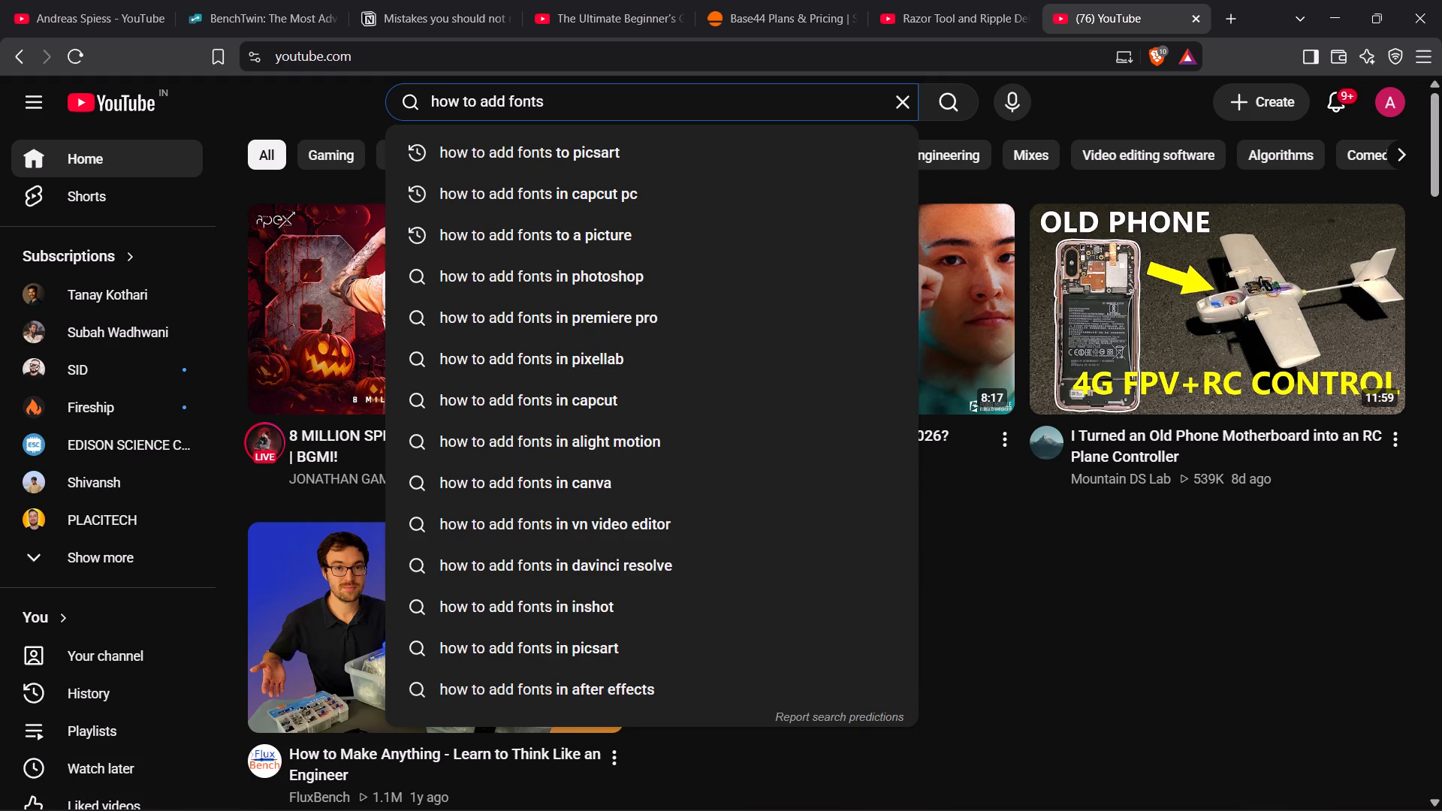
pyautogui.write('in pr')
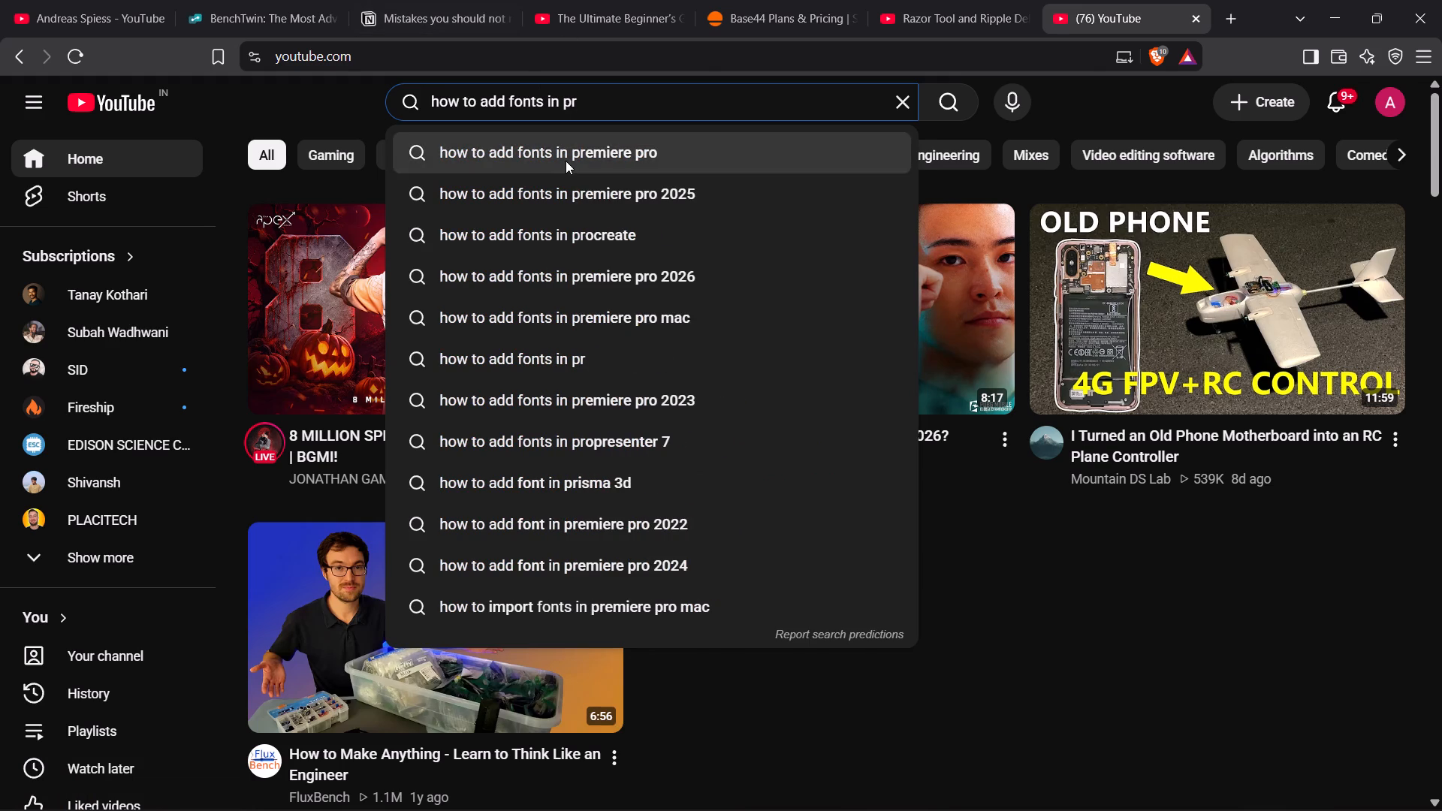
pyautogui.click(566, 161)
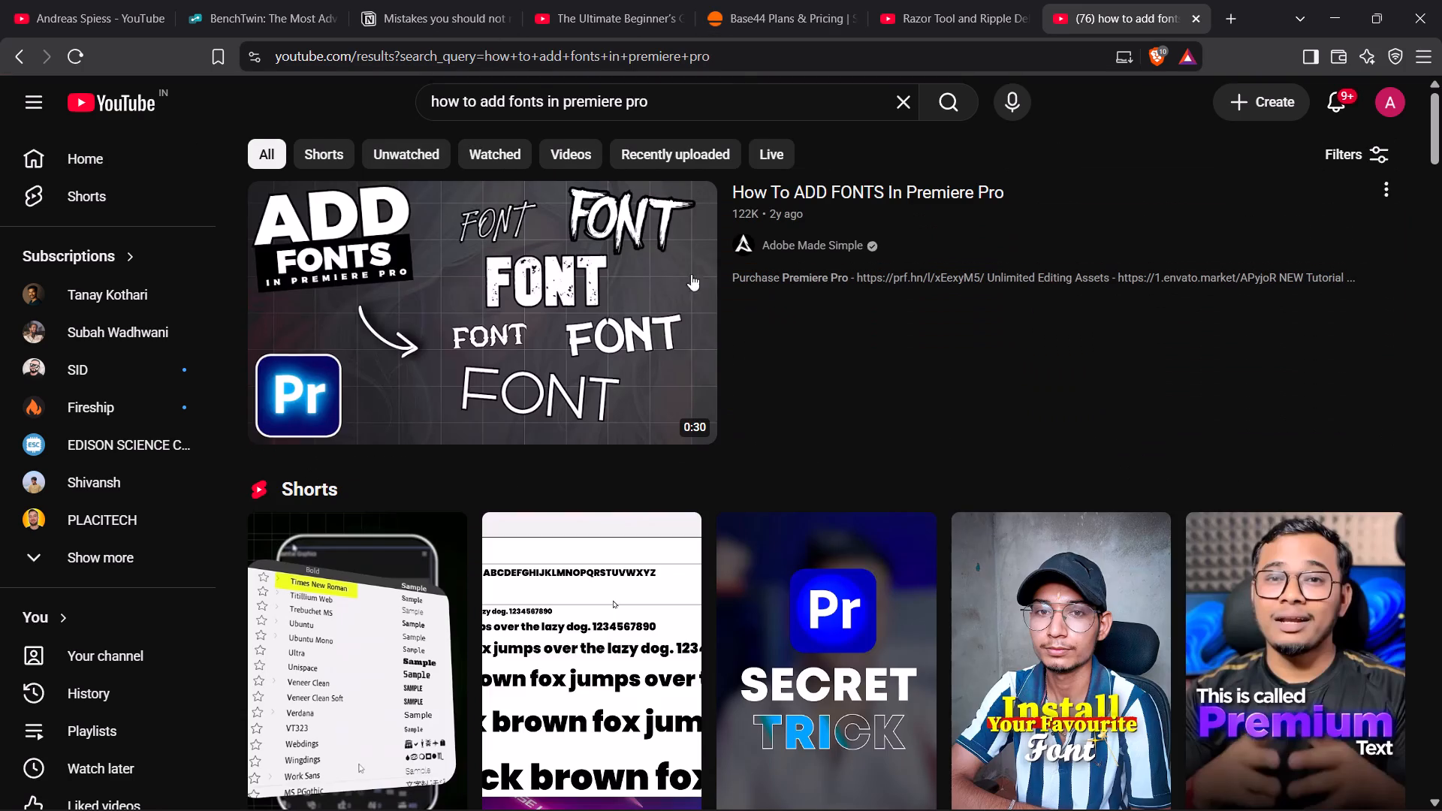
# Open the Adobe Made Simple video "How To ADD FONTS In Premiere Pro" and watch it, skipping ahead.
pyautogui.click(687, 206)
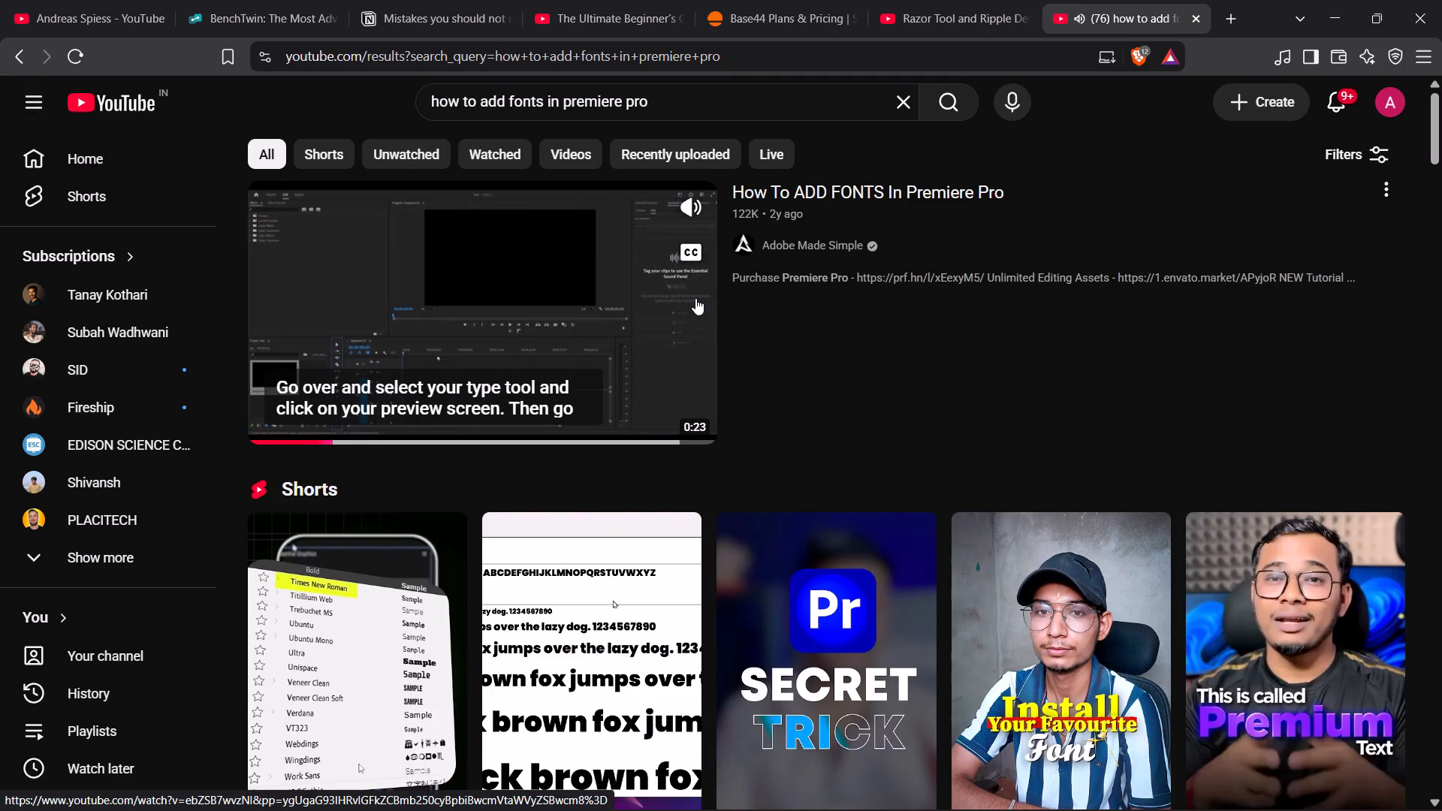
pyautogui.click(582, 321)
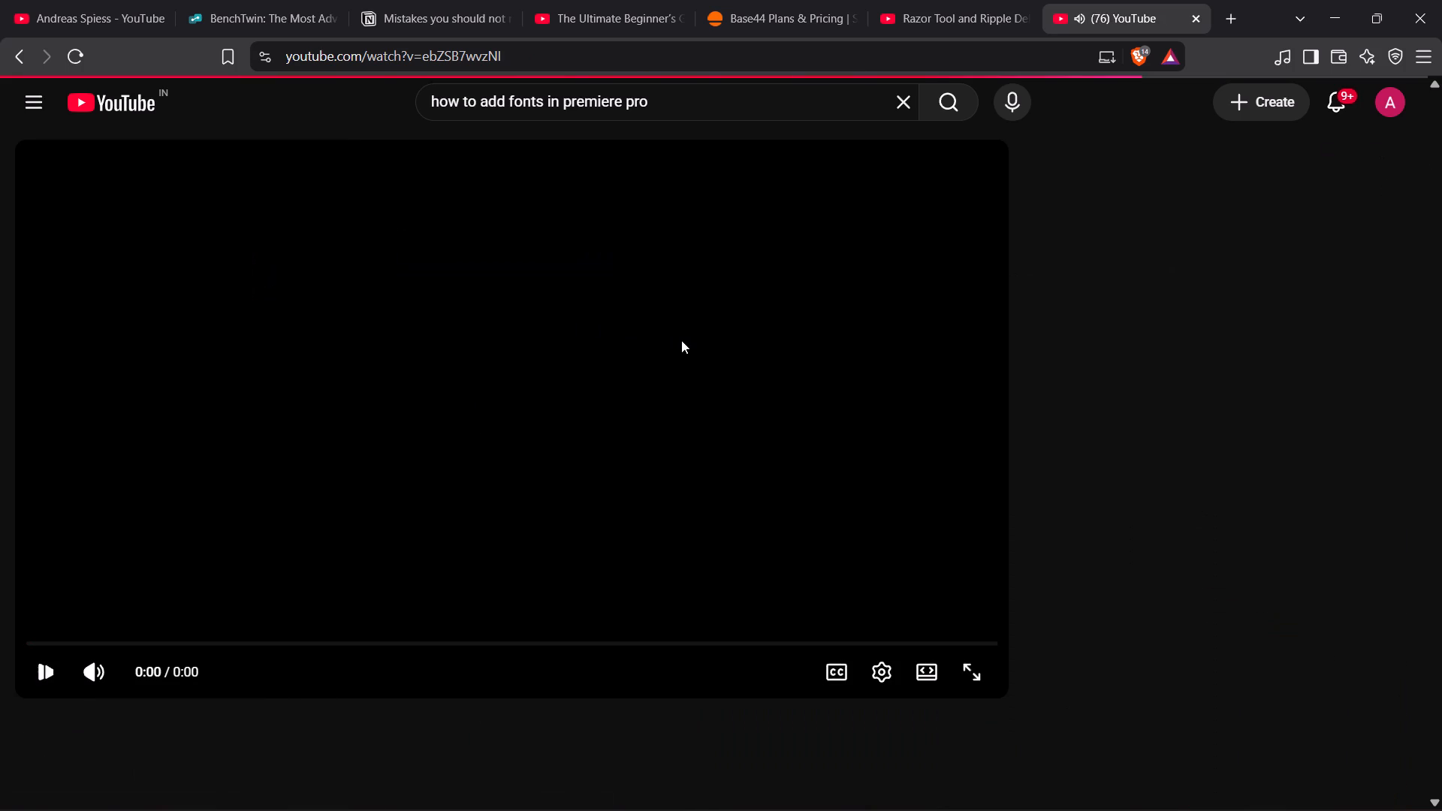
pyautogui.press('Right')
pyautogui.press('Right')
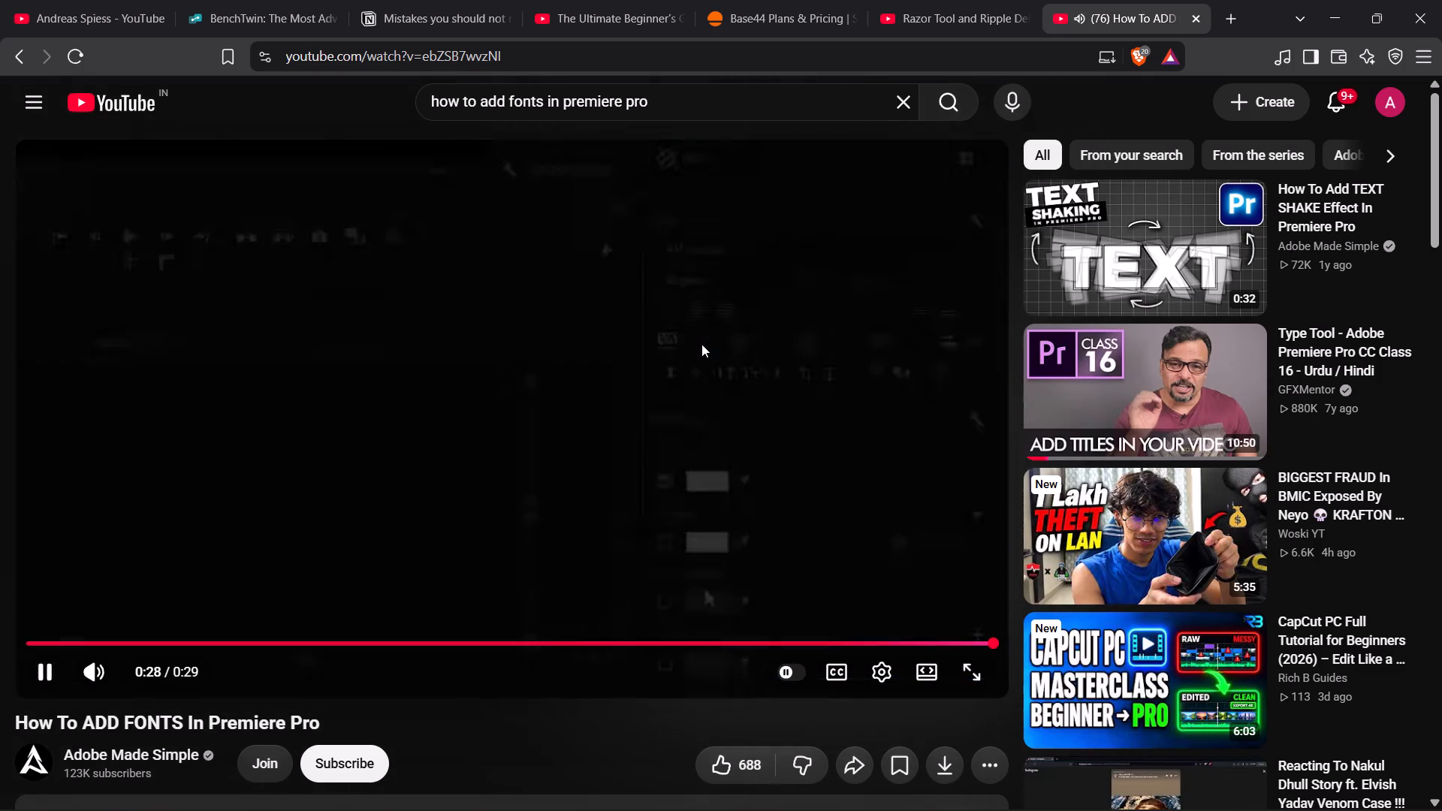
# Return to the search results and open the Speed Answers video "How to add fonts in Adobe Premiere Pro.".
pyautogui.click(18, 48)
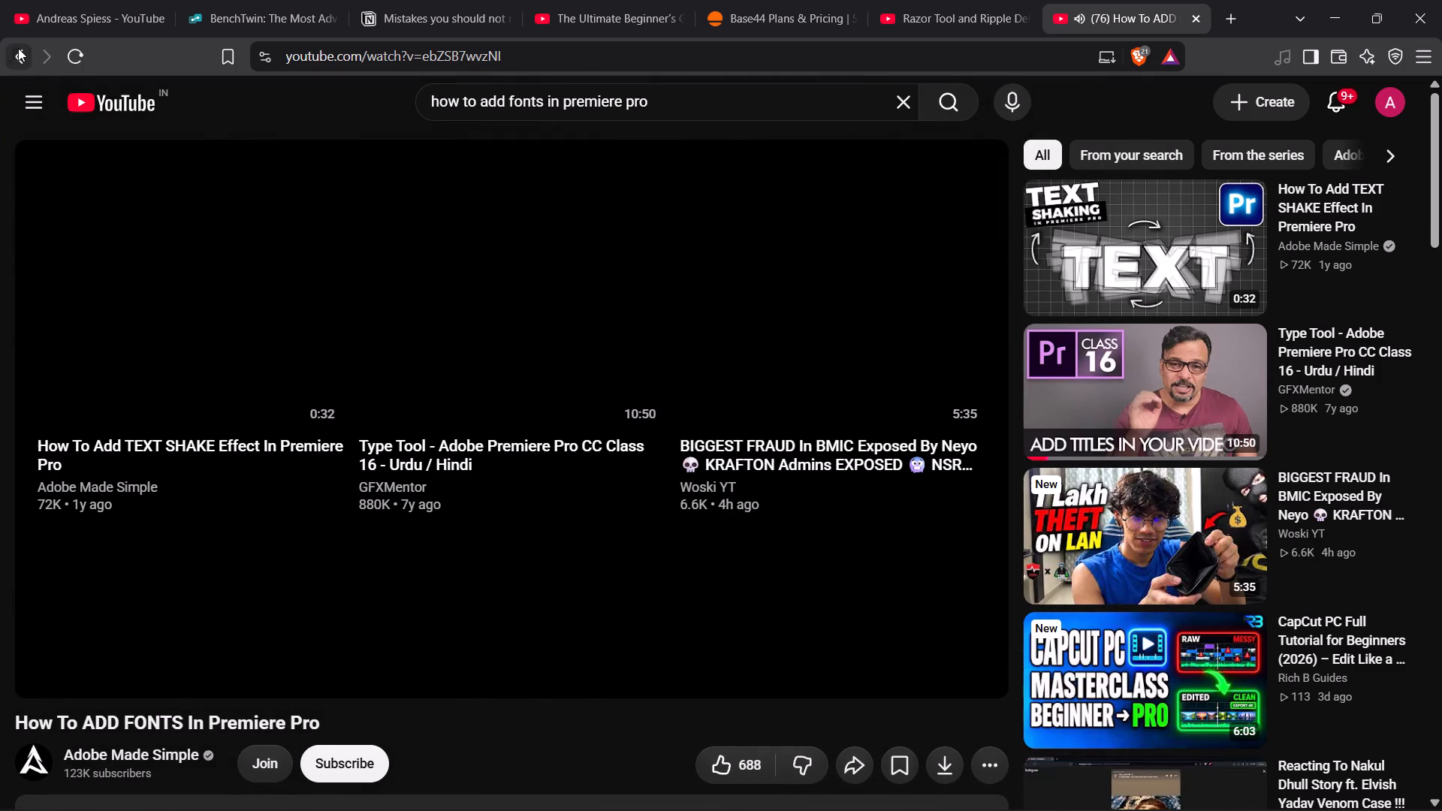
pyautogui.scroll(-5, 672, 320)
pyautogui.scroll(-1, 781, 354)
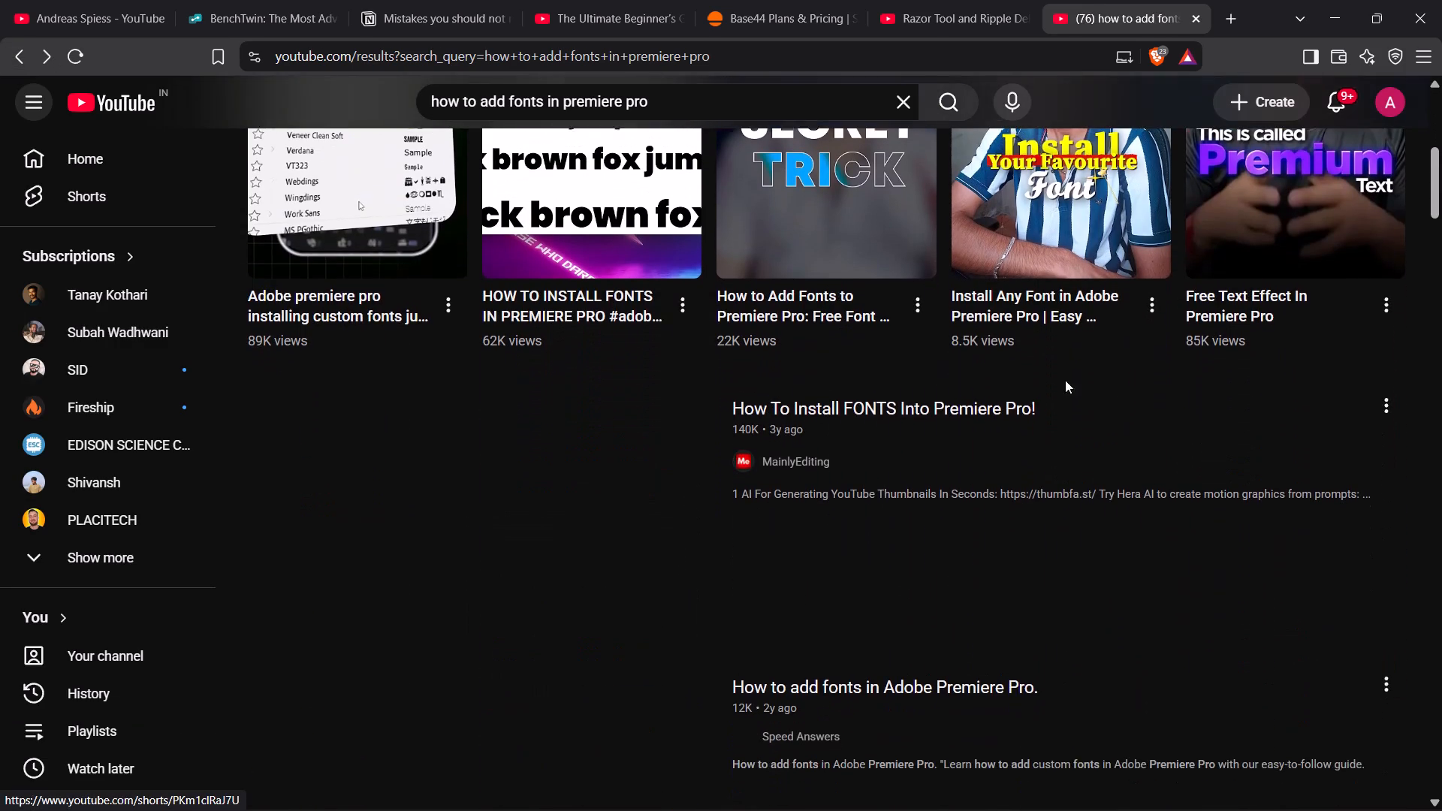
pyautogui.scroll(1, 1075, 379)
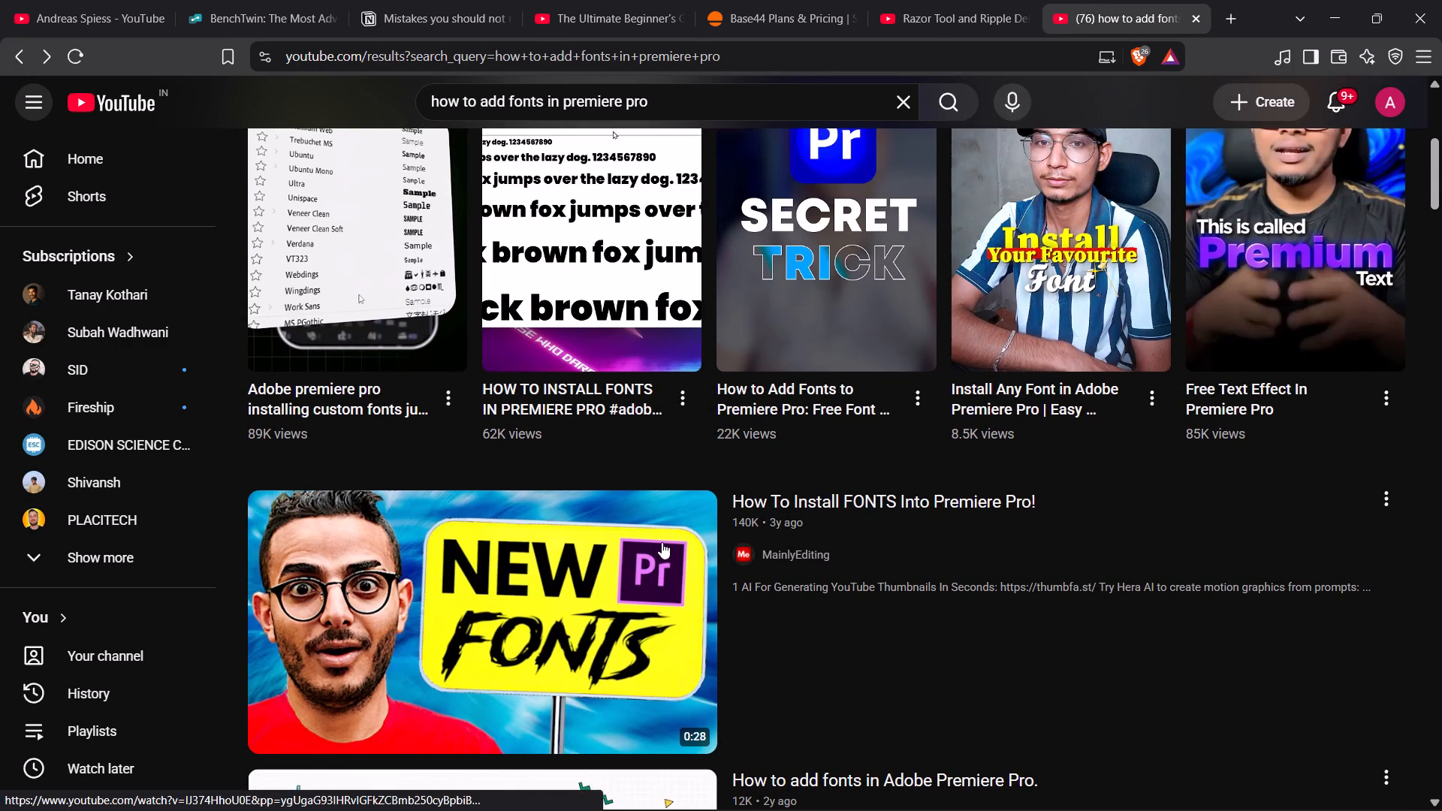
pyautogui.scroll(-1, 649, 548)
pyautogui.scroll(-2, 557, 558)
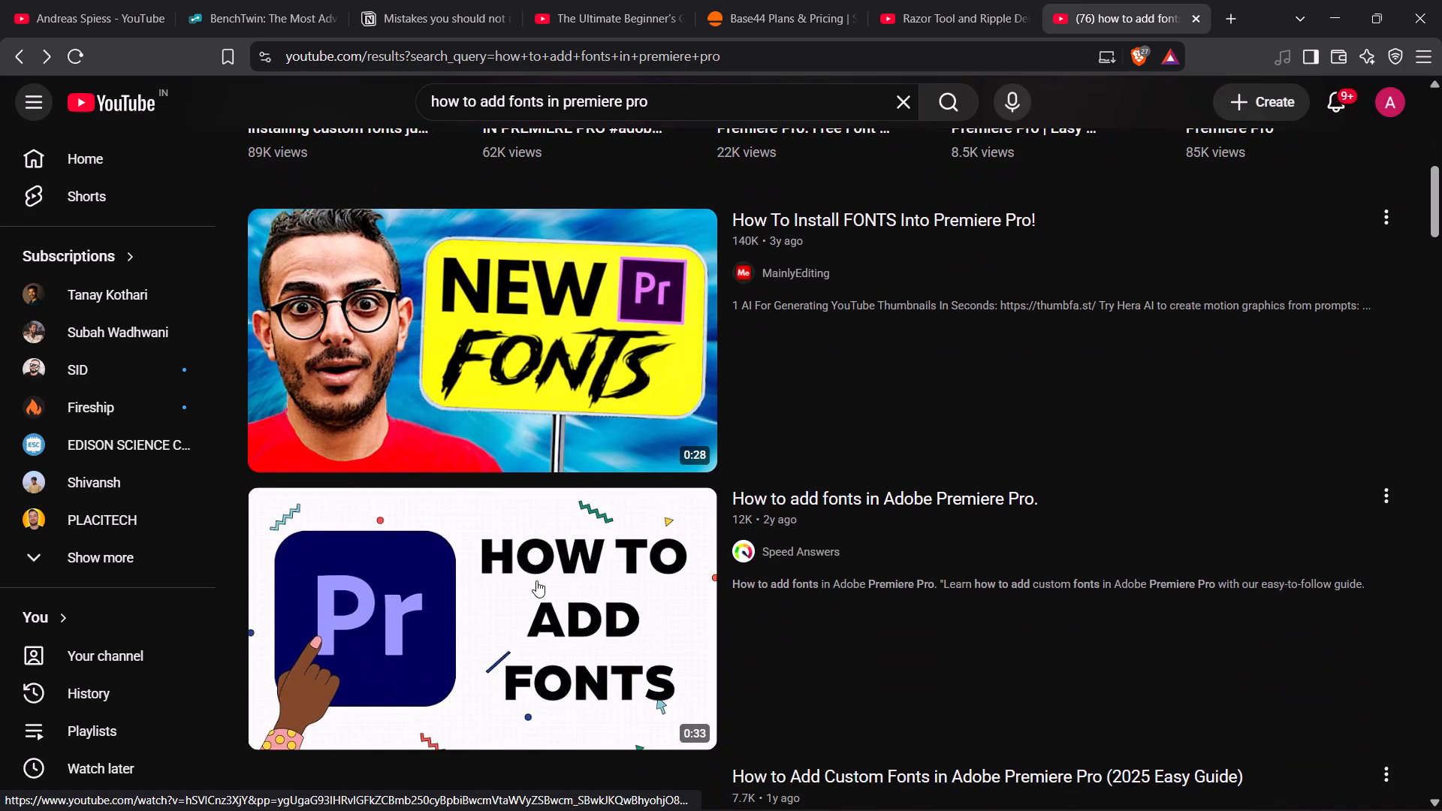
pyautogui.click(546, 573)
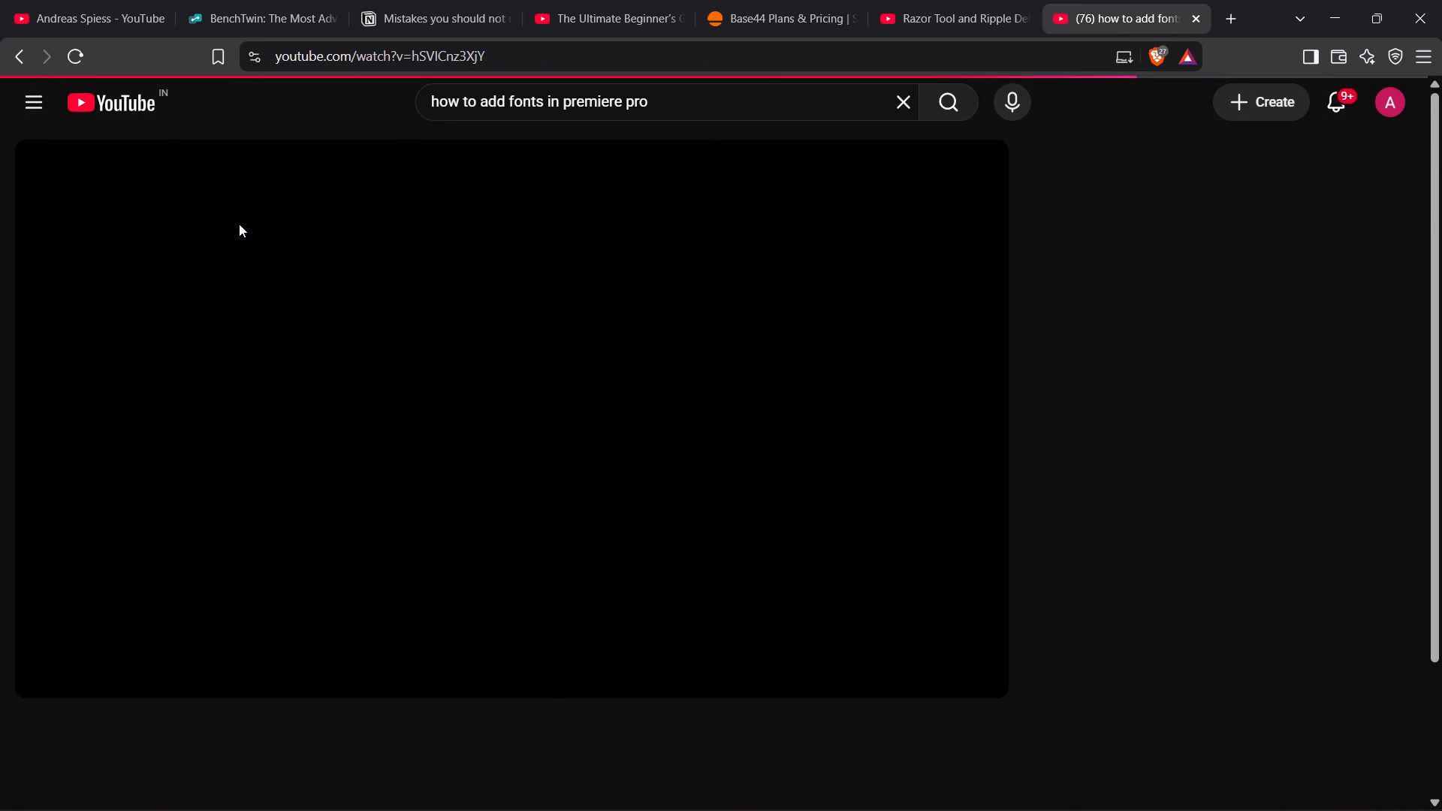
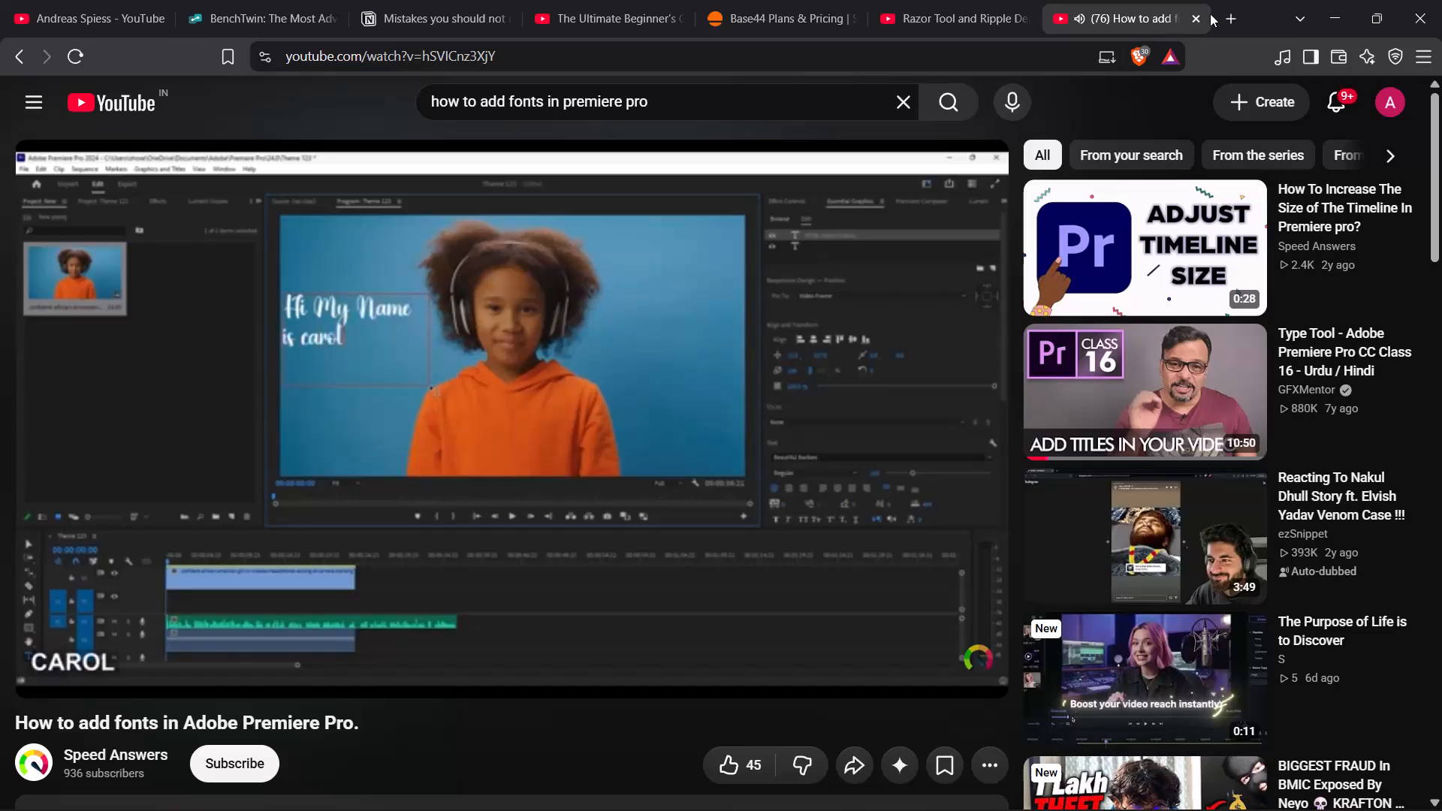
# Close the Speed Answers font tutorial, pause the GFXMentor video that starts playing, and switch back to Adobe Premiere.
pyautogui.click(1198, 14)
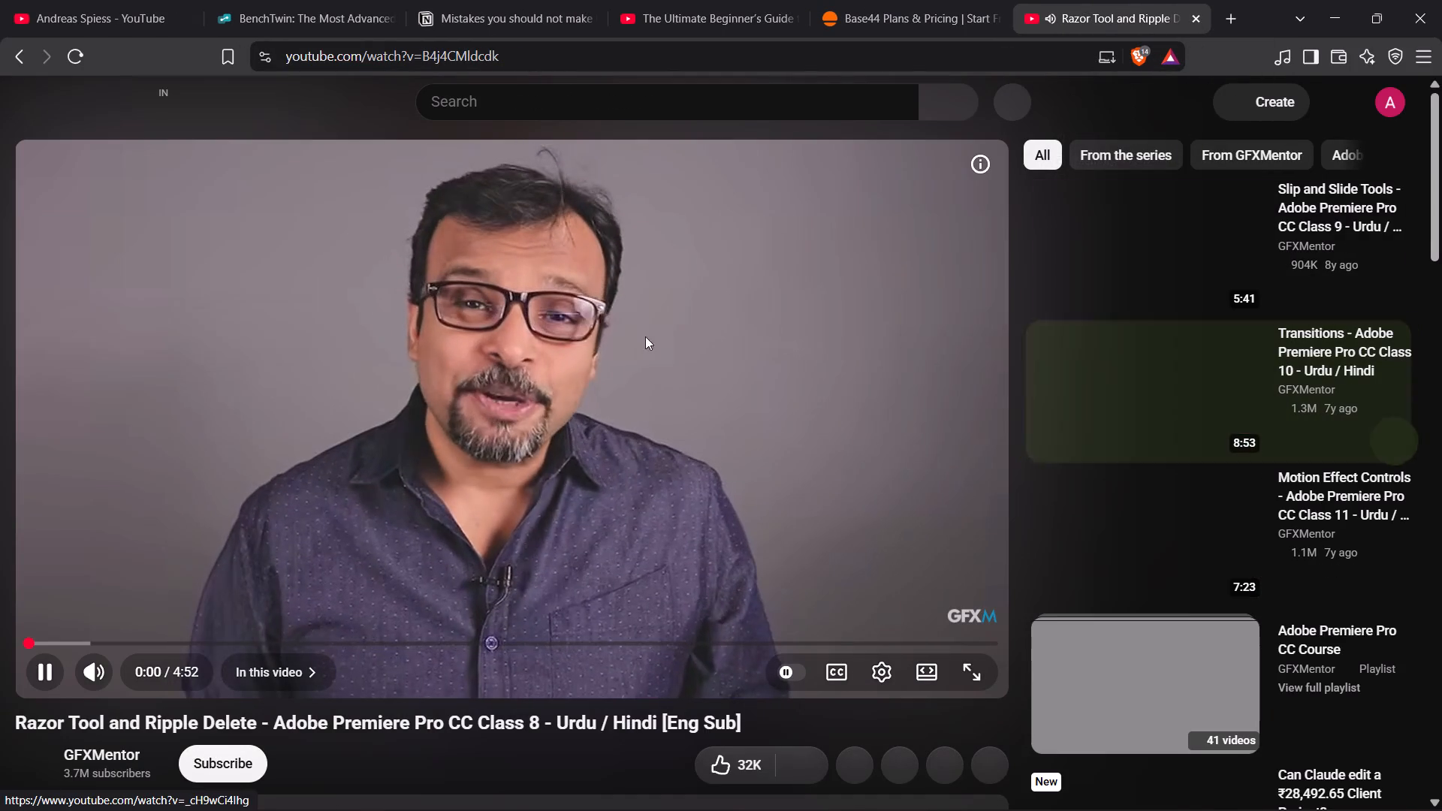
pyautogui.moveTo(543, 336); pyautogui.dragTo(536, 338)
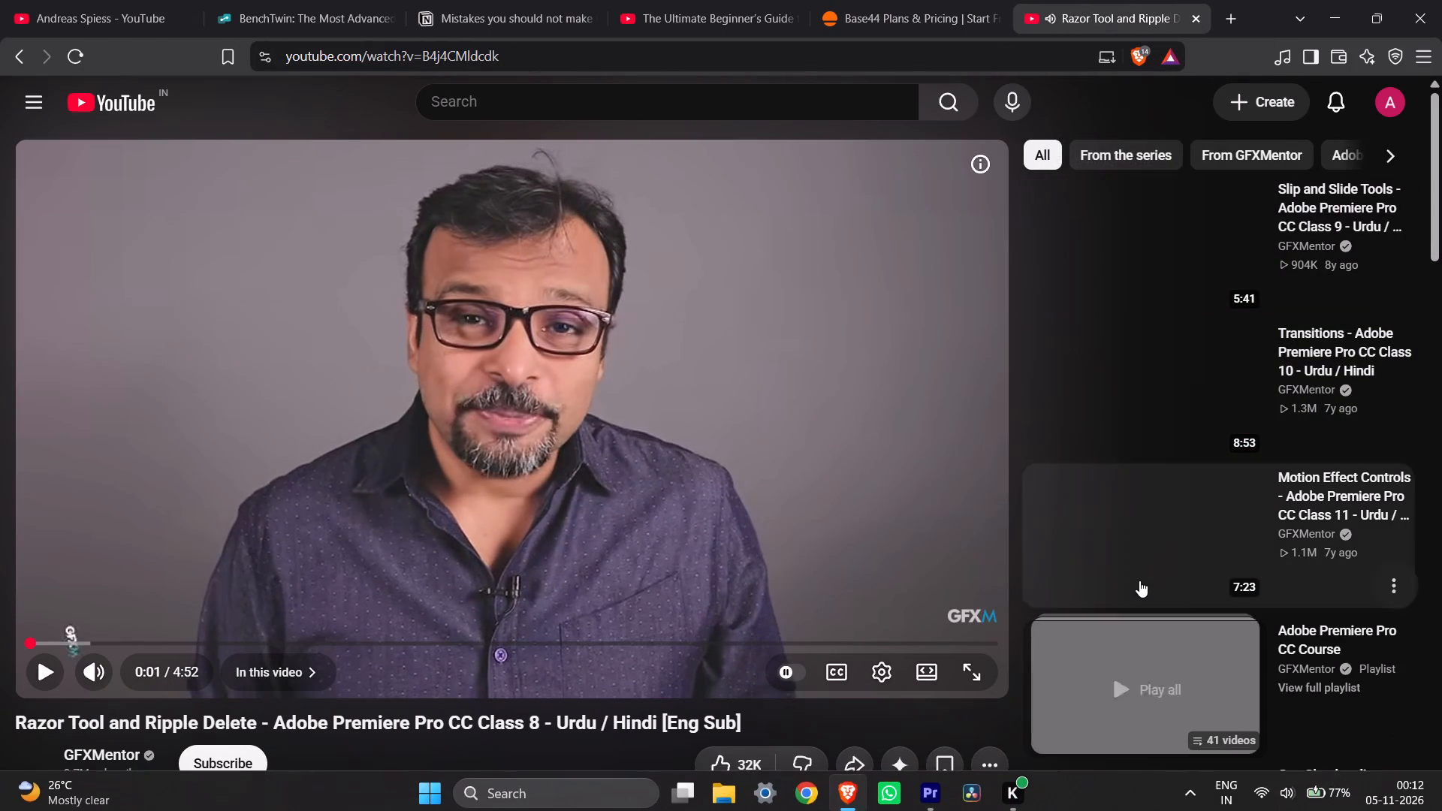
pyautogui.hotkey('alt', 'Tab')
pyautogui.click(783, 433)
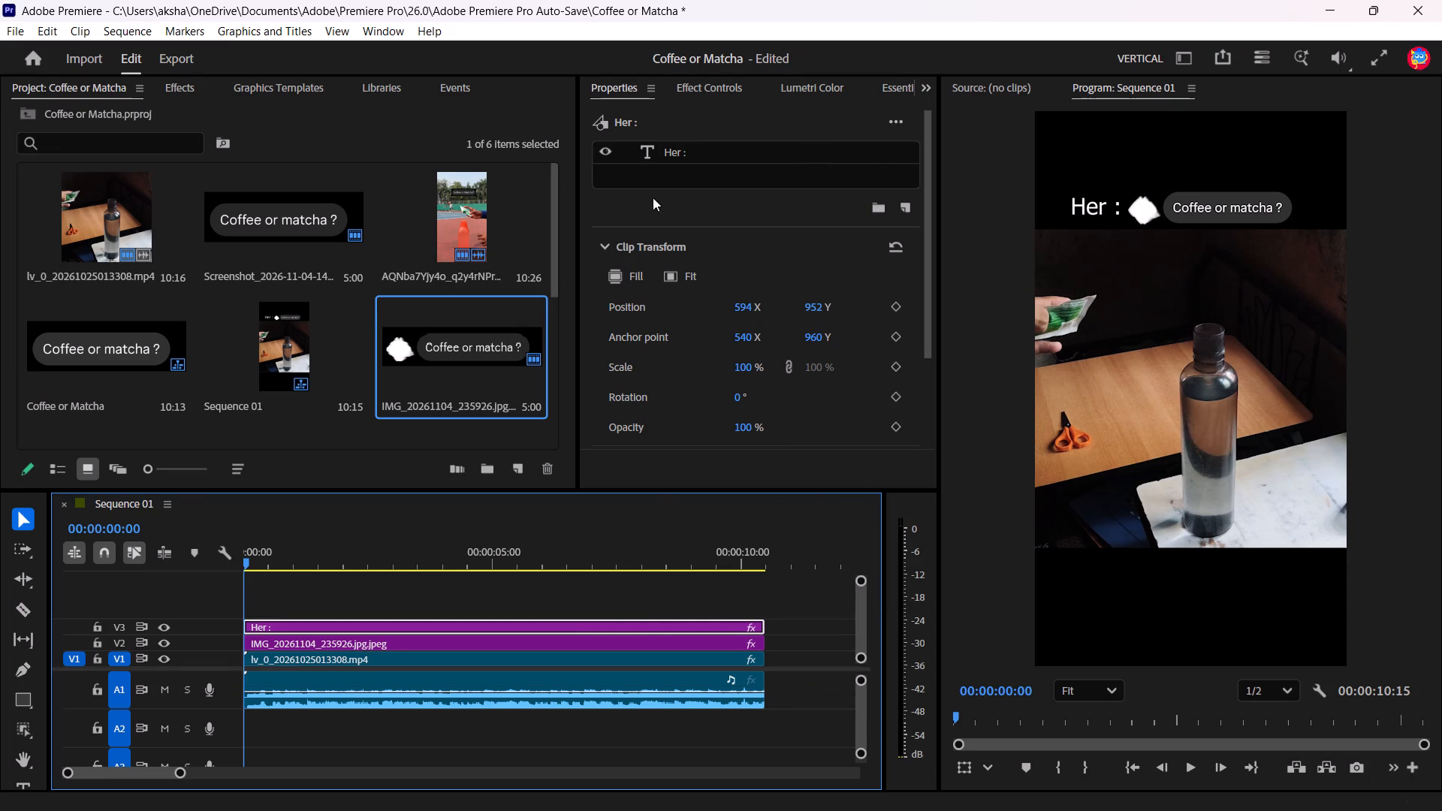
# Look through the "Her :" clip's effect, Lumetri colour, sound and Frame.io settings for font options.
pyautogui.click(707, 85)
pyautogui.scroll(-2, 726, 318)
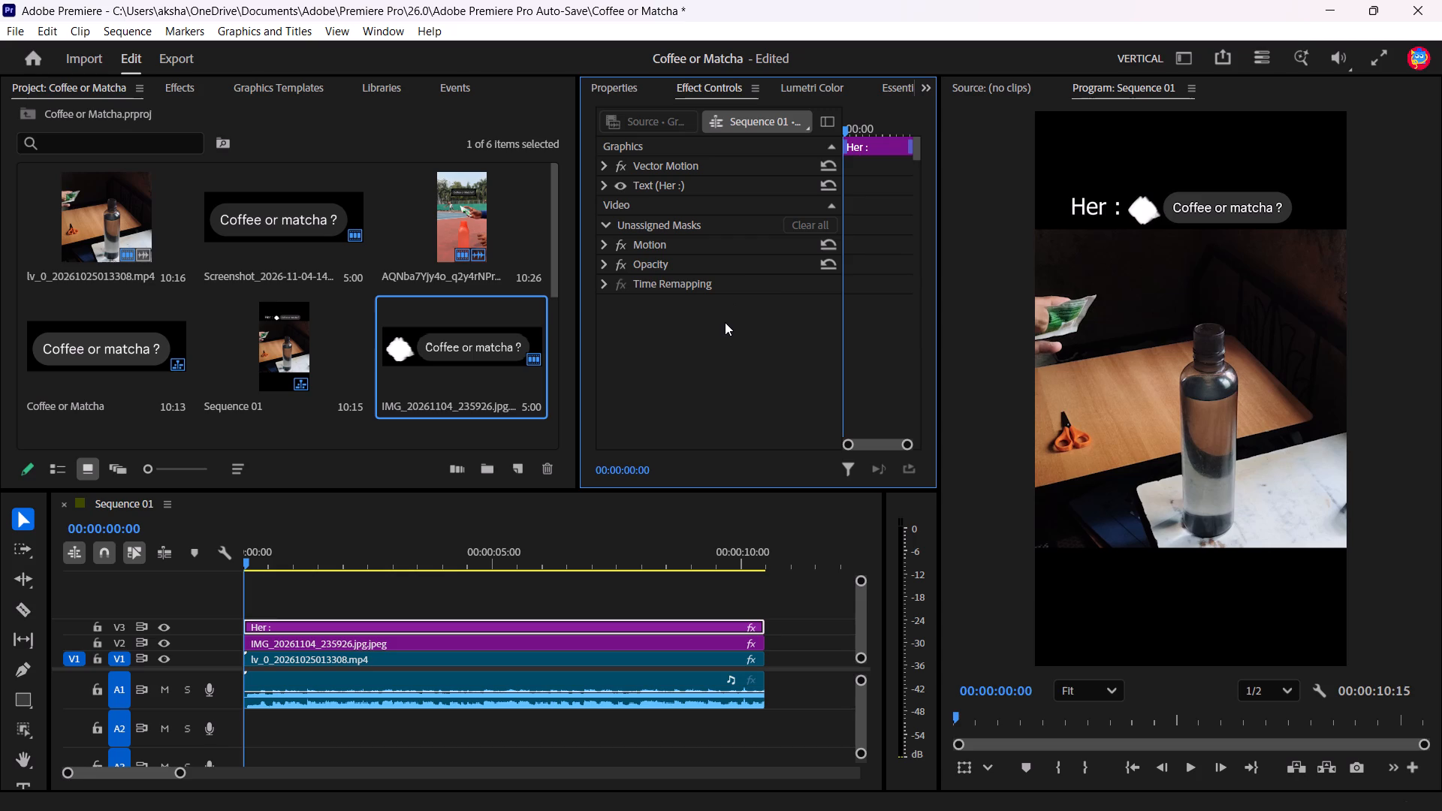
pyautogui.click(816, 92)
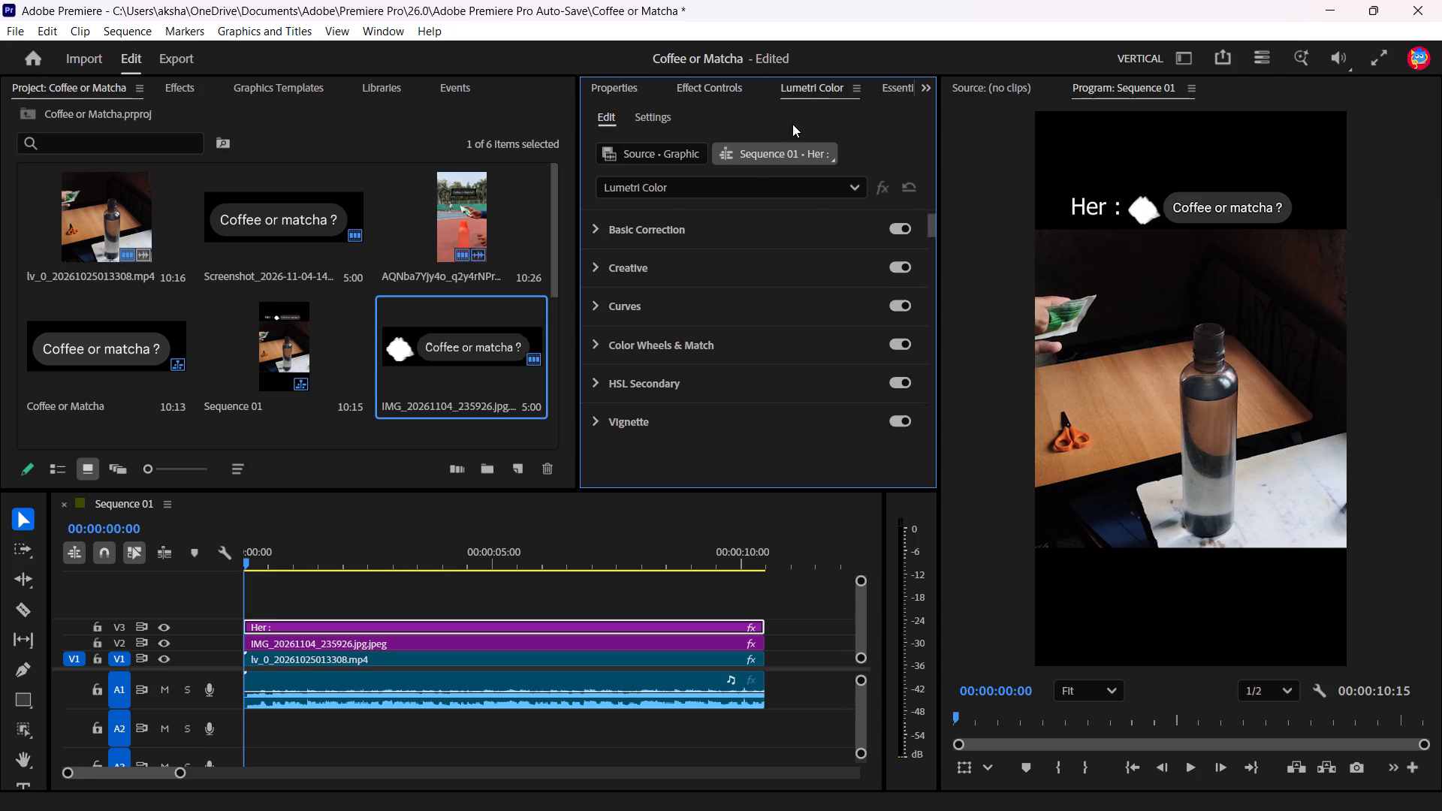
pyautogui.click(745, 181)
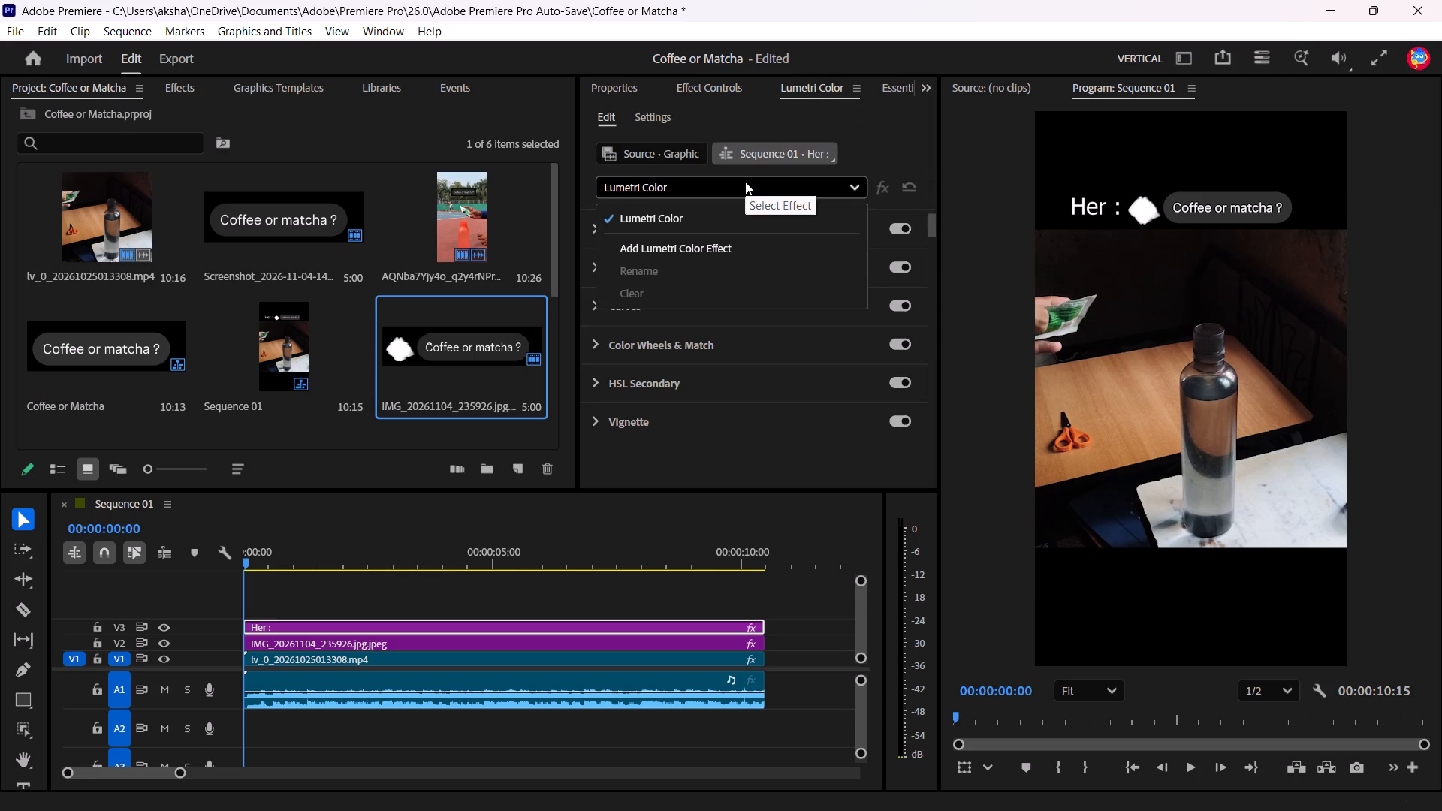
pyautogui.click(745, 182)
pyautogui.click(602, 225)
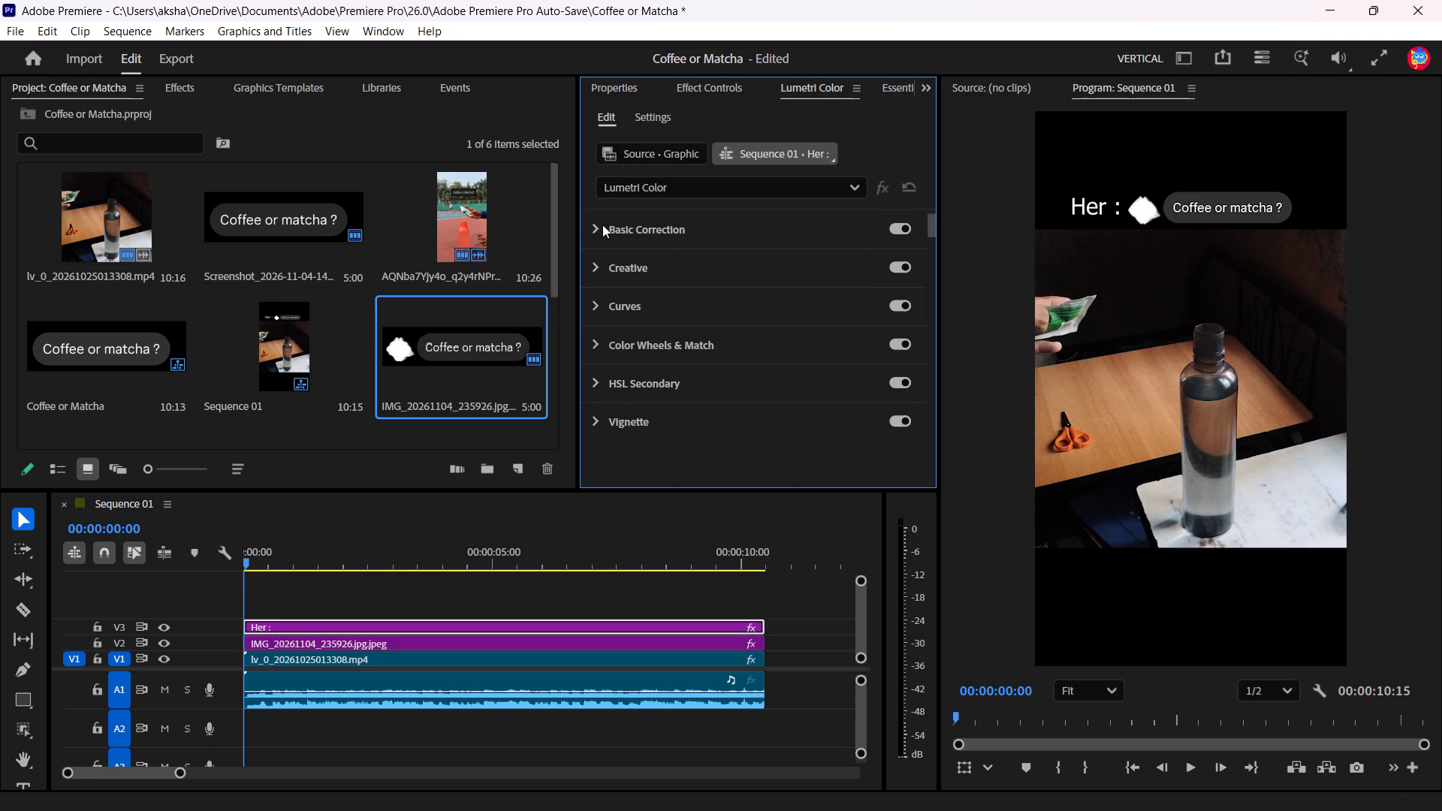
pyautogui.click(602, 225)
pyautogui.scroll(-1, 731, 233)
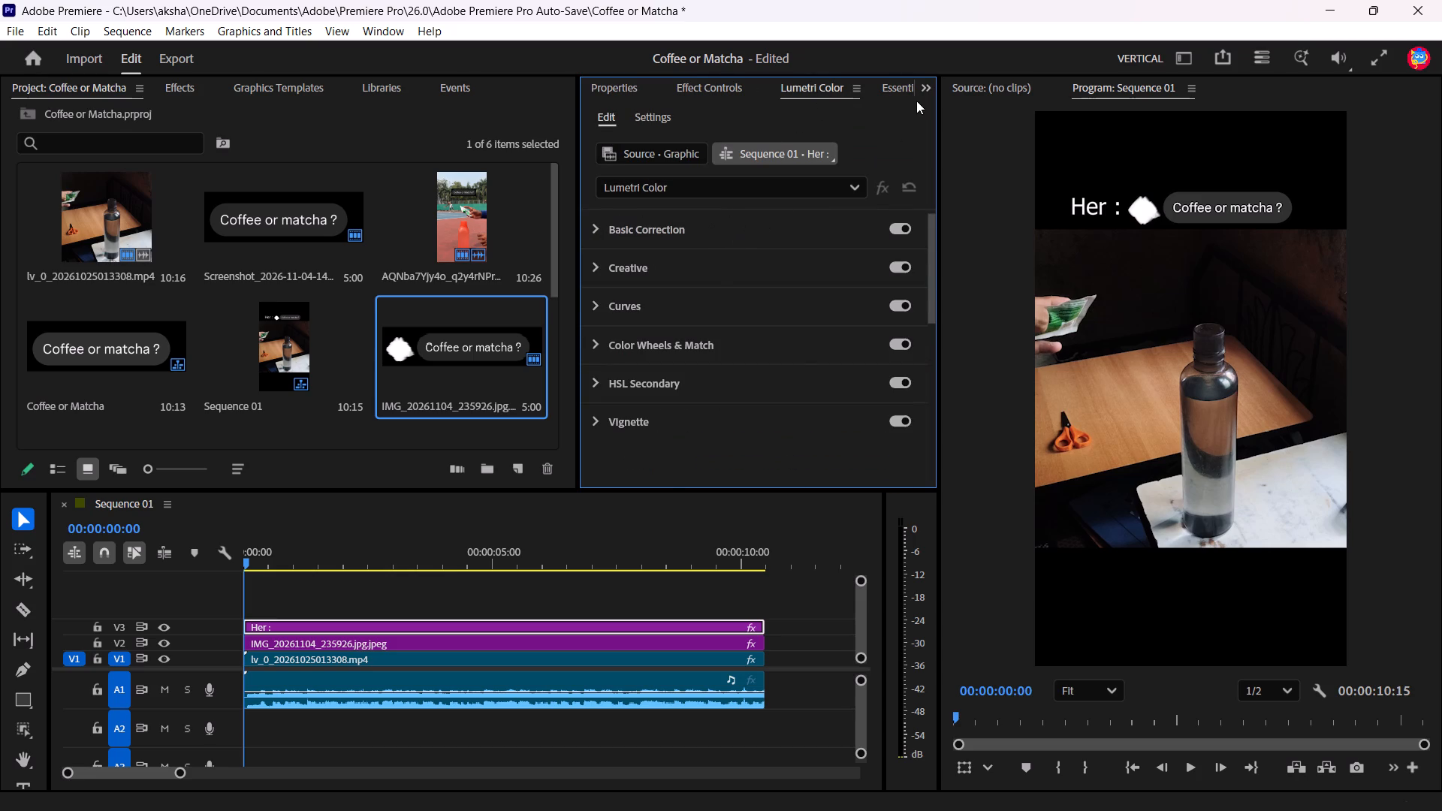
pyautogui.click(900, 85)
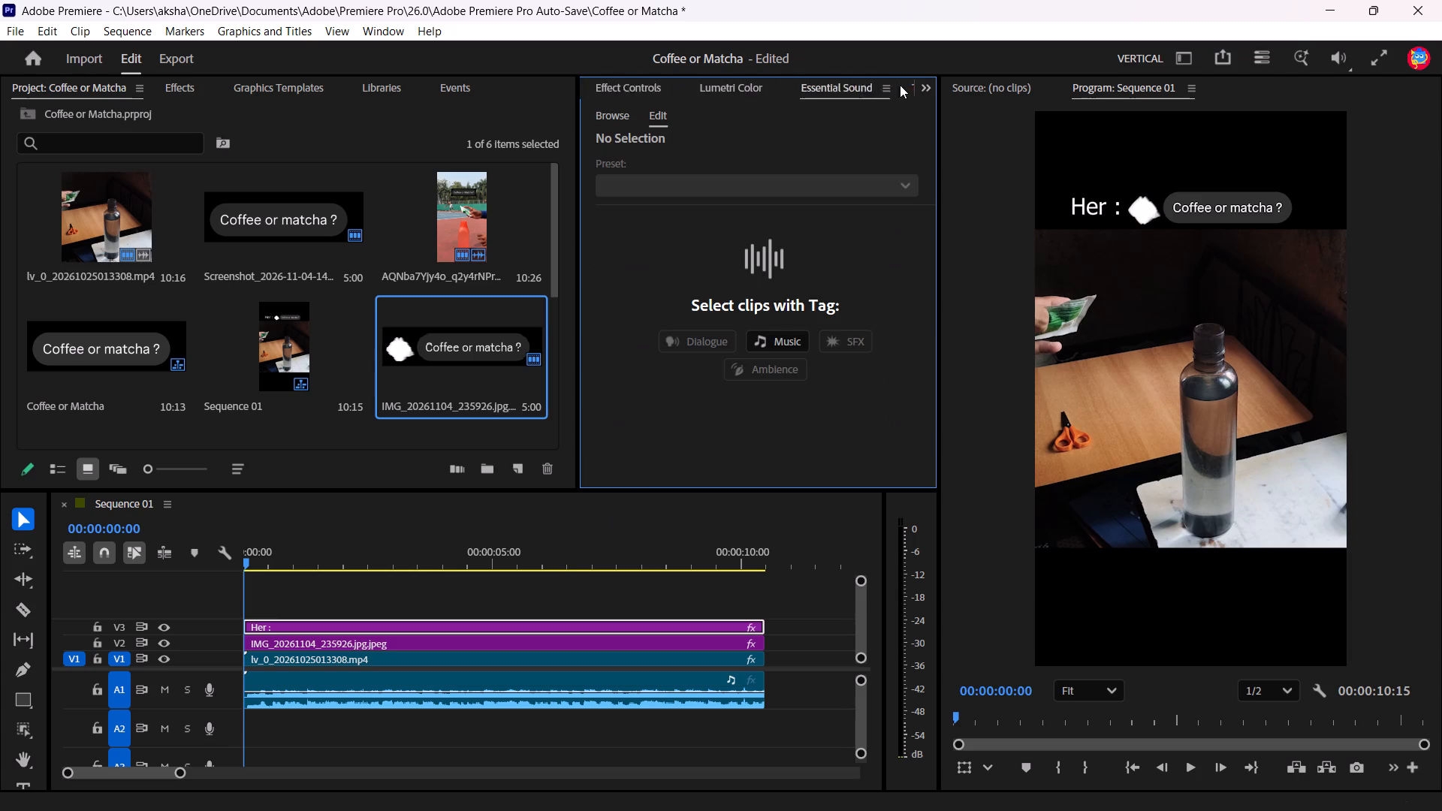
pyautogui.click(900, 85)
pyautogui.click(900, 85)
pyautogui.click(900, 85)
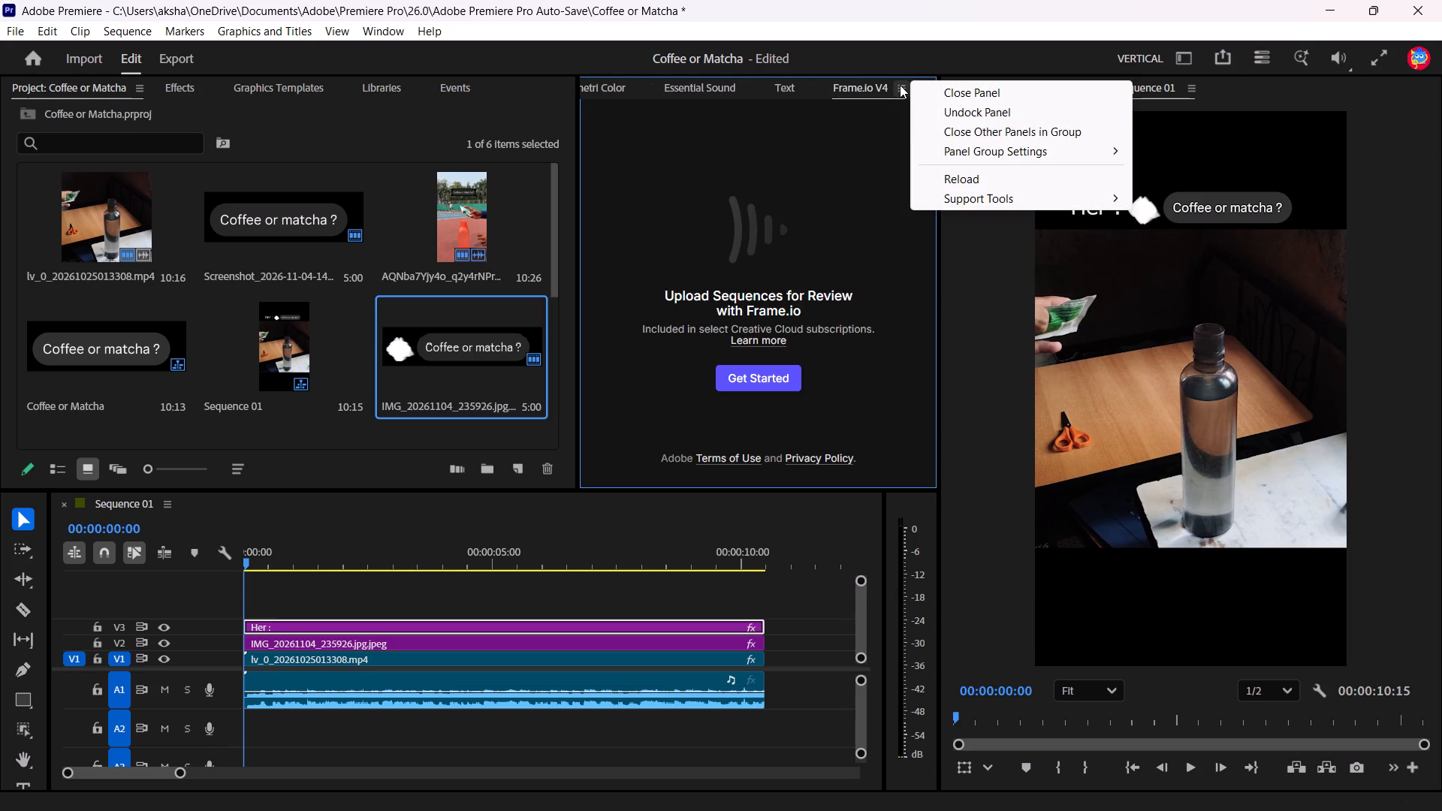
pyautogui.click(887, 88)
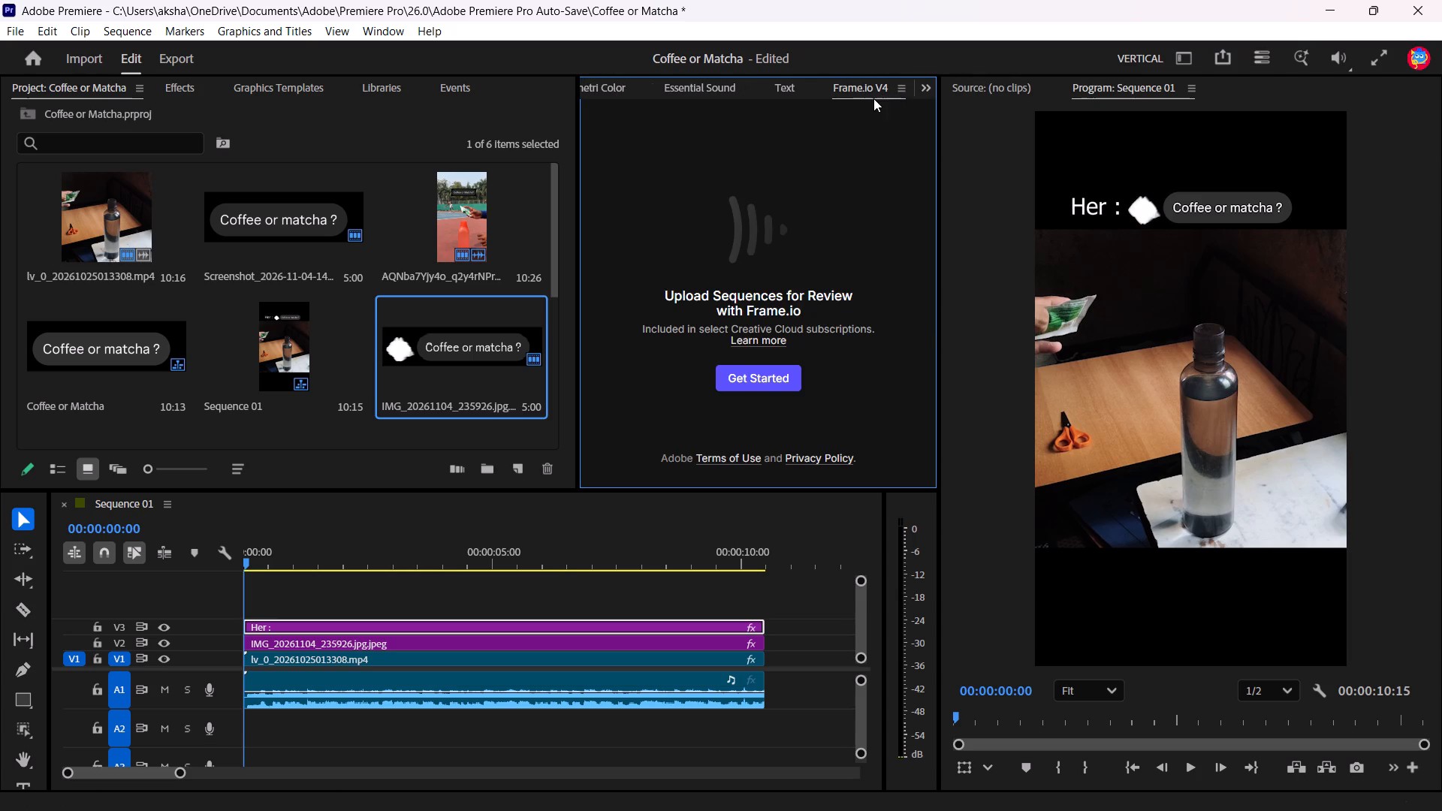
pyautogui.scroll(-2, 872, 99)
pyautogui.scroll(7, 756, 82)
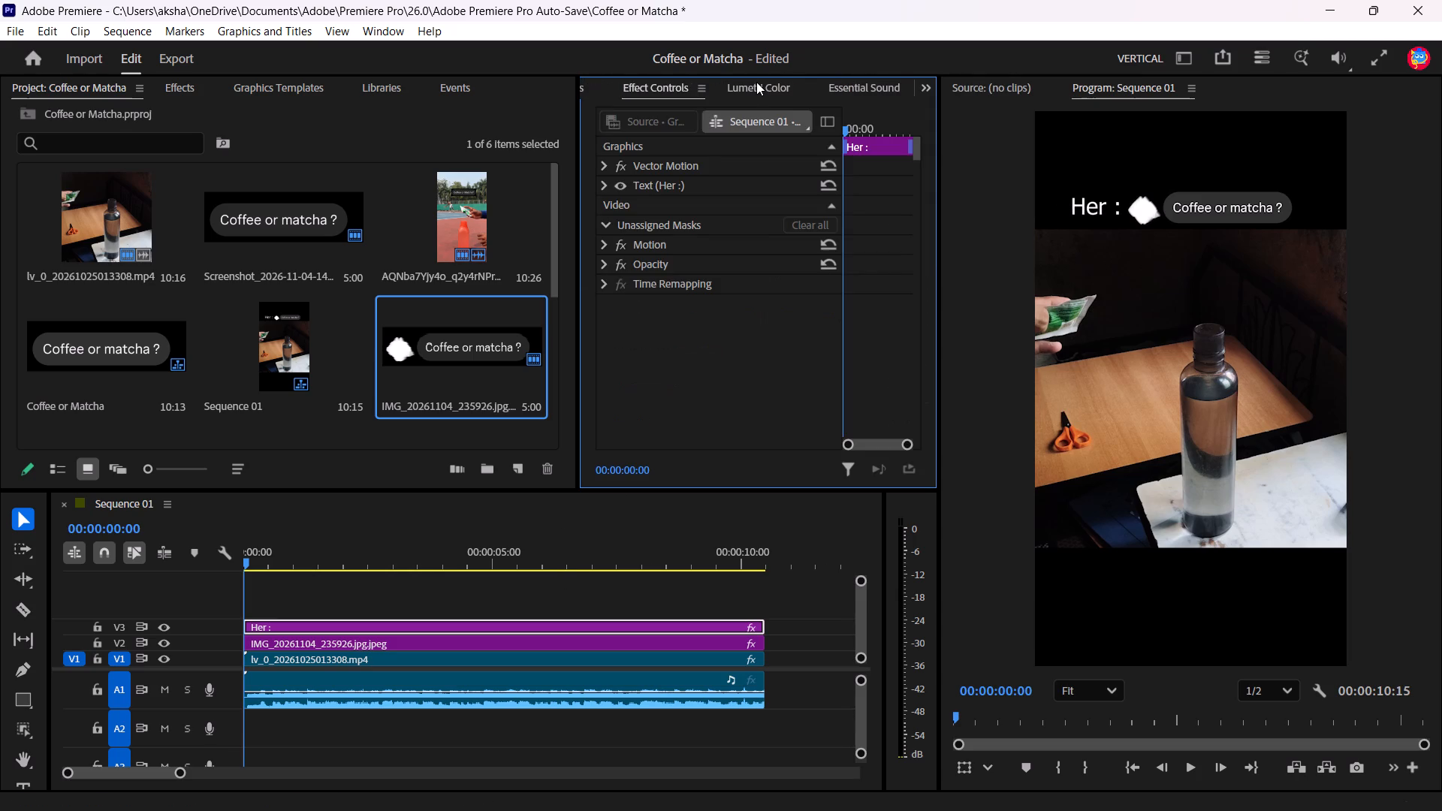
pyautogui.scroll(4, 756, 82)
pyautogui.scroll(-1, 756, 82)
pyautogui.scroll(2, 756, 226)
pyautogui.scroll(-1, 756, 228)
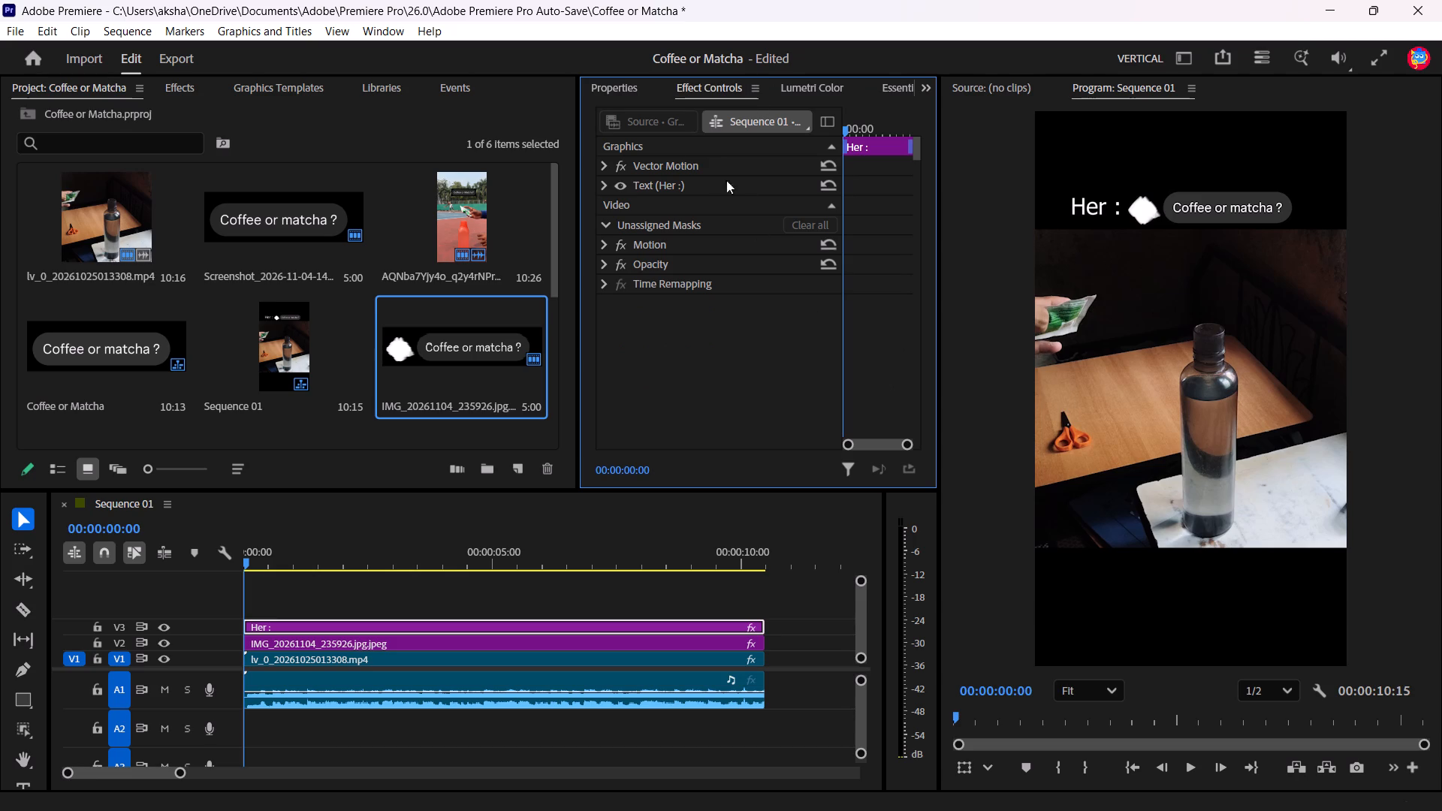
pyautogui.scroll(5, 680, 155)
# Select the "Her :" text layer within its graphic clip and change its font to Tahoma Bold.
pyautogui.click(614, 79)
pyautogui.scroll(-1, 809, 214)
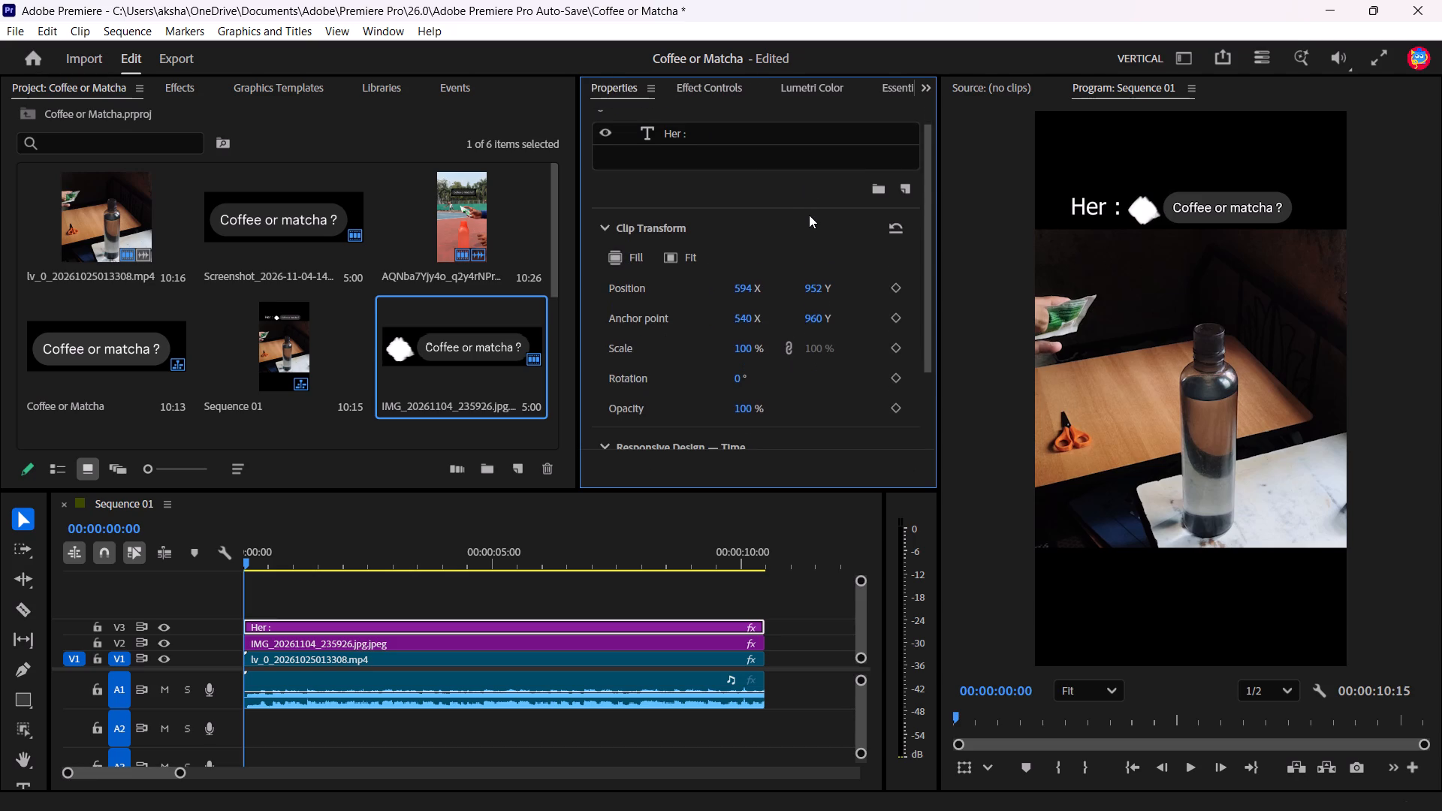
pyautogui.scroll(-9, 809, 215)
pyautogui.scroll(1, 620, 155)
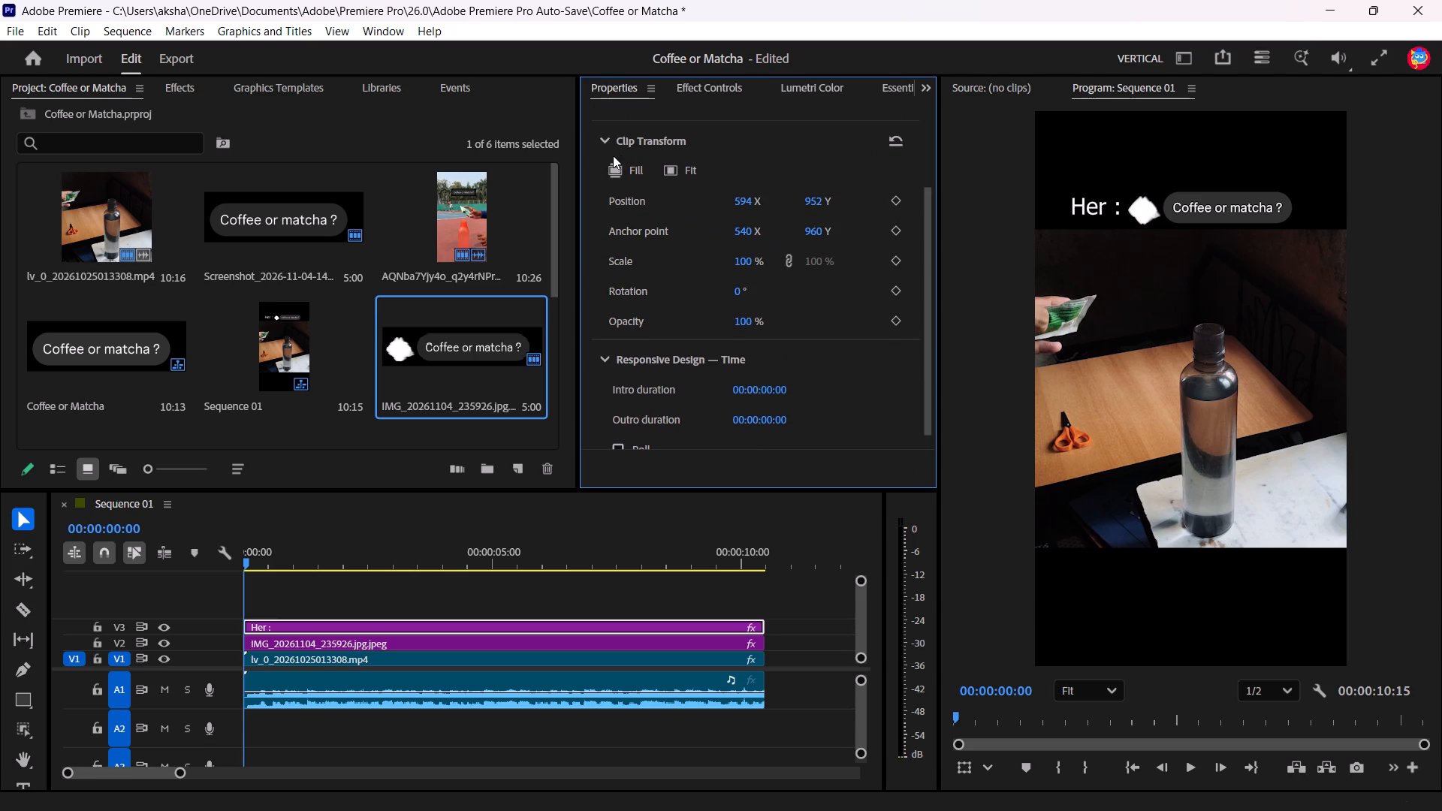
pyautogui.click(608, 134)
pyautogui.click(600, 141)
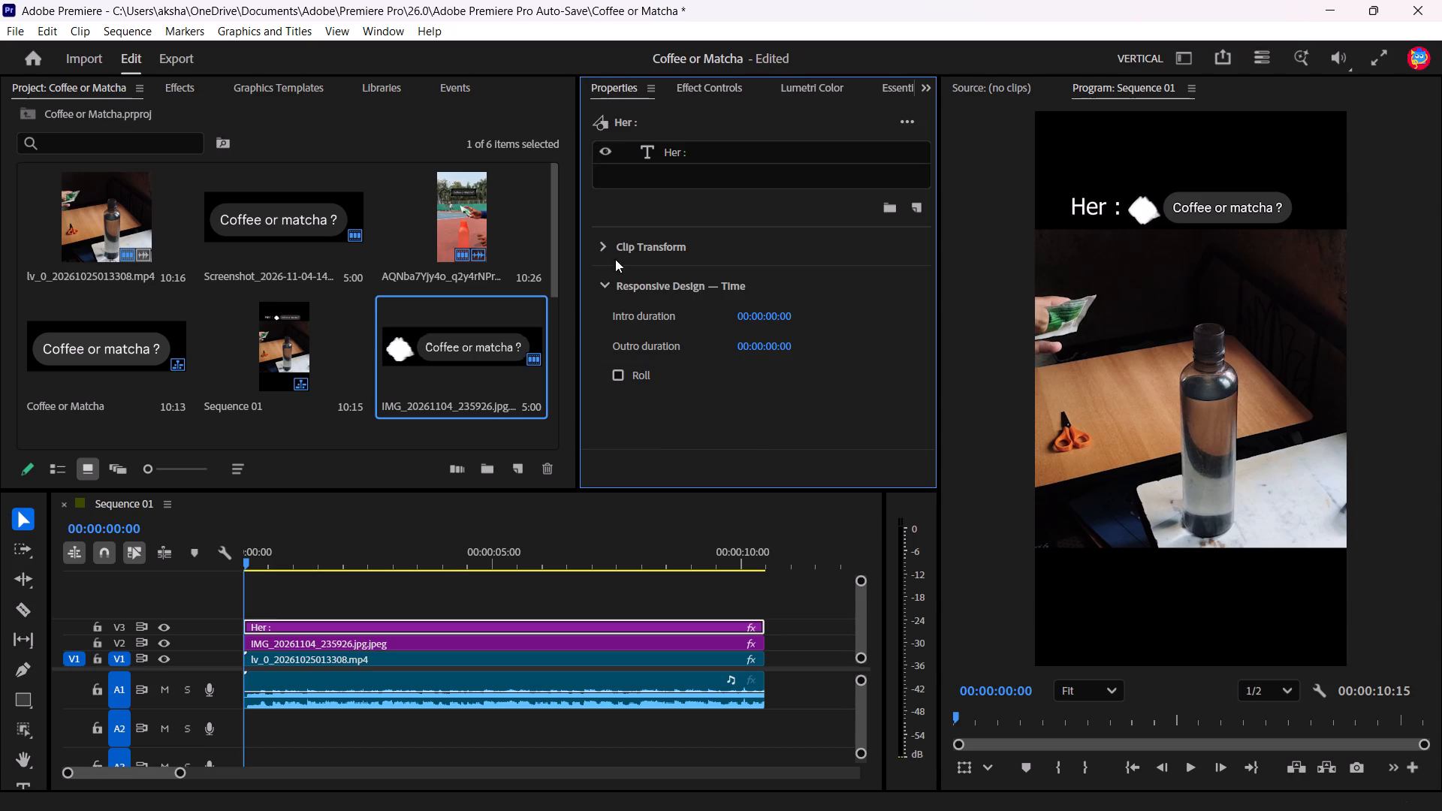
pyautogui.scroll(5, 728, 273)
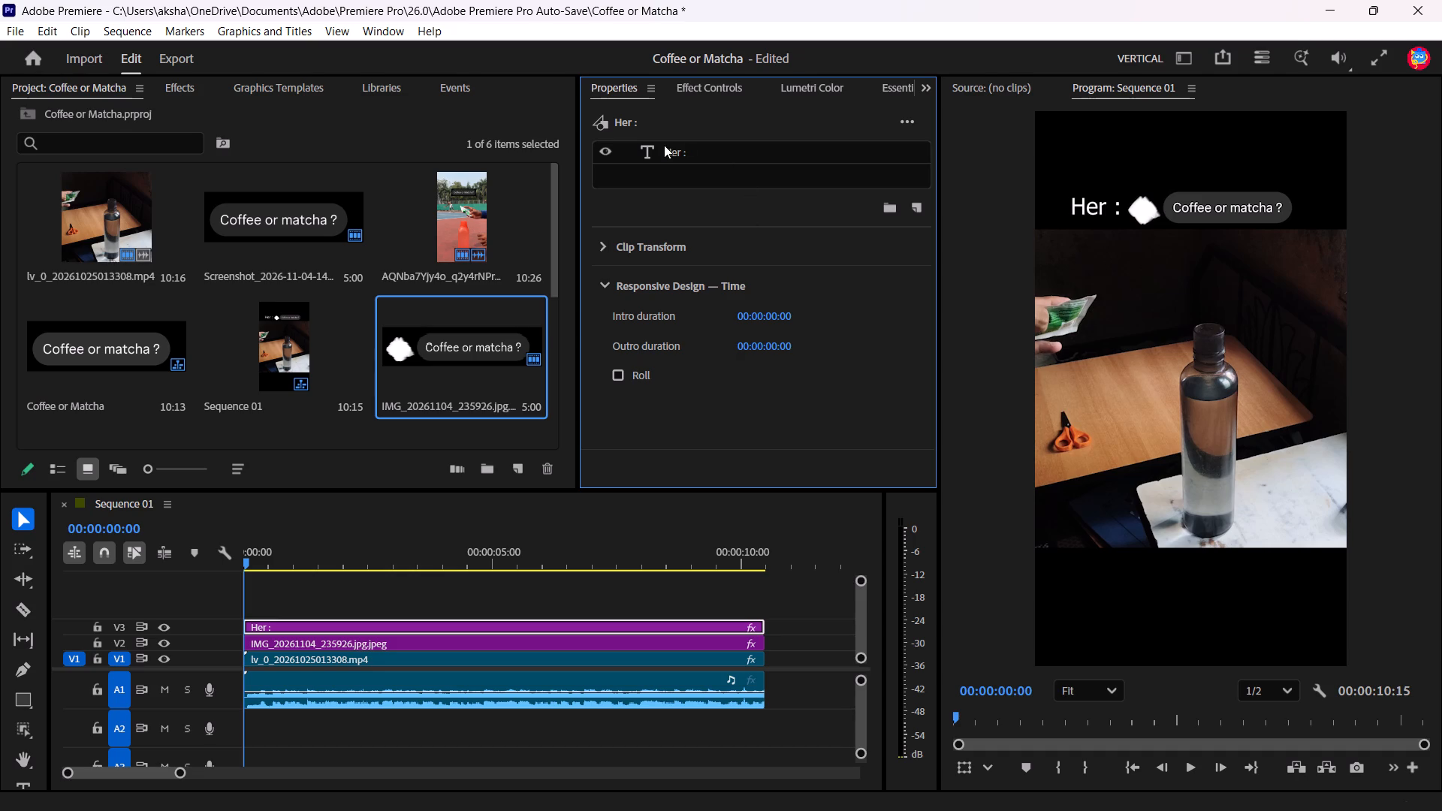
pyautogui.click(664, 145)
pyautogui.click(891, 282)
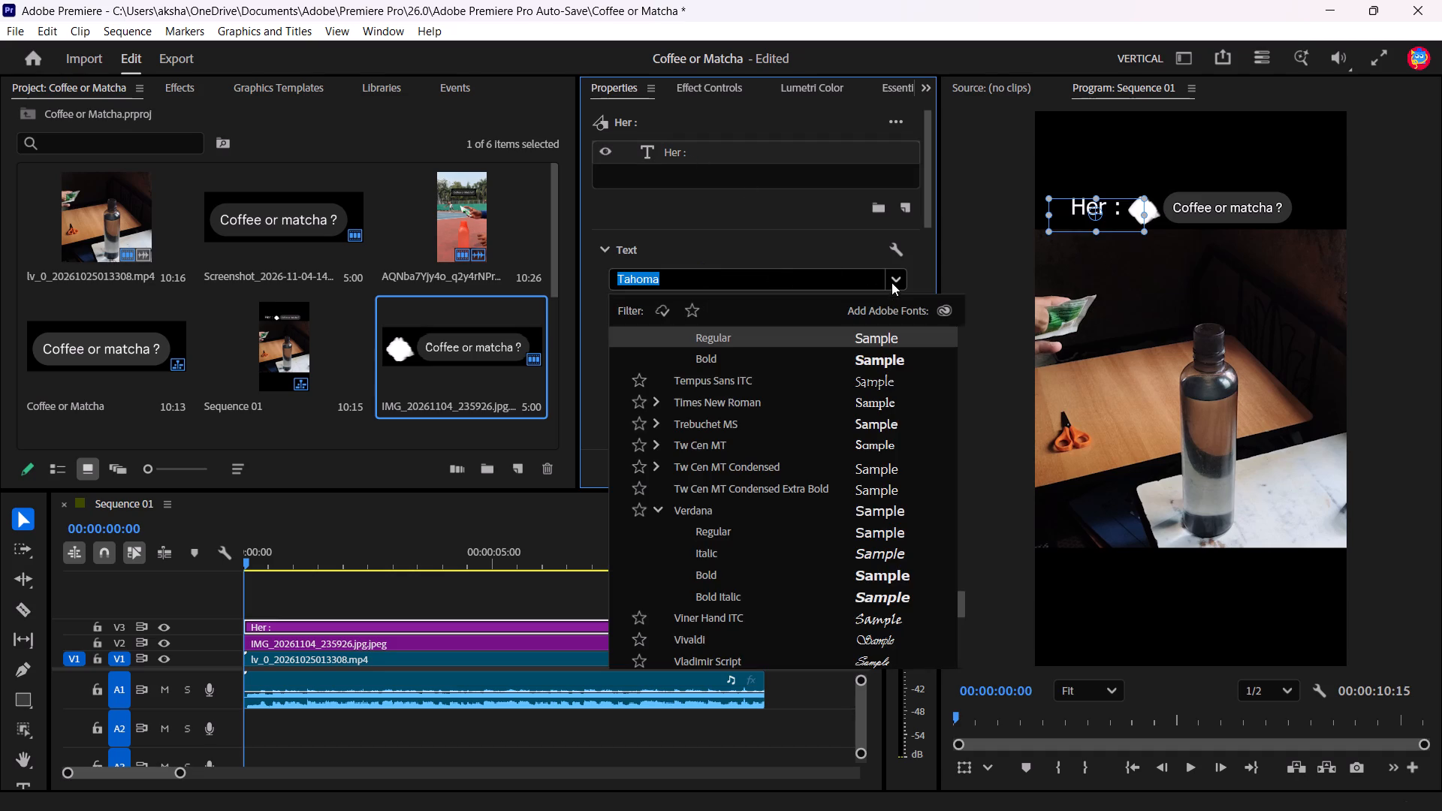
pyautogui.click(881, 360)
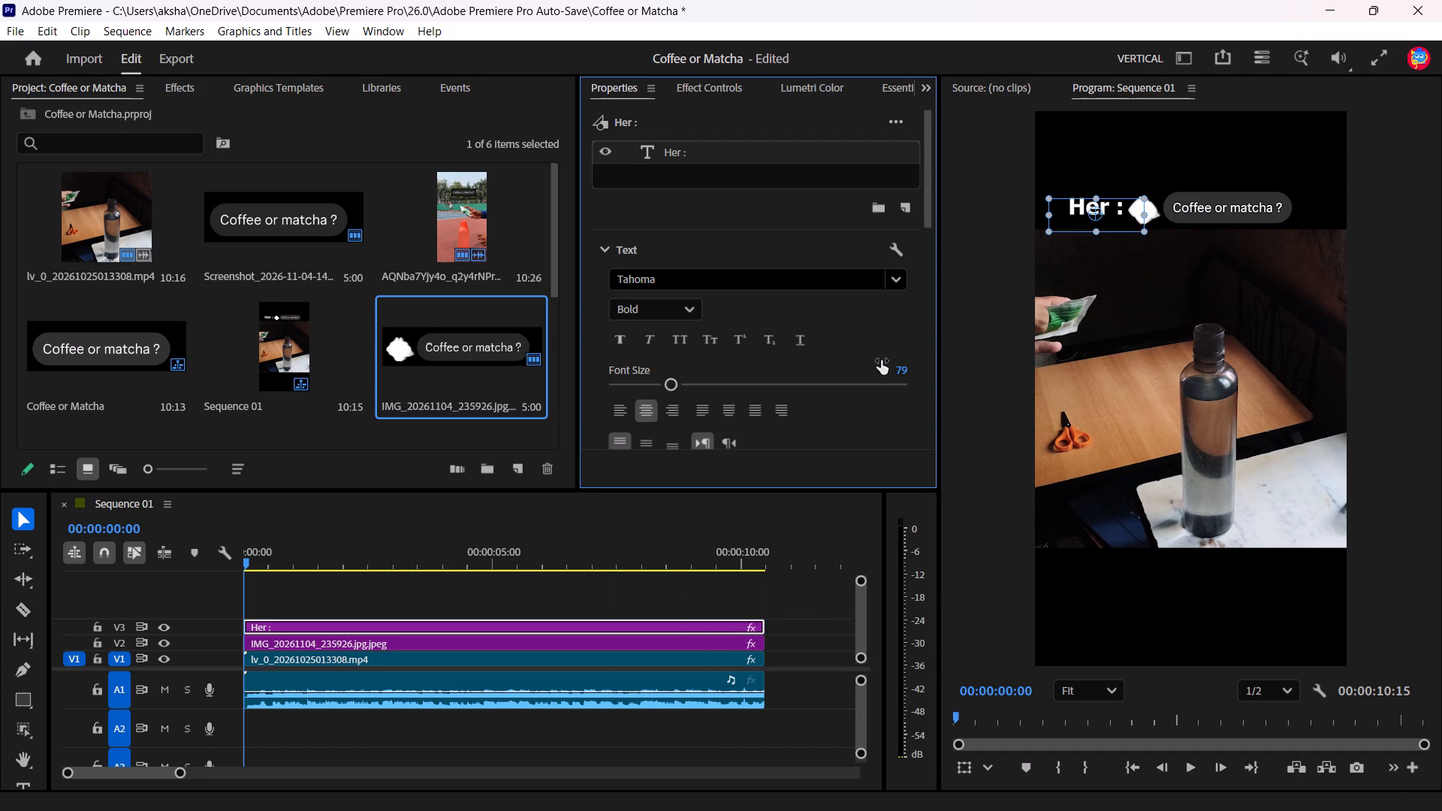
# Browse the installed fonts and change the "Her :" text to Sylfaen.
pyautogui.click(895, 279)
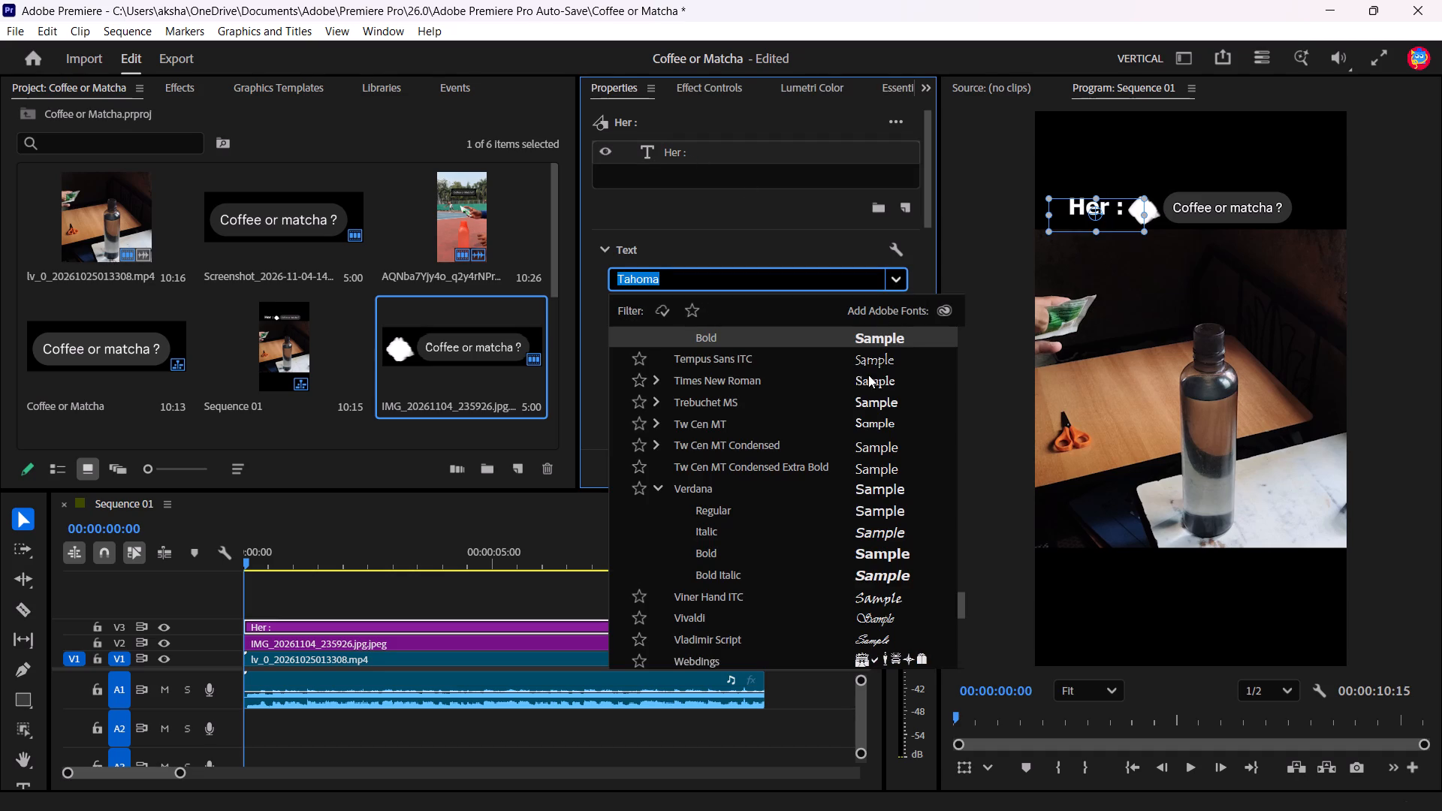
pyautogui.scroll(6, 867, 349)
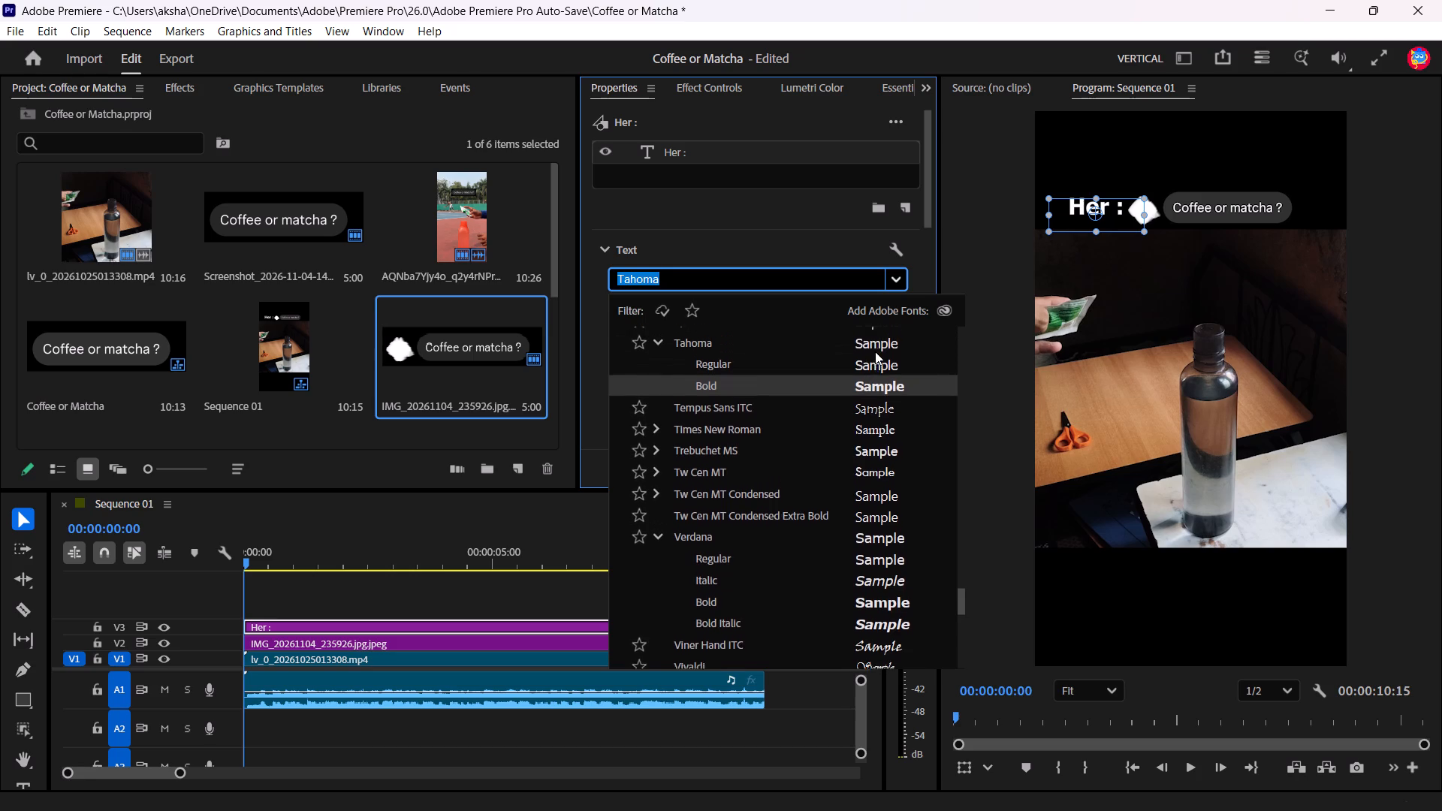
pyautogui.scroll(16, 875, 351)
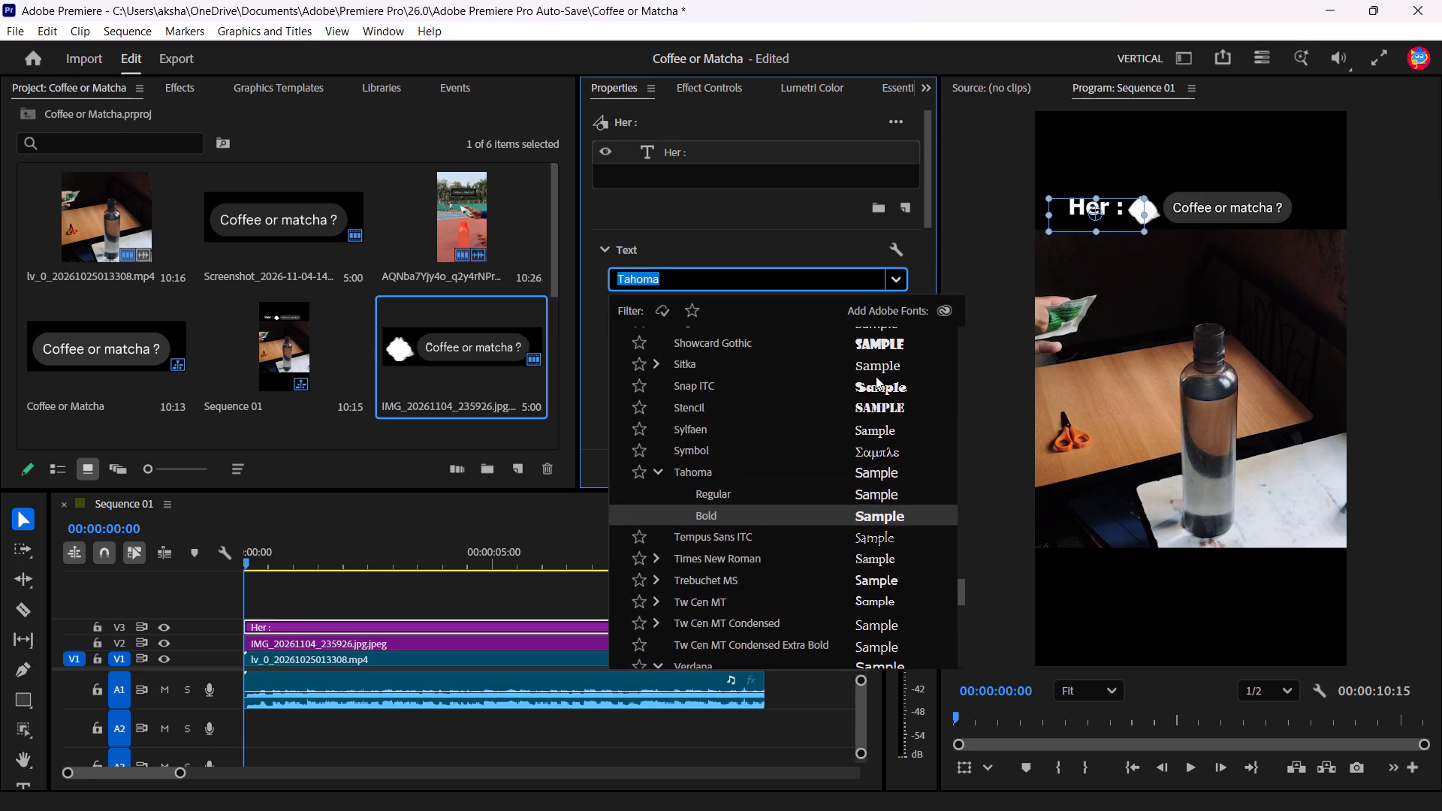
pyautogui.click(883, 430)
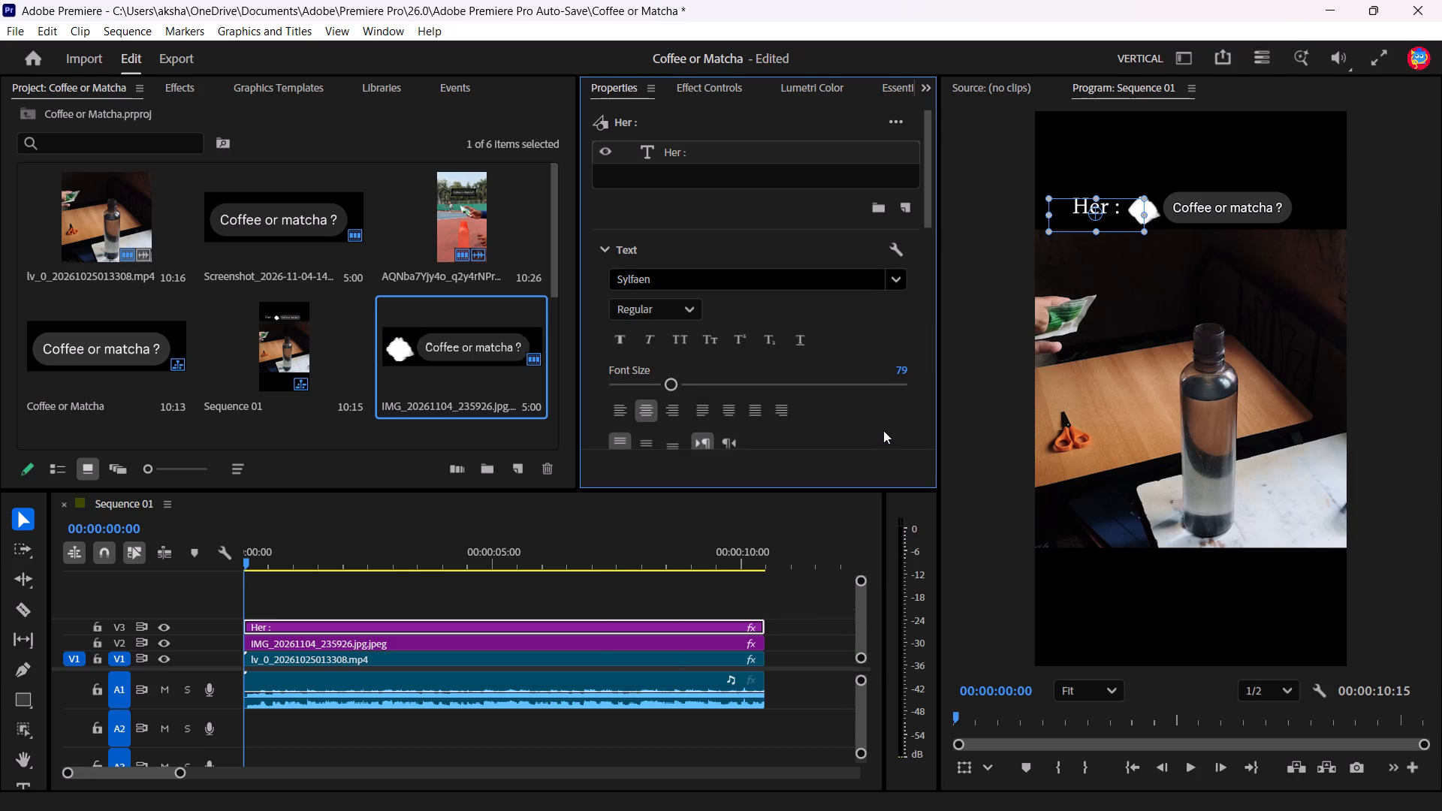
# Browse further through the installed fonts and change the "Her :" text to Sitka in the Small style.
pyautogui.click(889, 270)
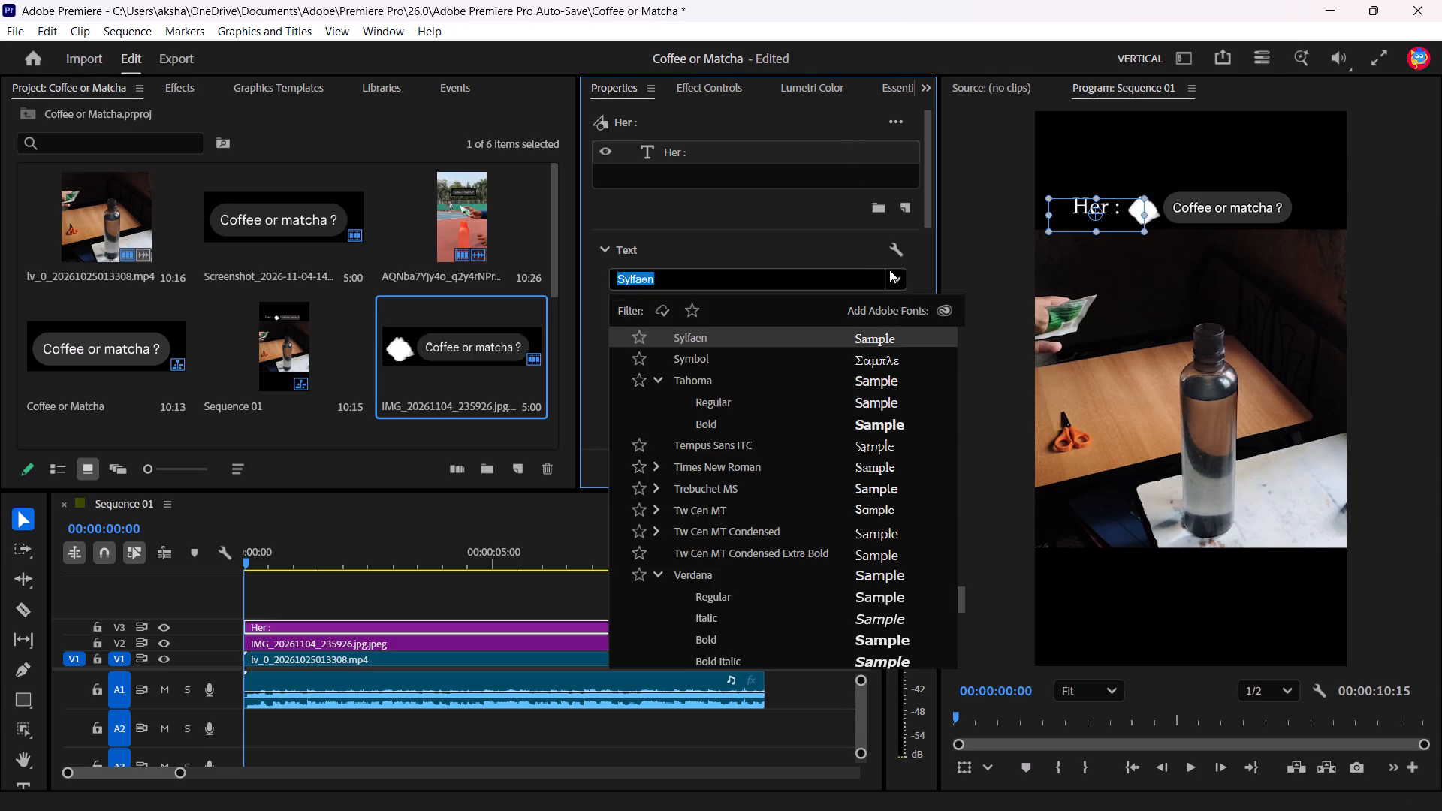
pyautogui.scroll(12, 888, 490)
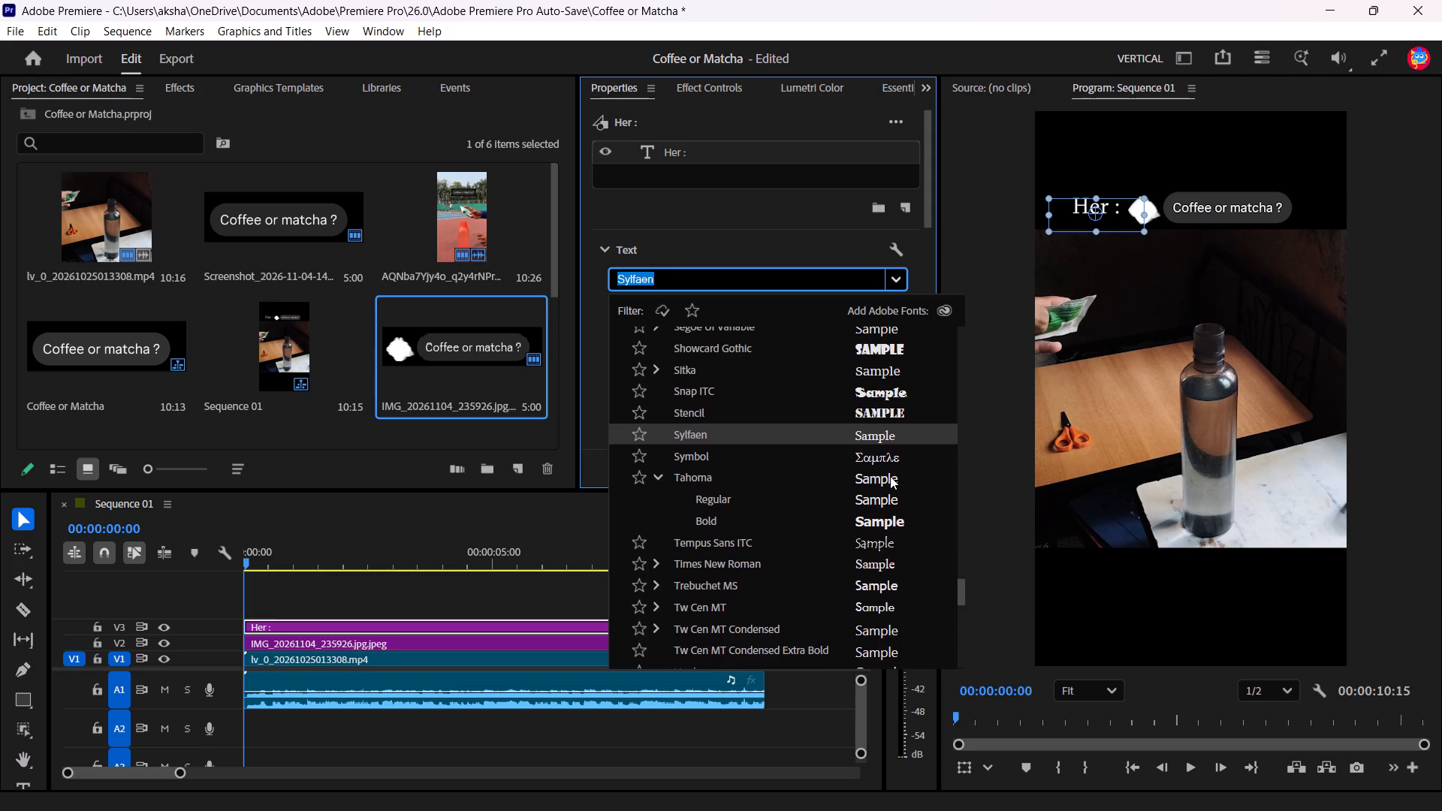
pyautogui.scroll(11, 890, 476)
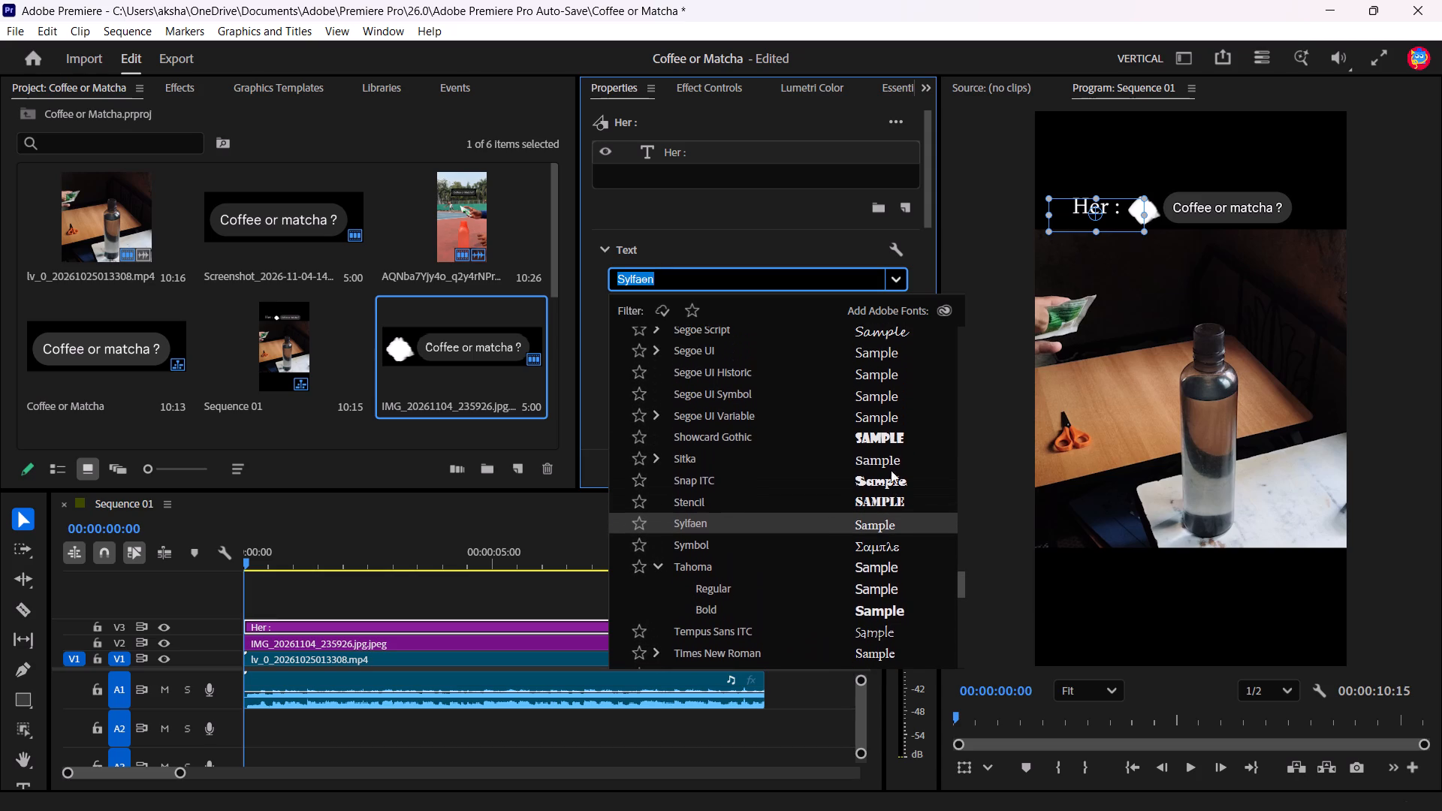
pyautogui.click(882, 456)
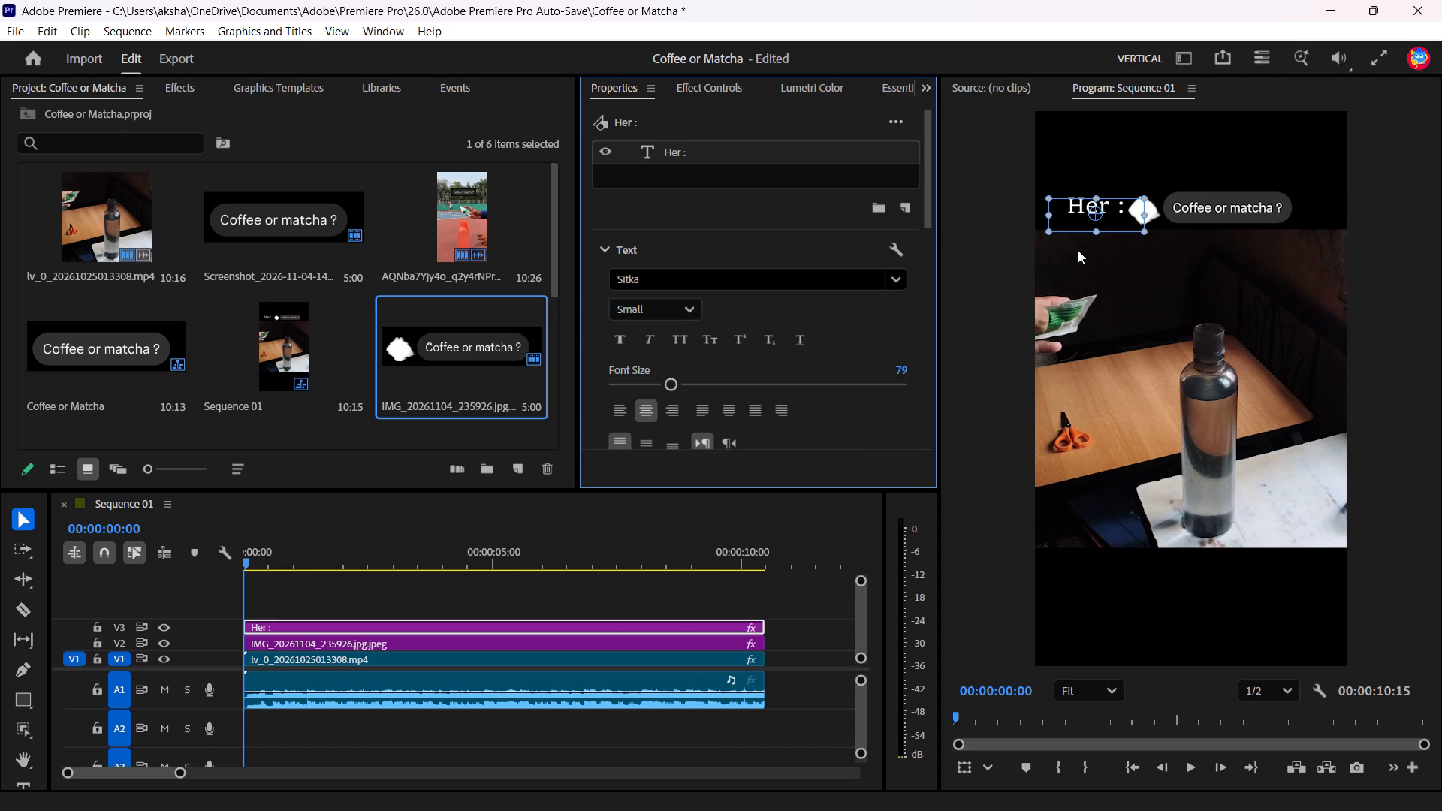
# Enable a 4.0 px outer stroke on the "Her :" text, colour it black, and deselect the clip.
pyautogui.scroll(-11, 765, 360)
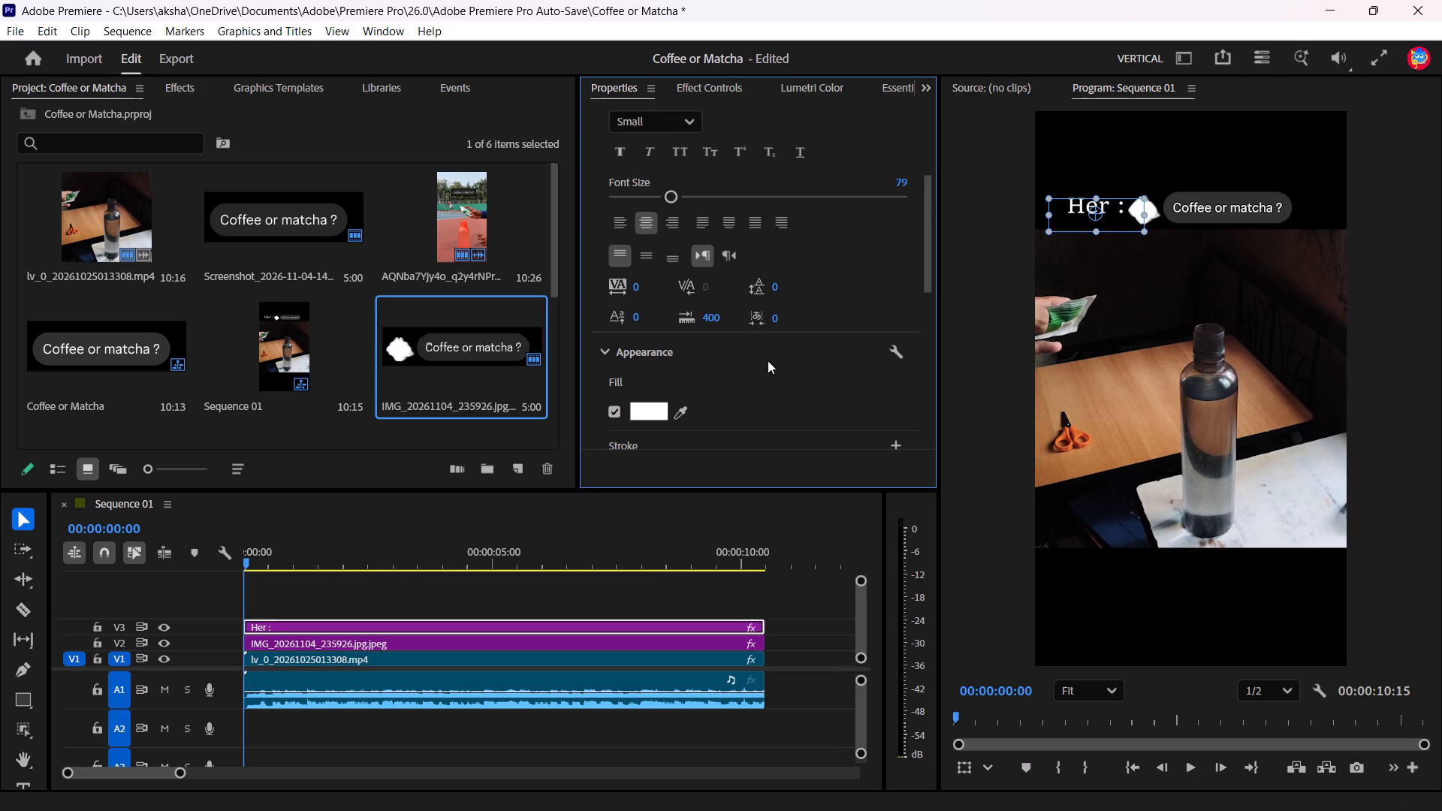
pyautogui.scroll(-8, 769, 360)
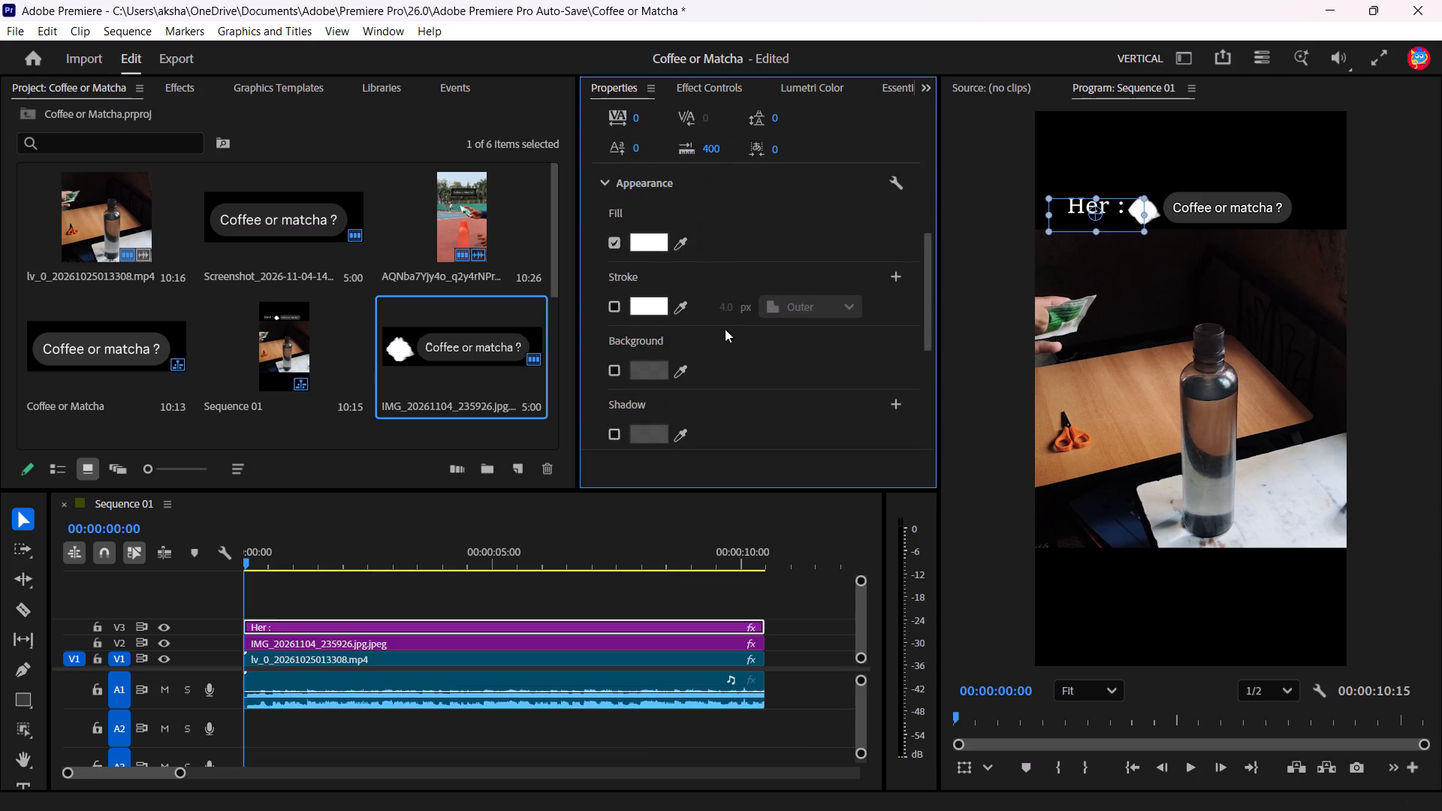
pyautogui.click(616, 303)
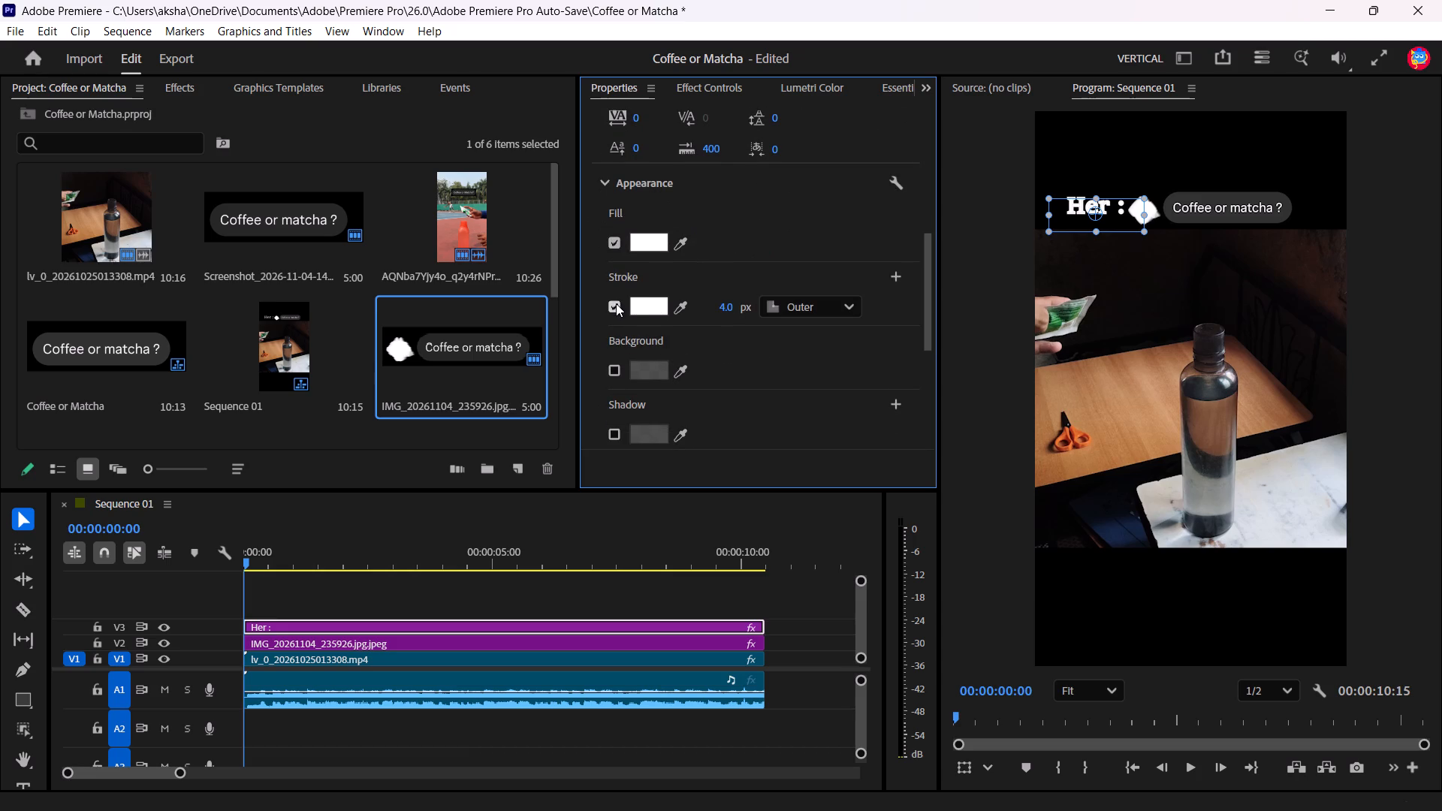
pyautogui.click(644, 306)
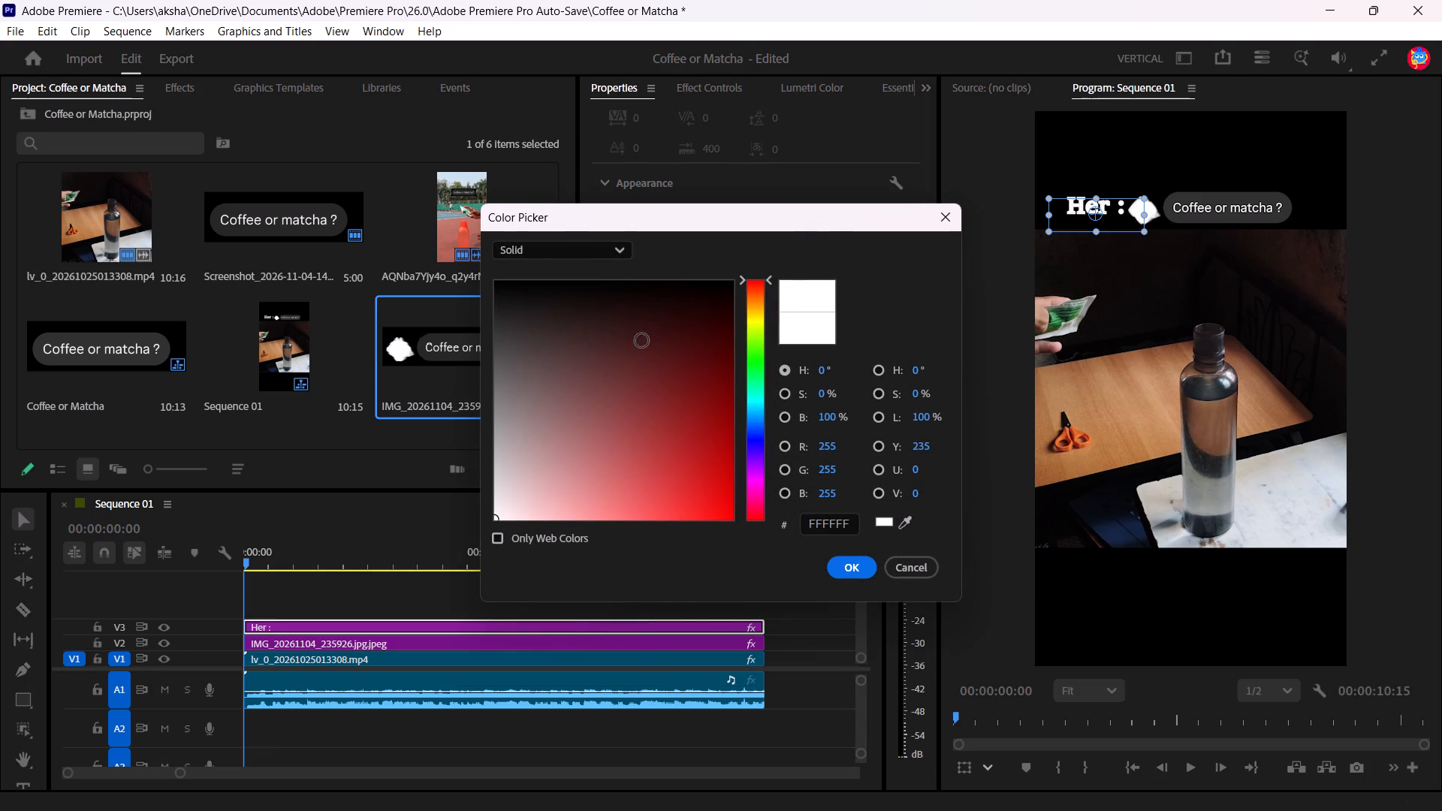
pyautogui.moveTo(609, 323); pyautogui.dragTo(460, 282)
pyautogui.click(849, 563)
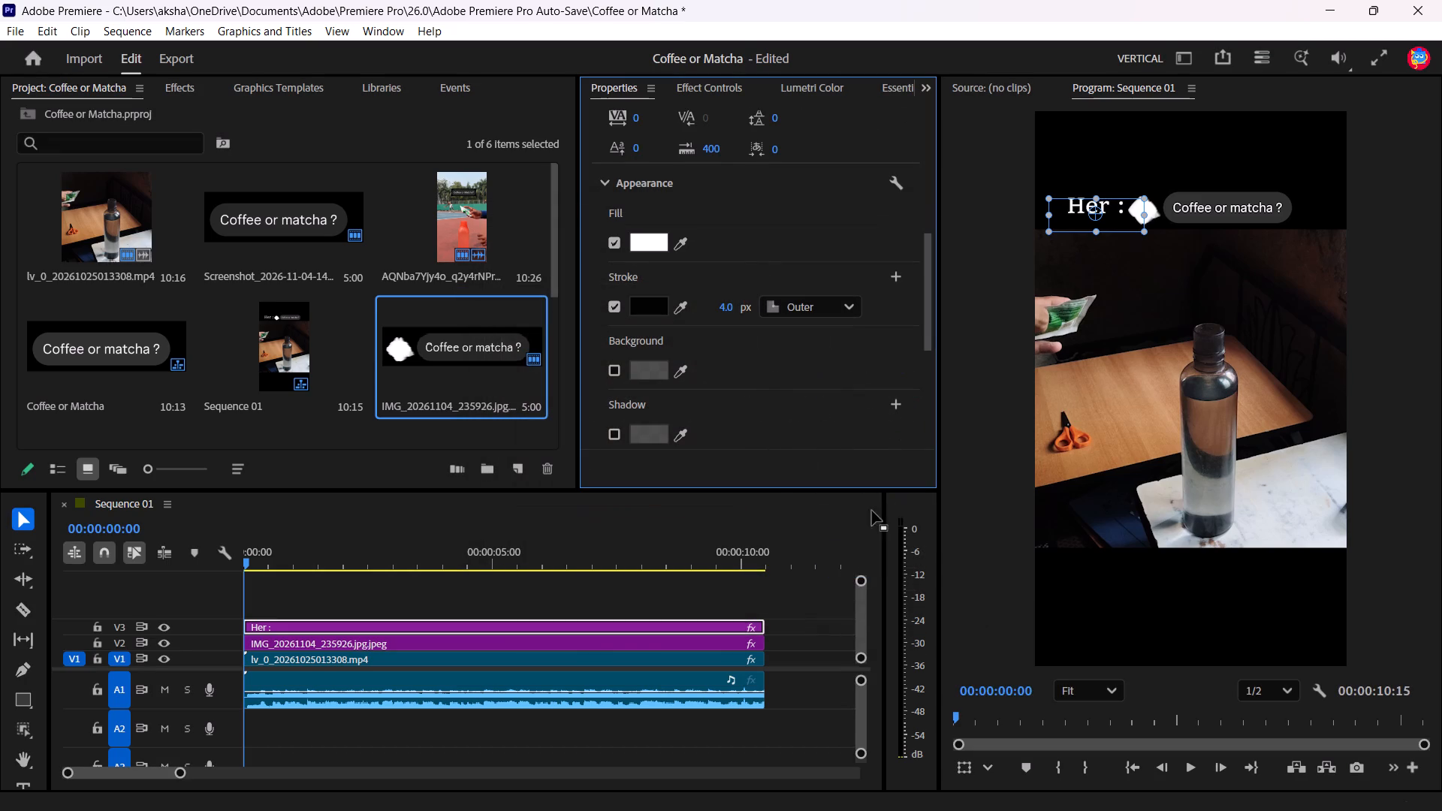
pyautogui.click(851, 523)
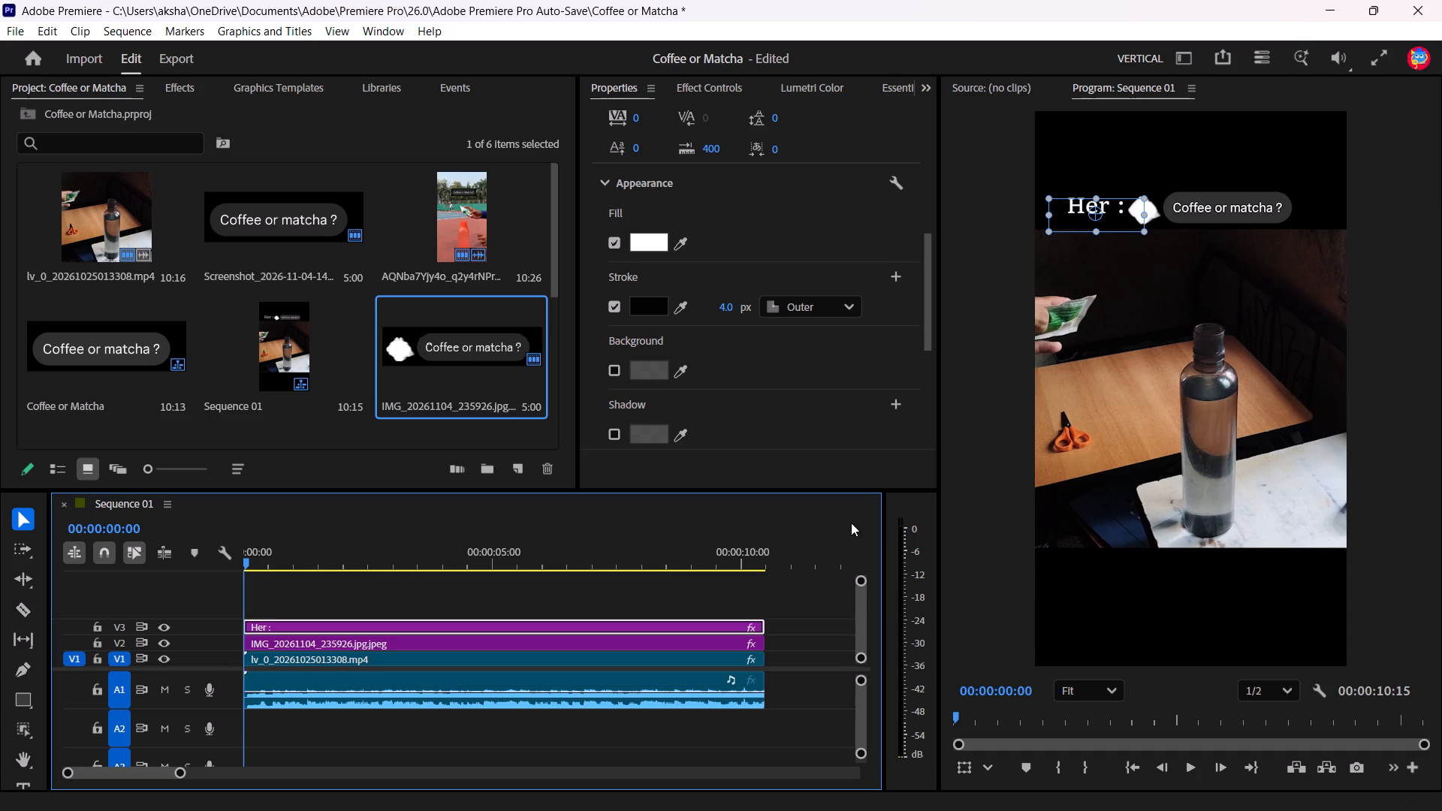
pyautogui.click(792, 686)
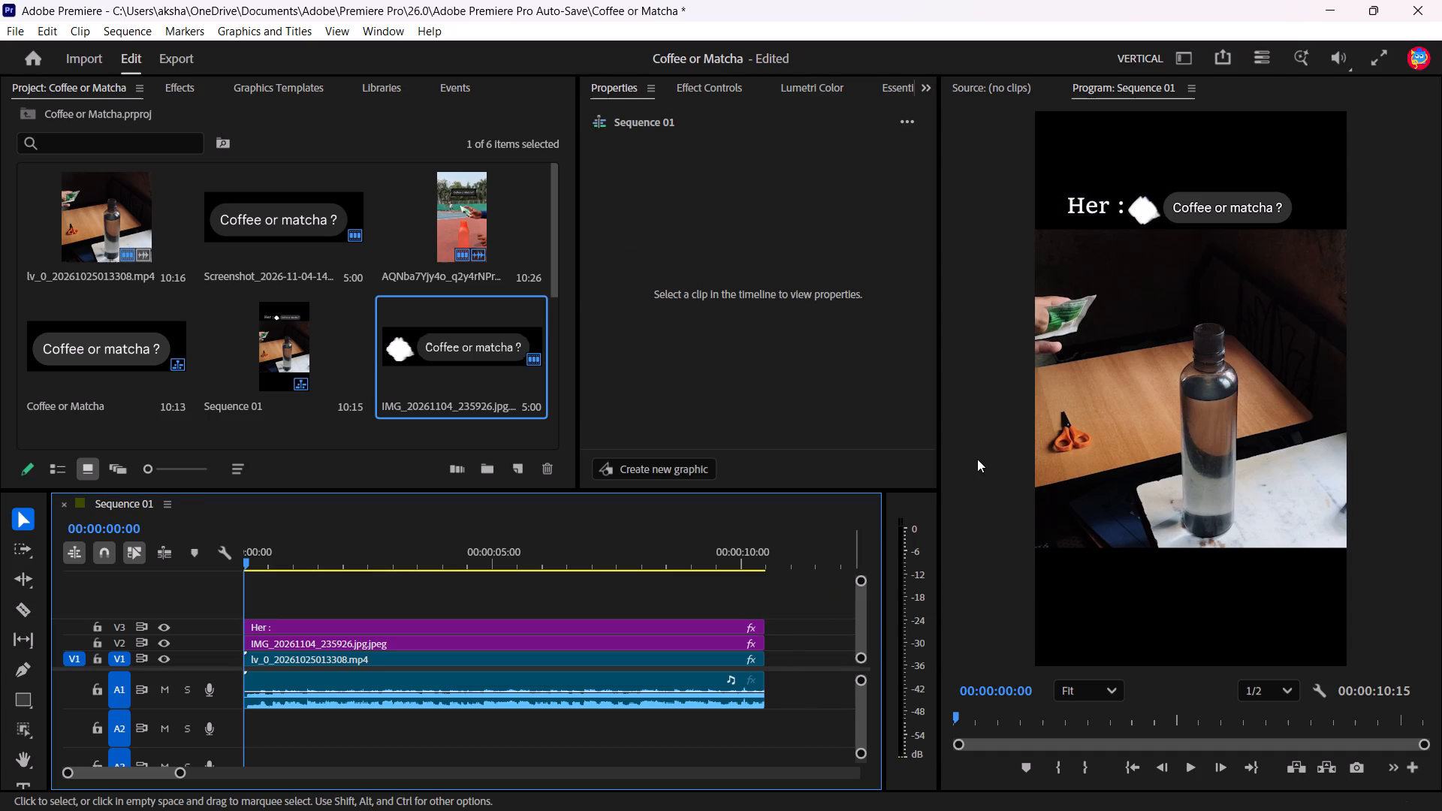
# Select the "Her :" text, reveal its transform settings and set its vertical position to 359.
pyautogui.click(1092, 204)
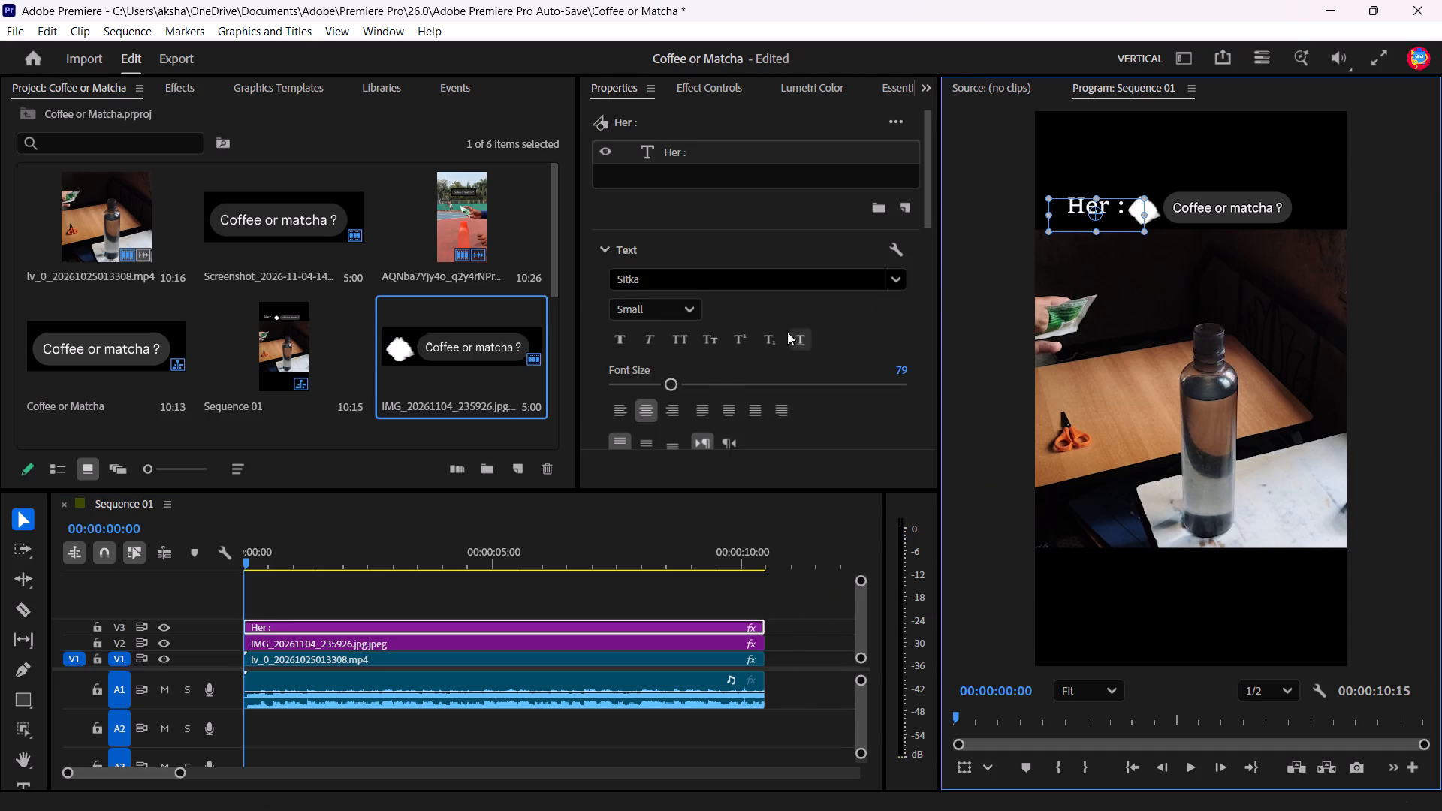
pyautogui.scroll(-17, 730, 370)
pyautogui.scroll(1, 750, 366)
pyautogui.scroll(-2, 750, 366)
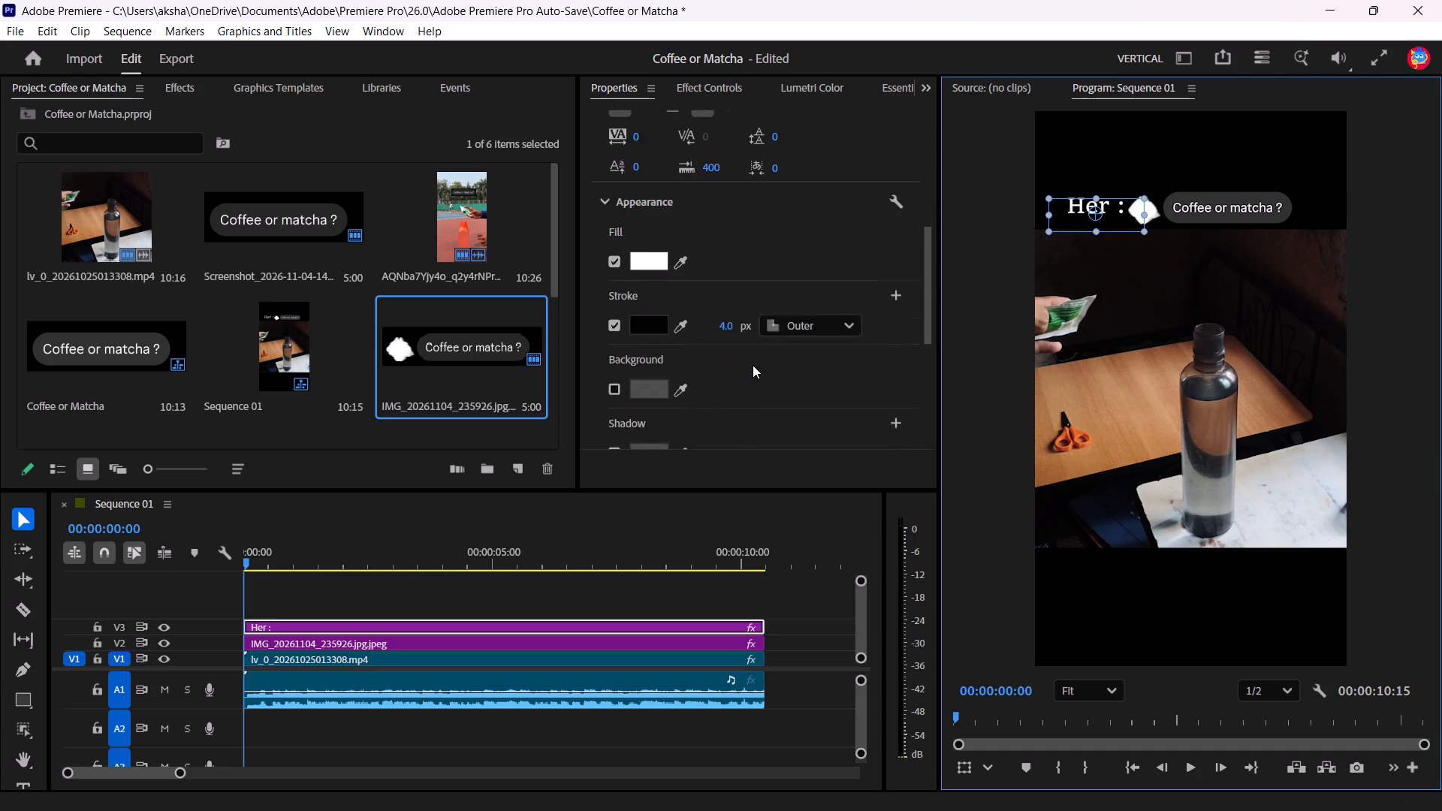
pyautogui.scroll(20, 755, 365)
pyautogui.scroll(5, 755, 365)
pyautogui.scroll(-9, 768, 361)
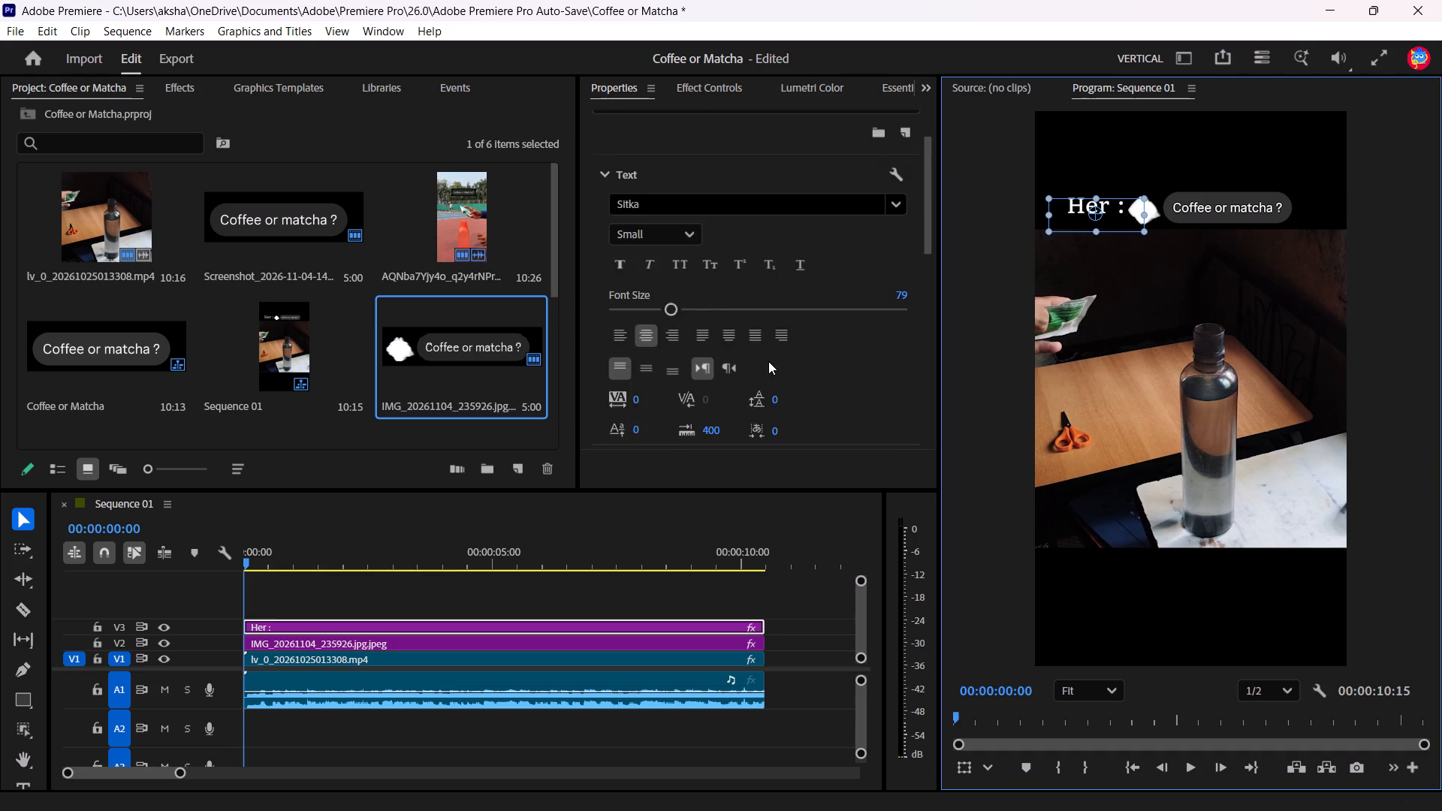
pyautogui.scroll(-20, 768, 361)
pyautogui.scroll(-10, 768, 361)
pyautogui.scroll(3, 768, 361)
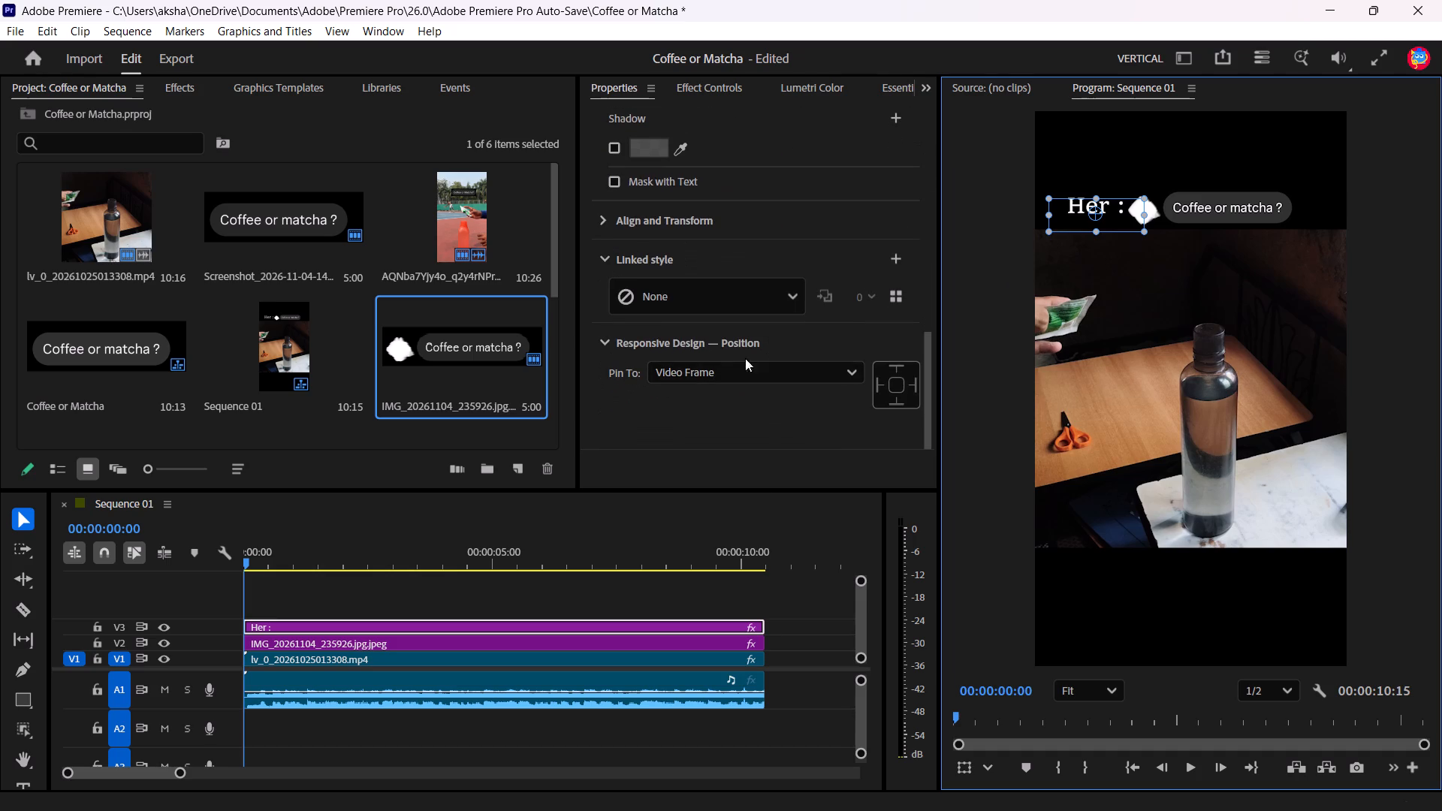
pyautogui.click(601, 212)
pyautogui.click(602, 222)
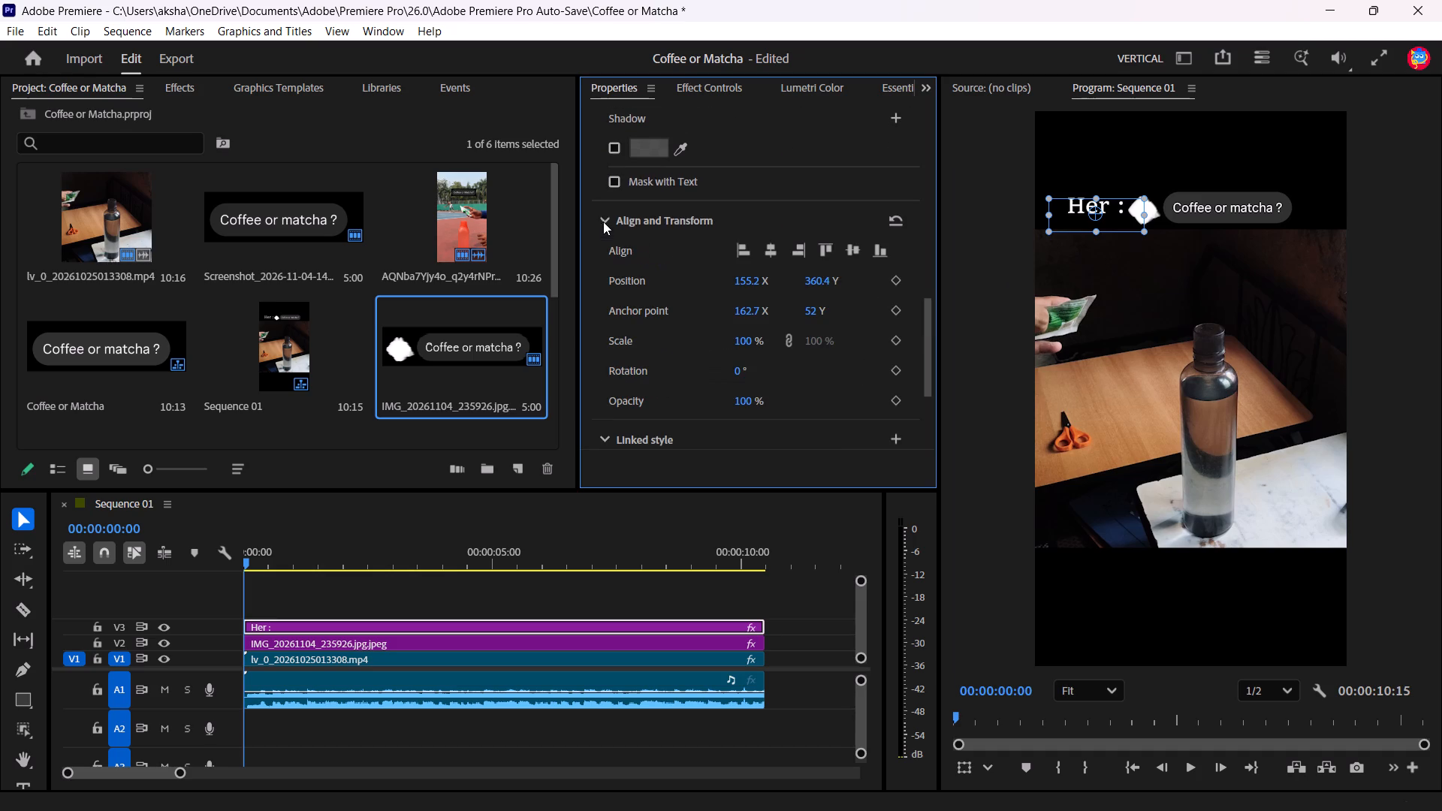
pyautogui.click(819, 282)
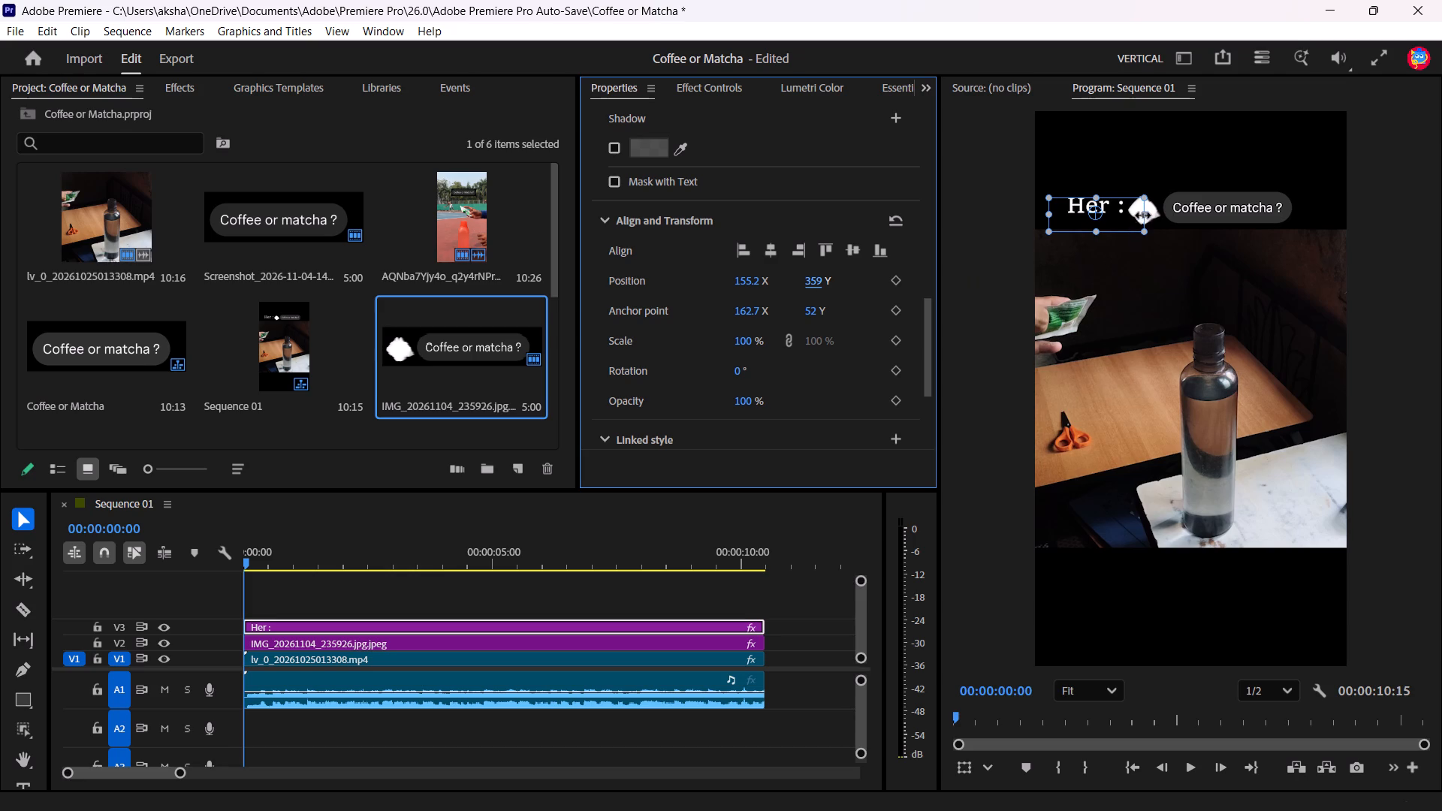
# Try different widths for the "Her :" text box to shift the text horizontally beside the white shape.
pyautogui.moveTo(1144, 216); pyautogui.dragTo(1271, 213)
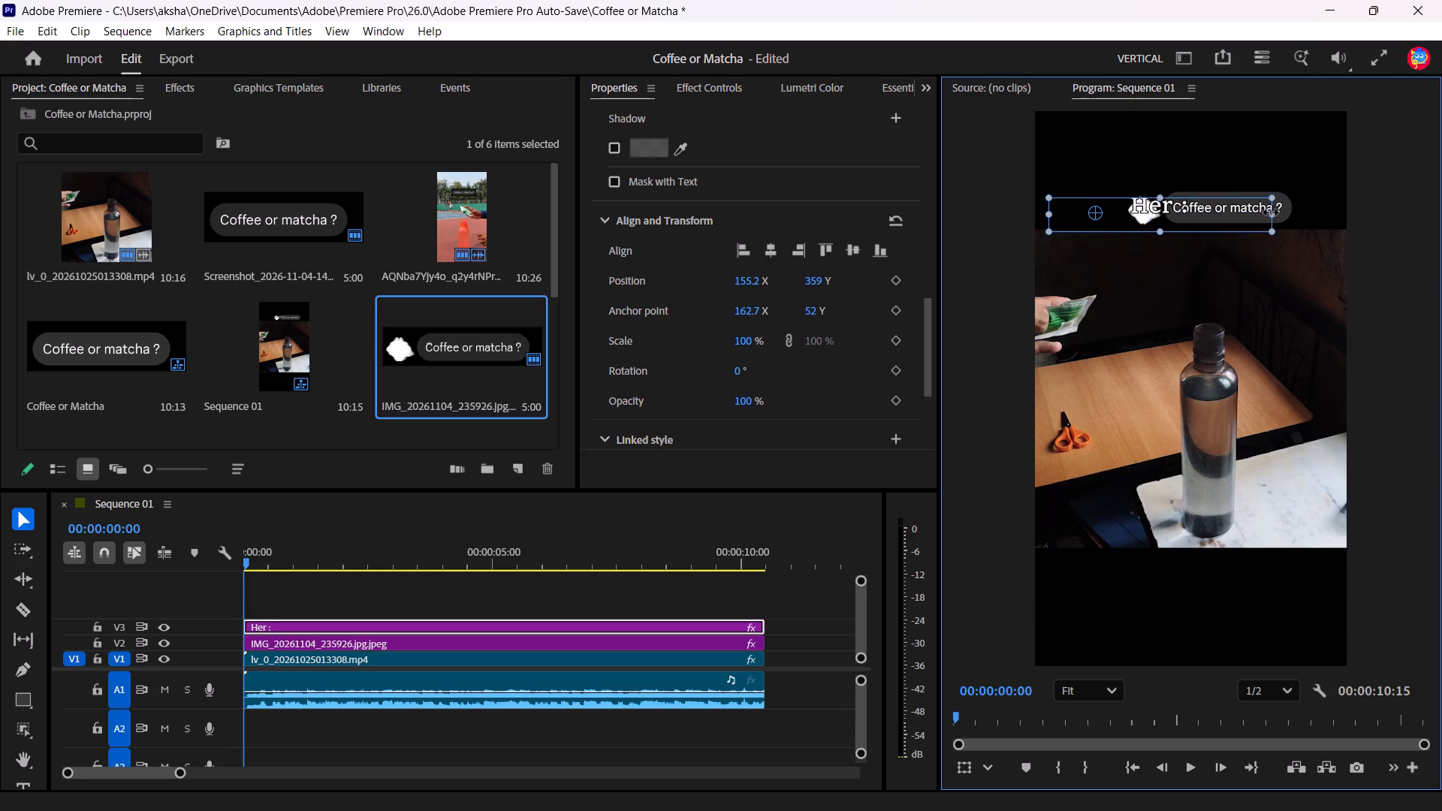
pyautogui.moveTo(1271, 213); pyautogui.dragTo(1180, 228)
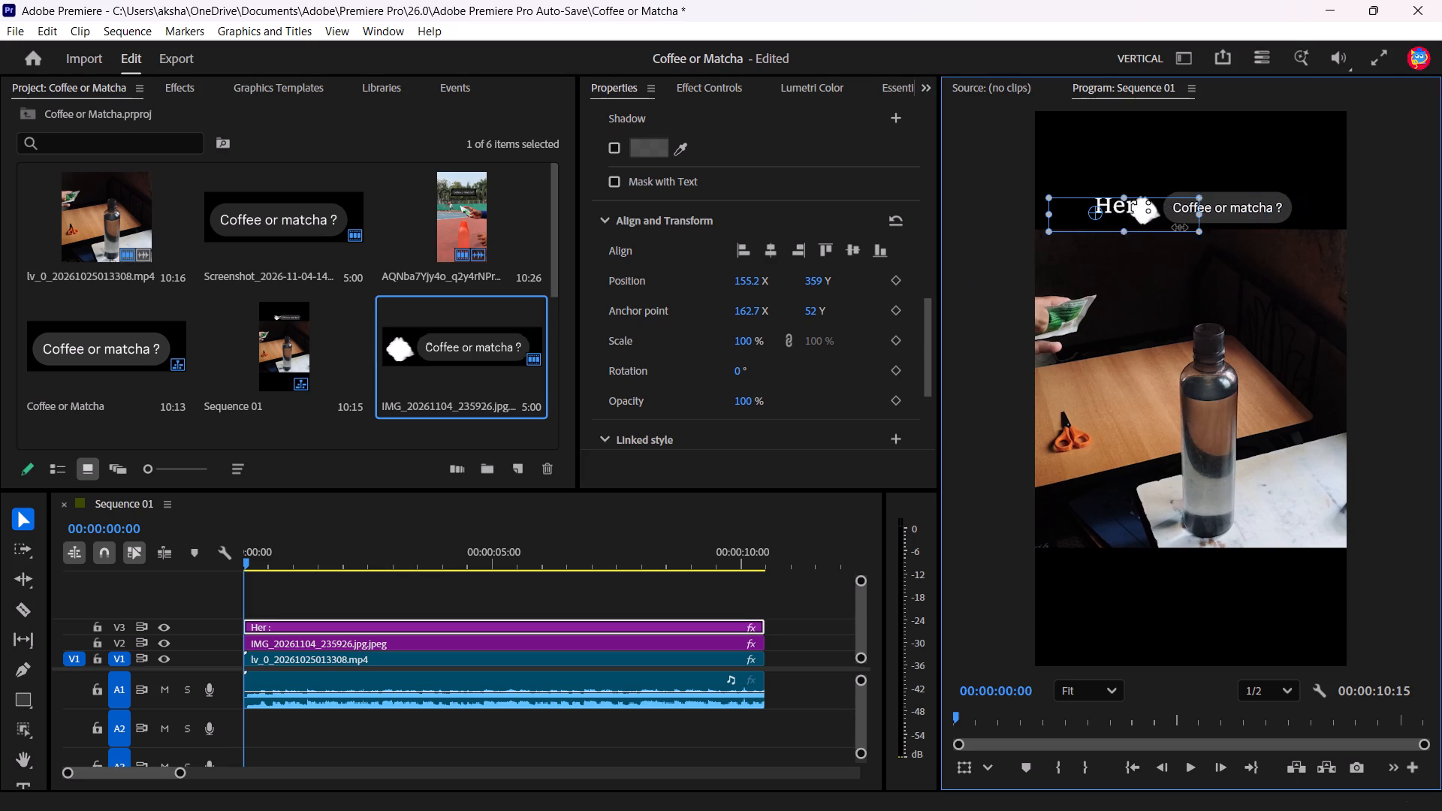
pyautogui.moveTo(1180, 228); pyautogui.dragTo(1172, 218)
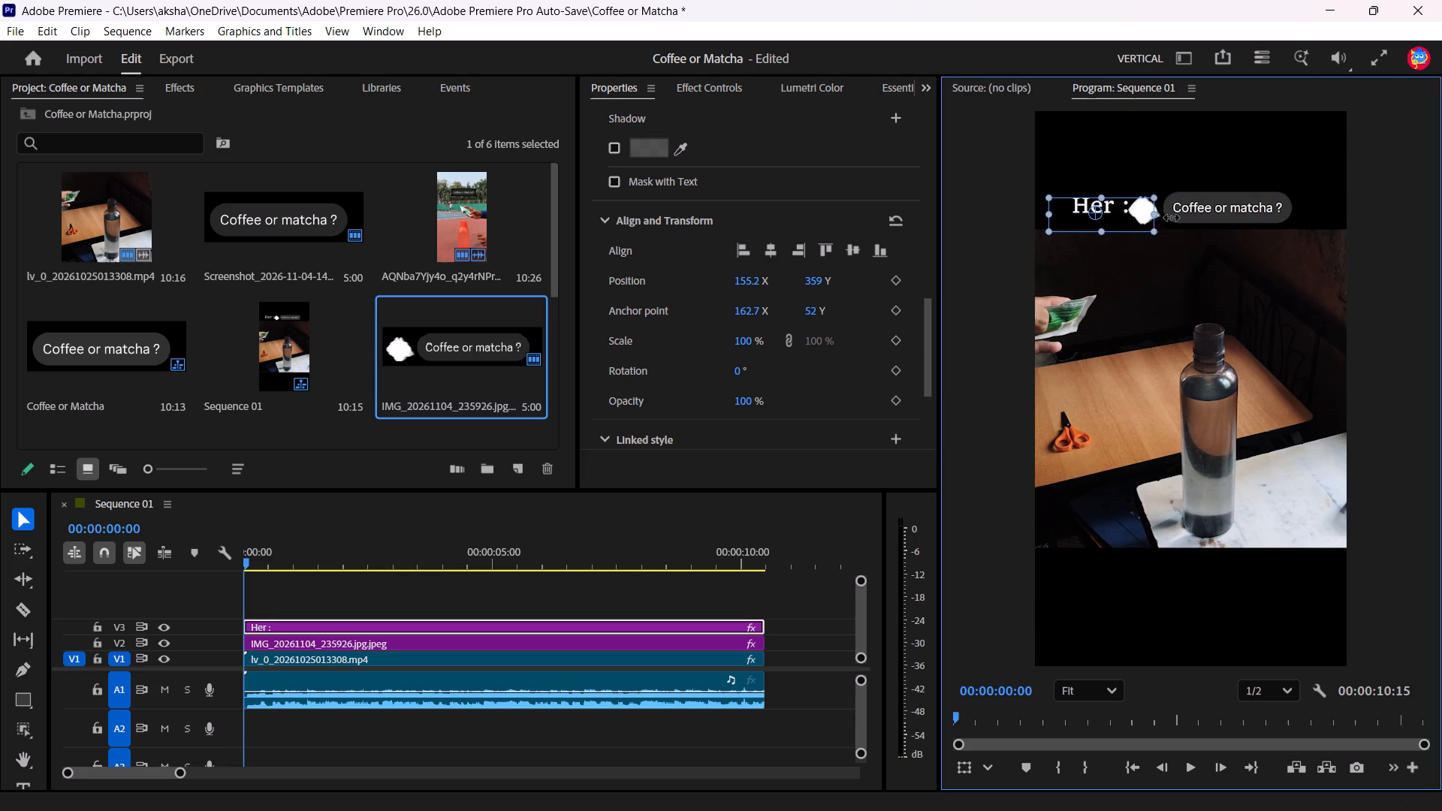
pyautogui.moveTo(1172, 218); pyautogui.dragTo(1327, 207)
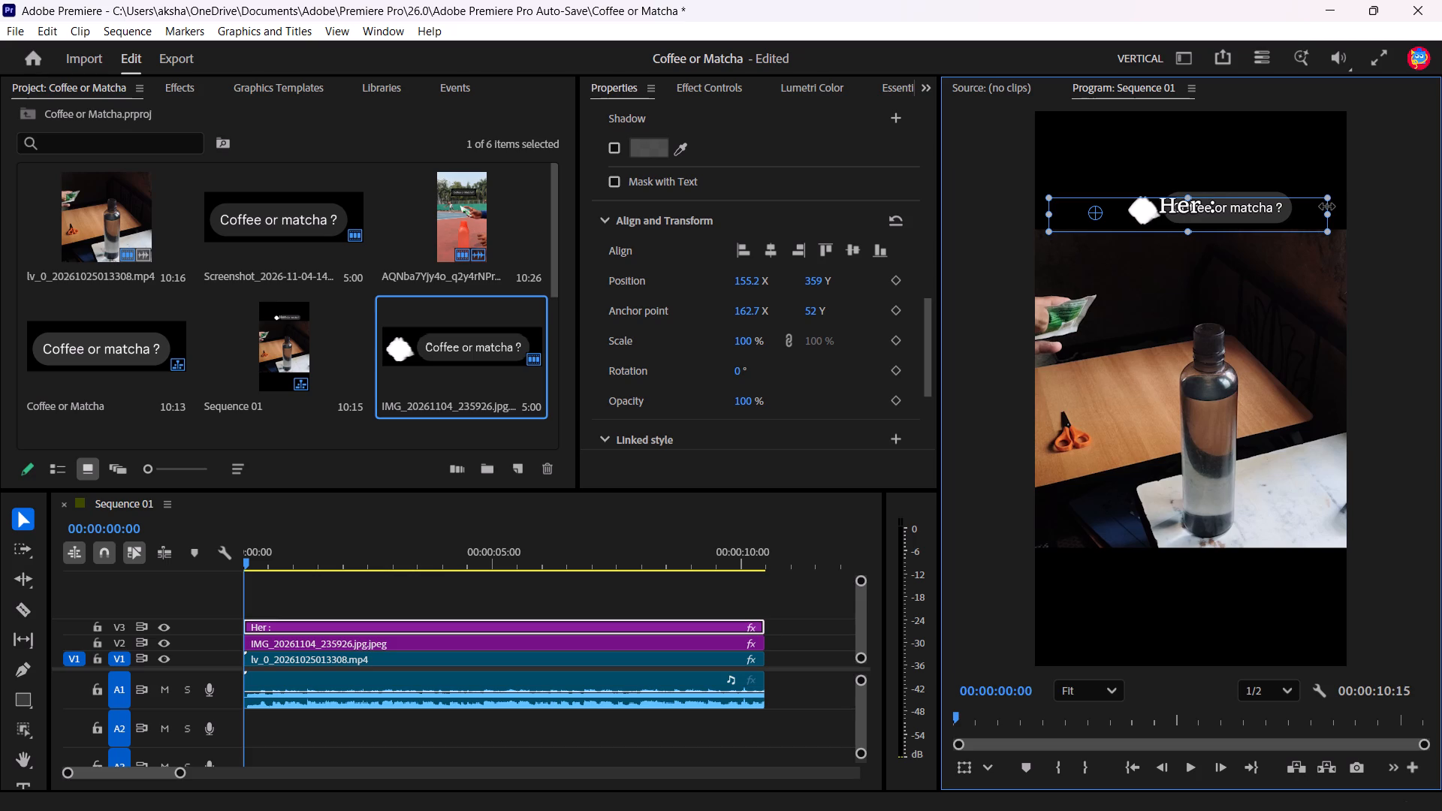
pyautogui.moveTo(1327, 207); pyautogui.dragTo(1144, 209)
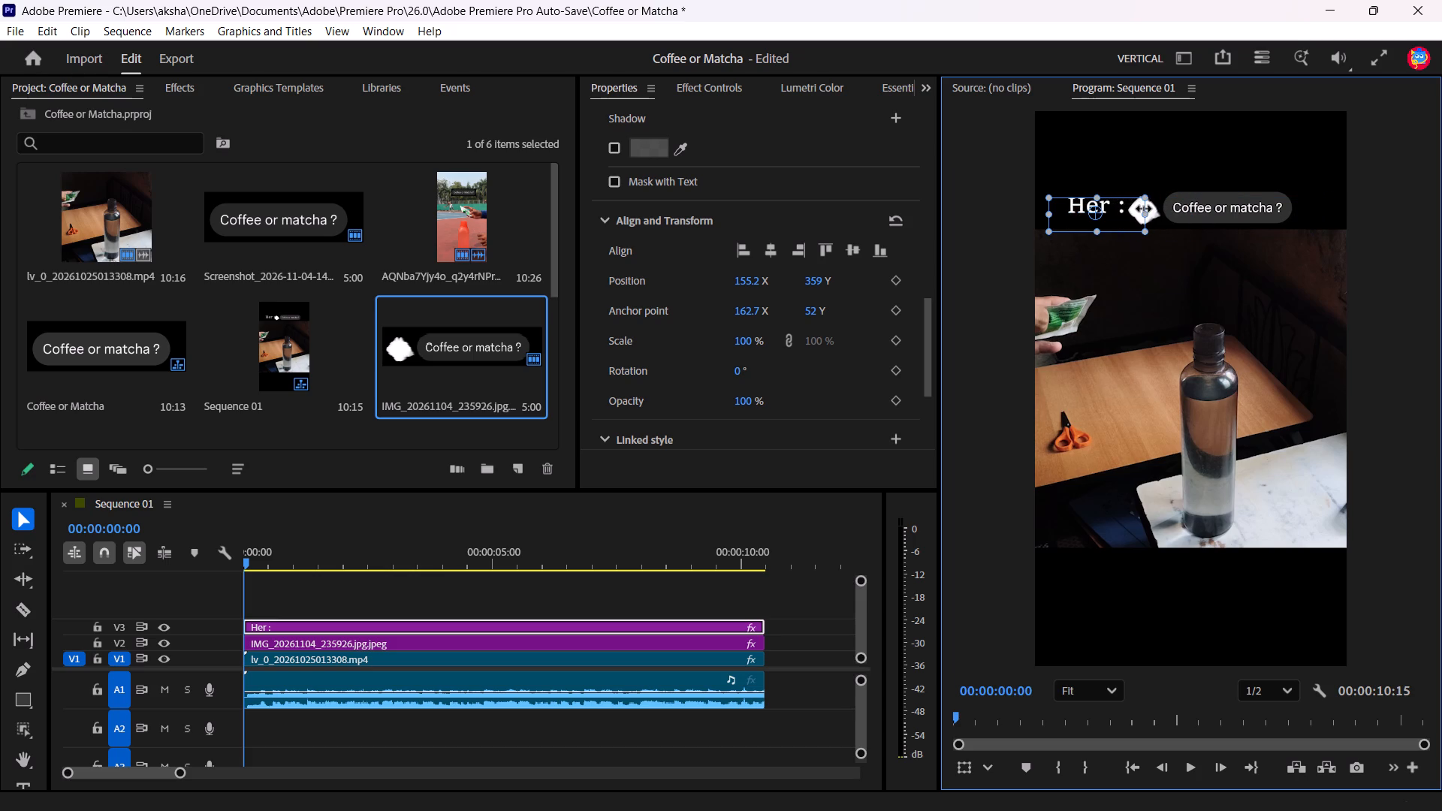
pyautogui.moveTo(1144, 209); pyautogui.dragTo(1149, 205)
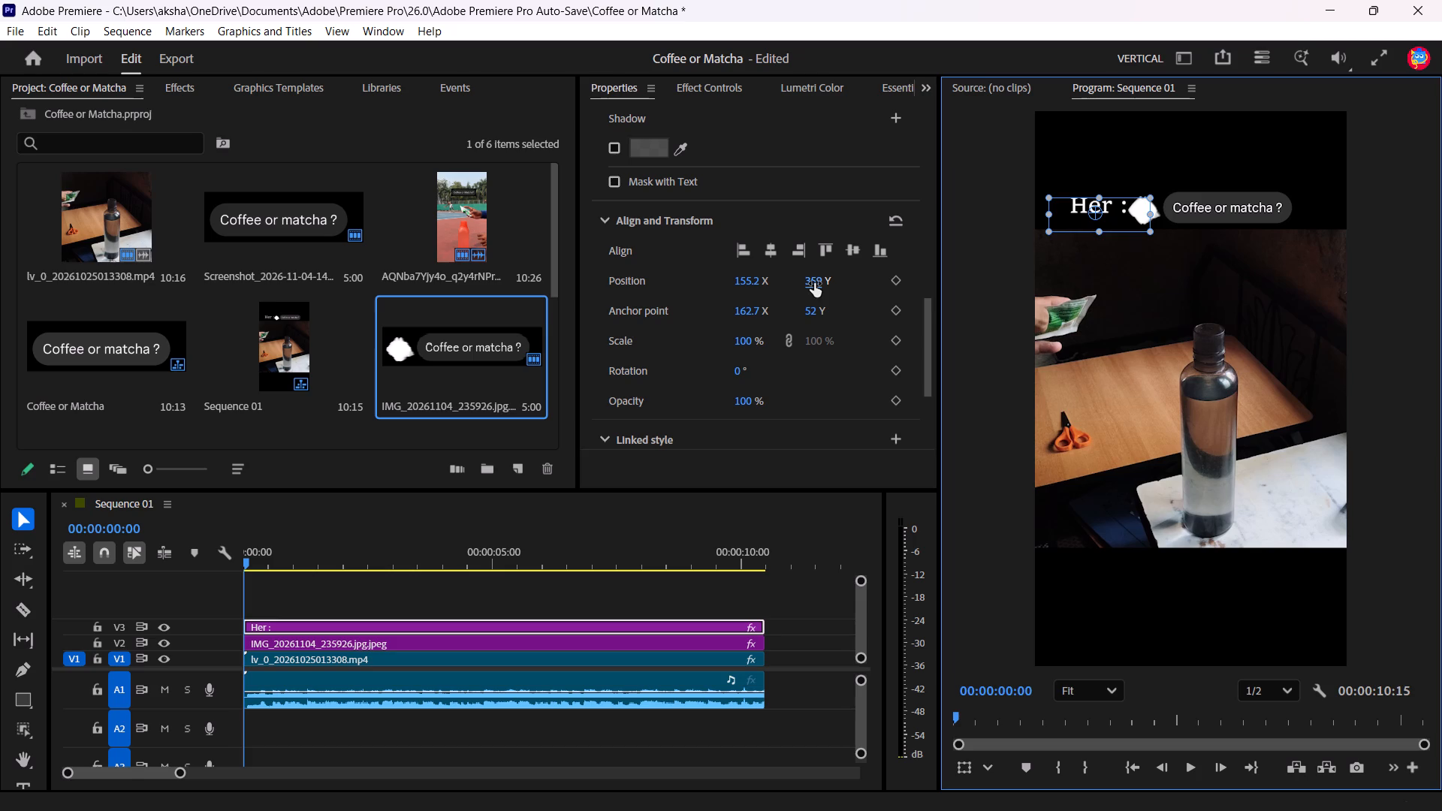
# Set the "Her :" text's vertical position to 372 and narrow its text box slightly, away from the white shape.
pyautogui.moveTo(814, 283); pyautogui.dragTo(821, 280)
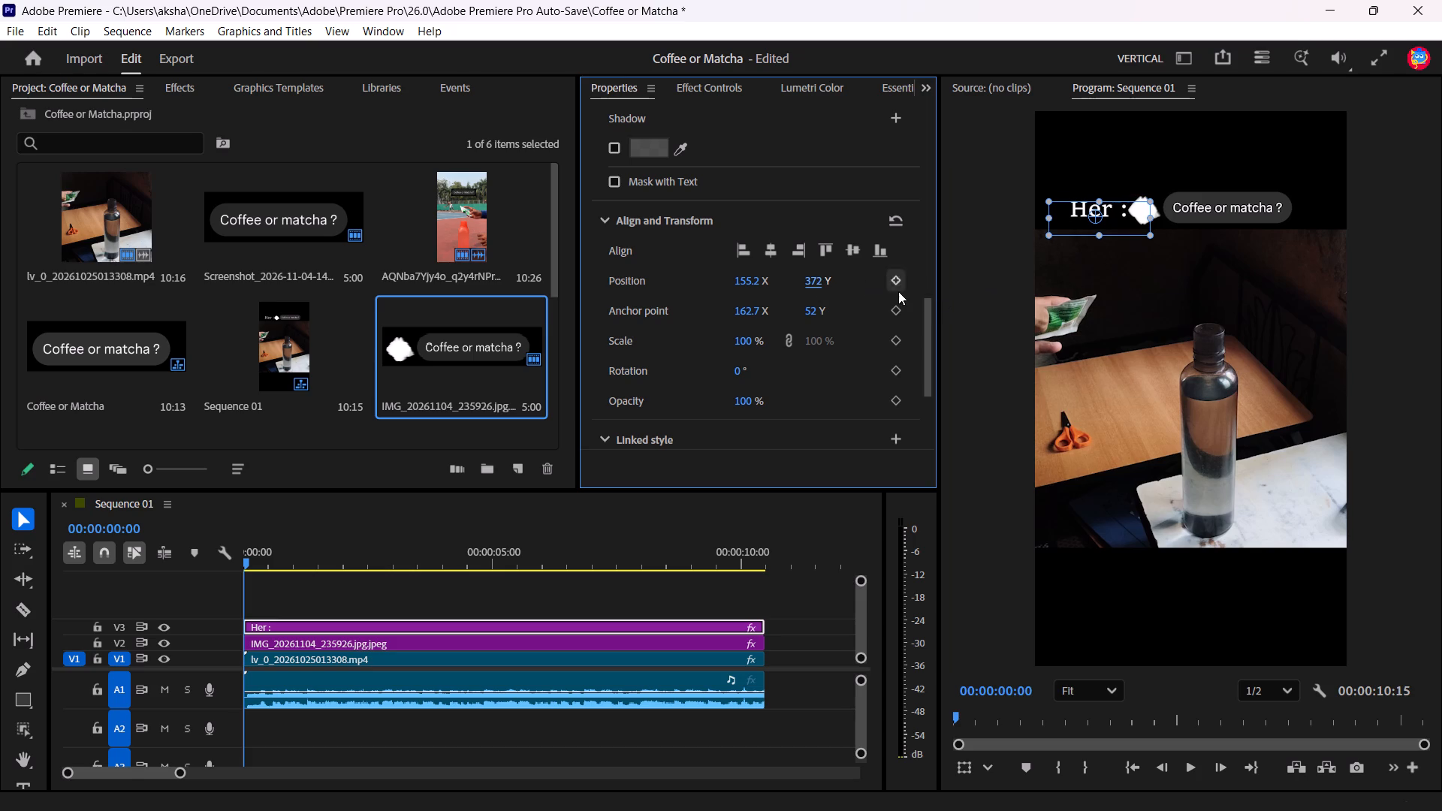
pyautogui.moveTo(1151, 218); pyautogui.dragTo(1142, 222)
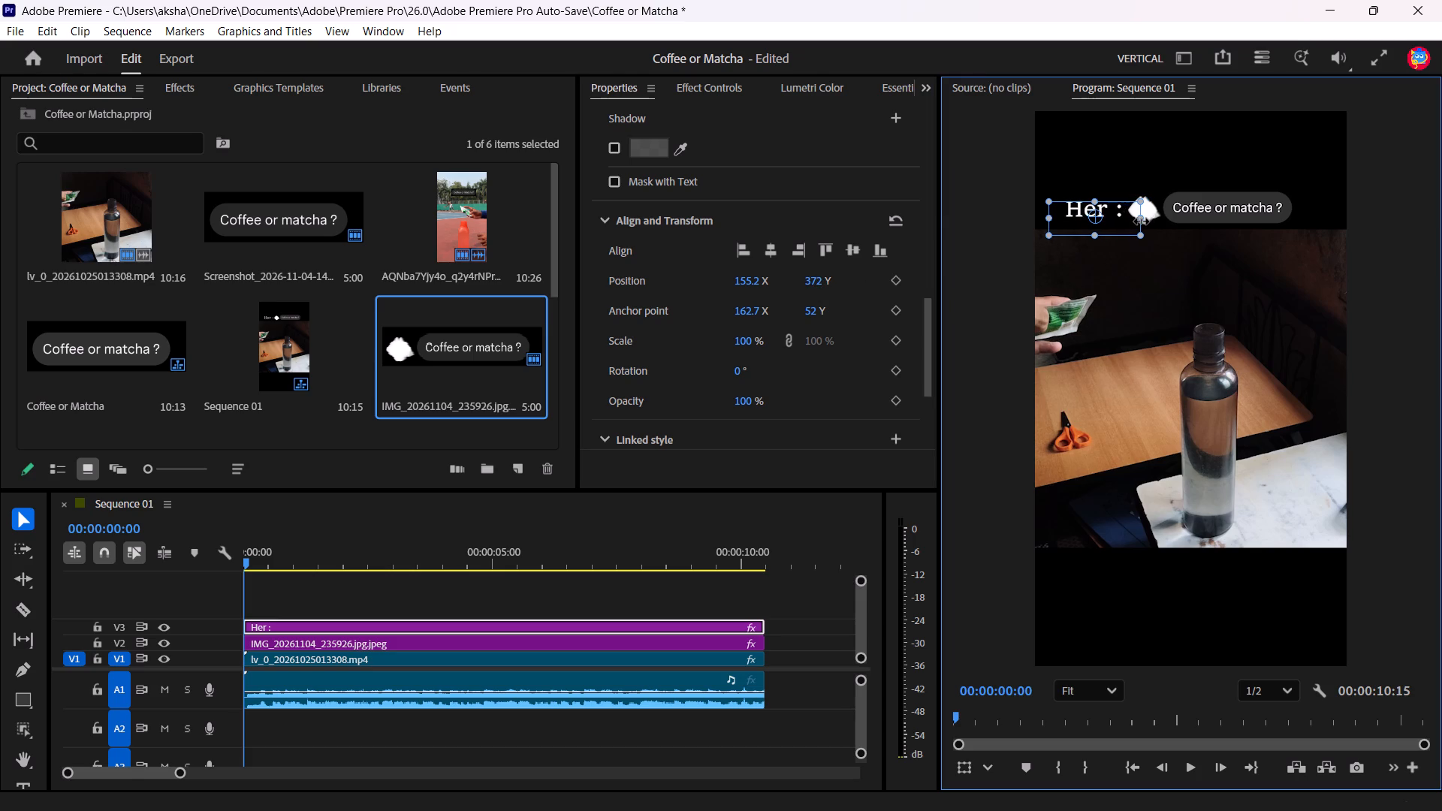
pyautogui.moveTo(1142, 222); pyautogui.dragTo(1142, 222)
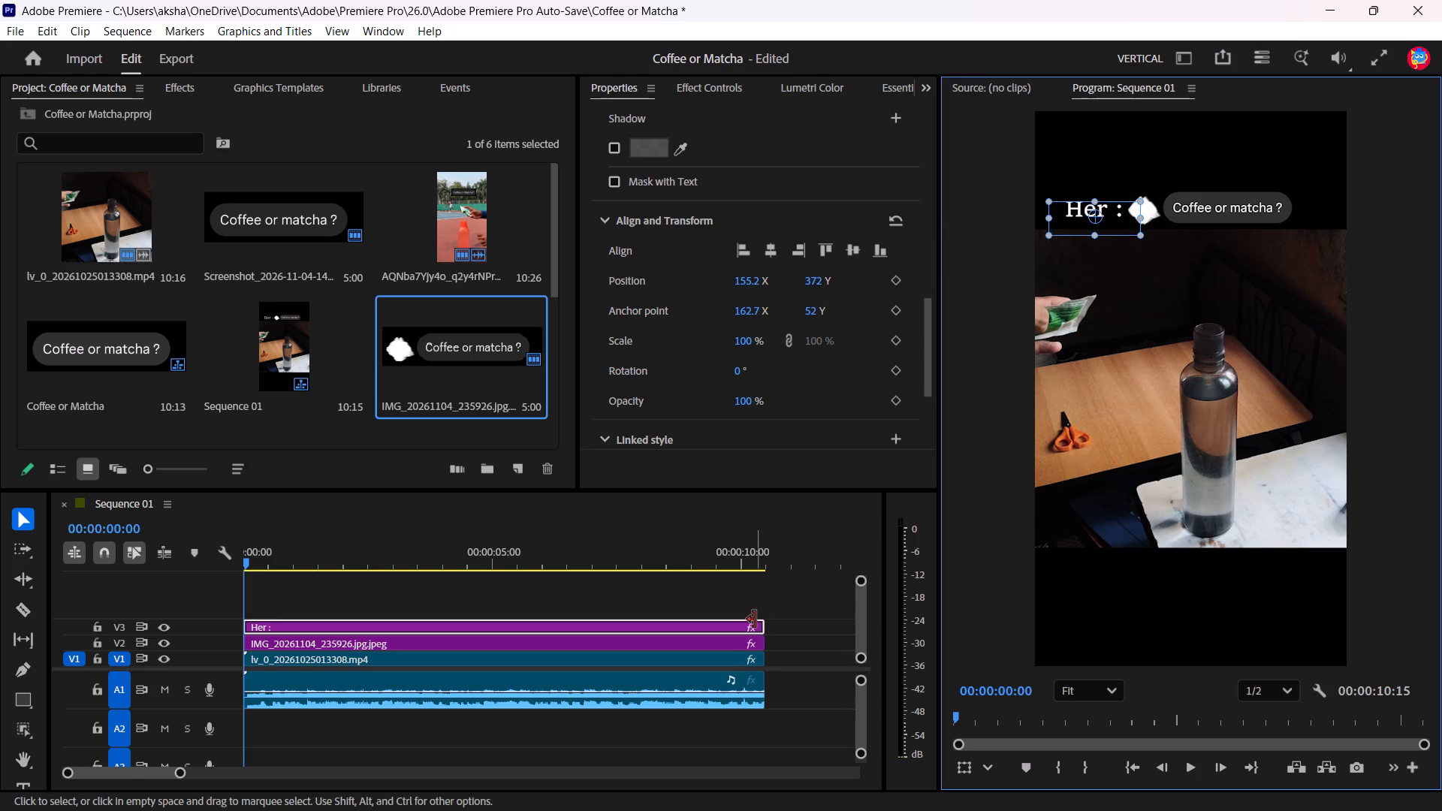
# Play the sequence from the start to review the repositioned text.
pyautogui.scroll(-6, 755, 620)
pyautogui.scroll(14, 755, 620)
pyautogui.click(870, 493)
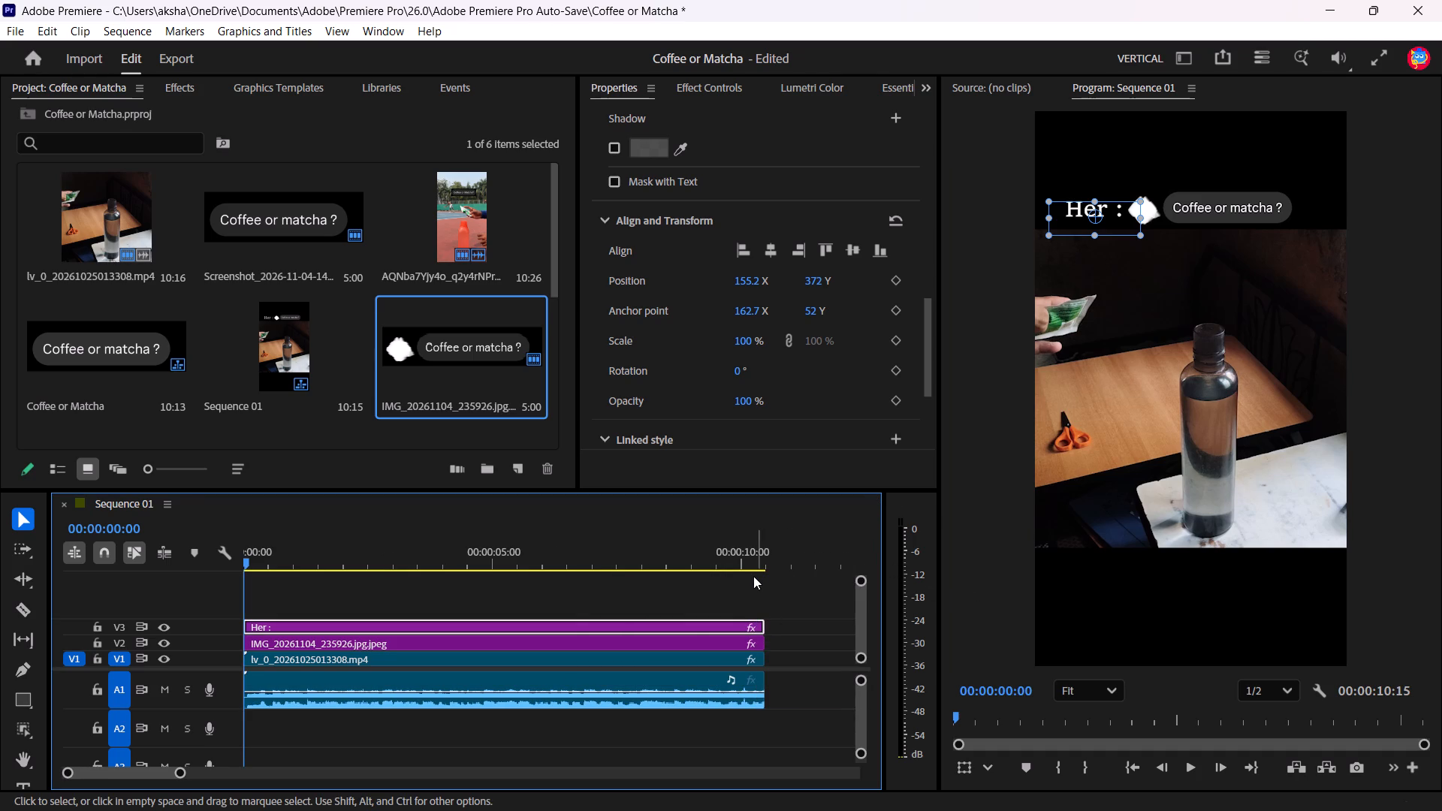
pyautogui.press('space')
pyautogui.press('F1')
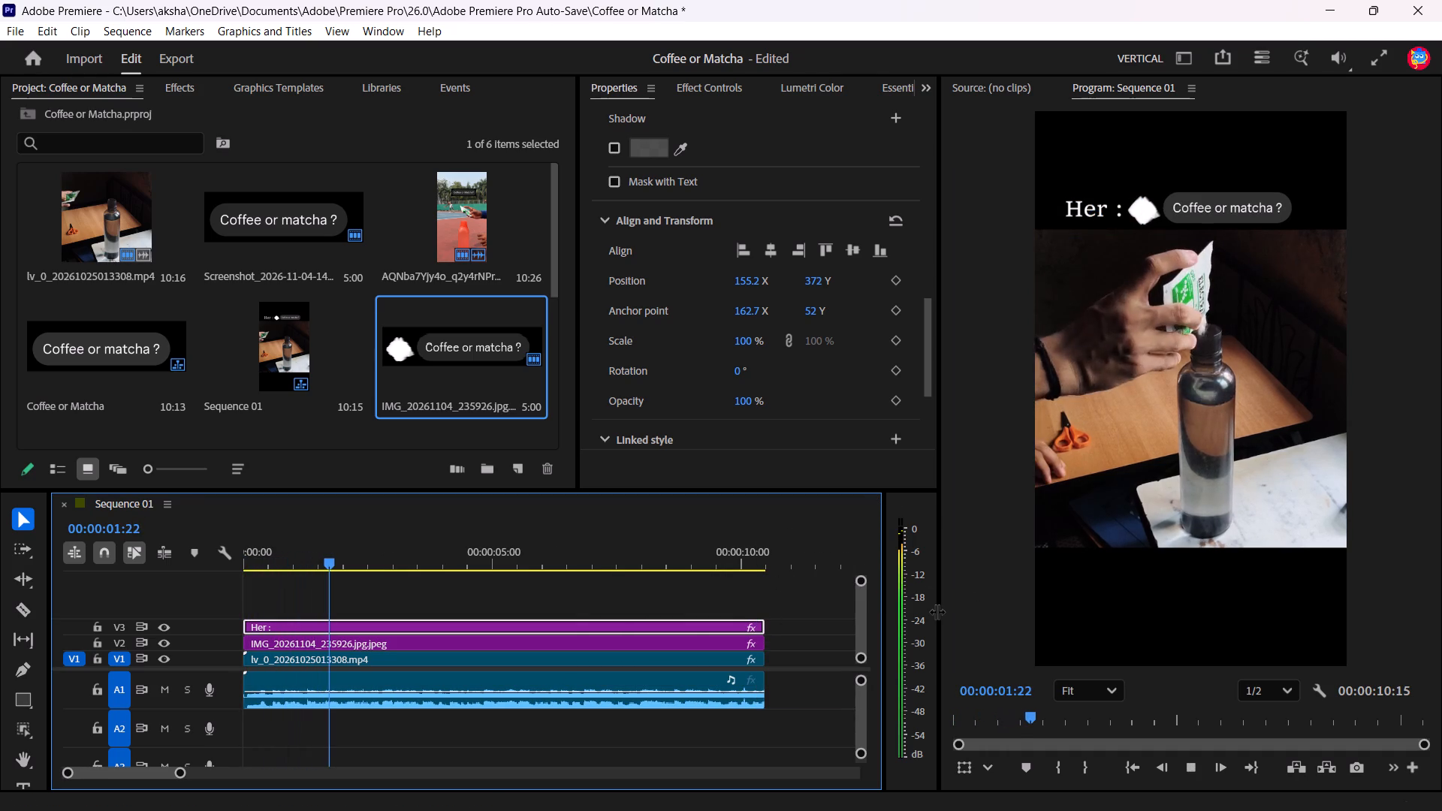
# Lower the system sound volume to about a fifth.
pyautogui.press('F2')
pyautogui.press('F2')
pyautogui.press('F2')
pyautogui.press('F2')
pyautogui.press('F2')
pyautogui.press('F2')
pyautogui.press('F2')
pyautogui.press('F2')
pyautogui.press('F2')
pyautogui.press('F2')
pyautogui.press('F2')
pyautogui.press('F2')
pyautogui.press('F2')
pyautogui.press('F2')
pyautogui.press('F2')
pyautogui.press('F2')
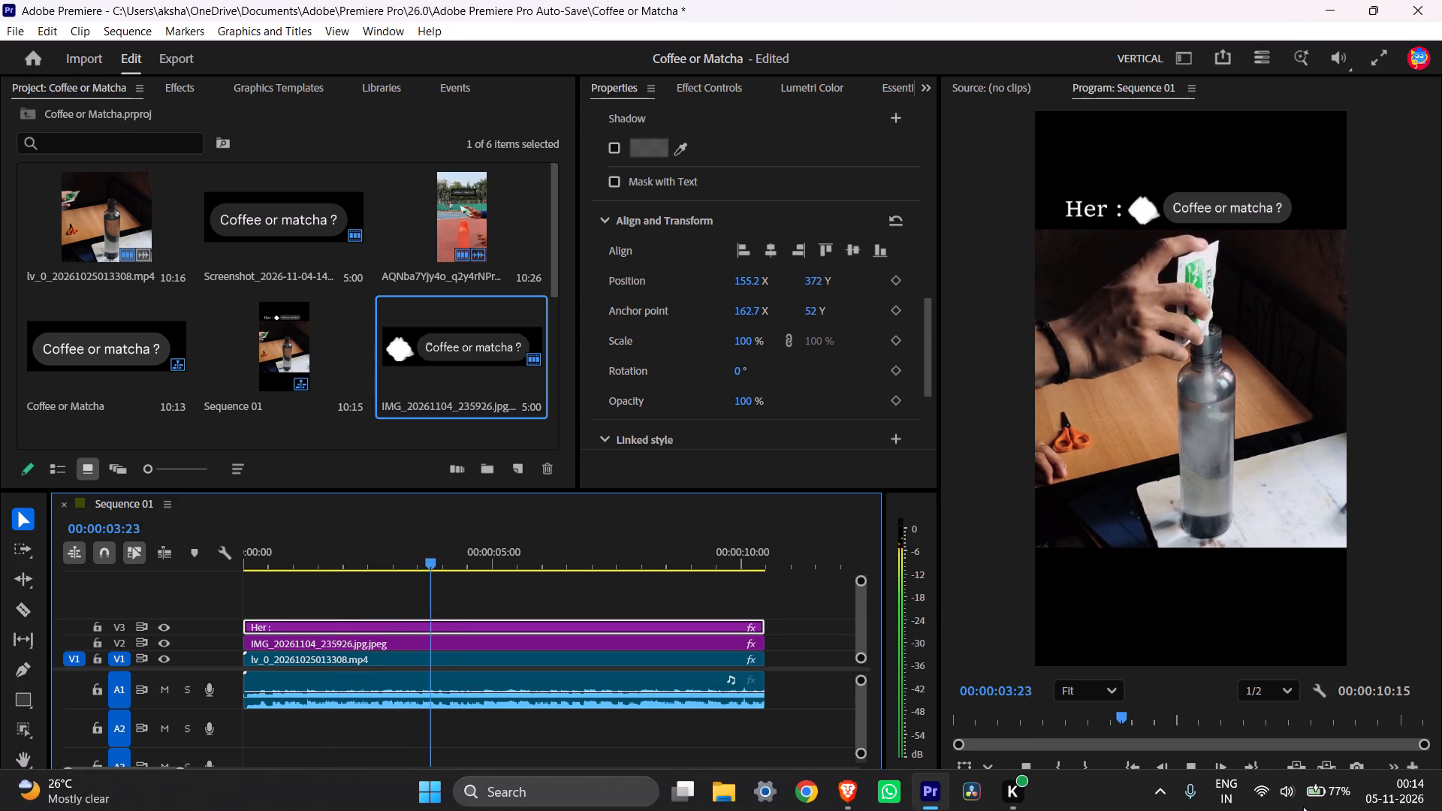
pyautogui.click(1303, 804)
pyautogui.moveTo(1239, 674); pyautogui.dragTo(1184, 680)
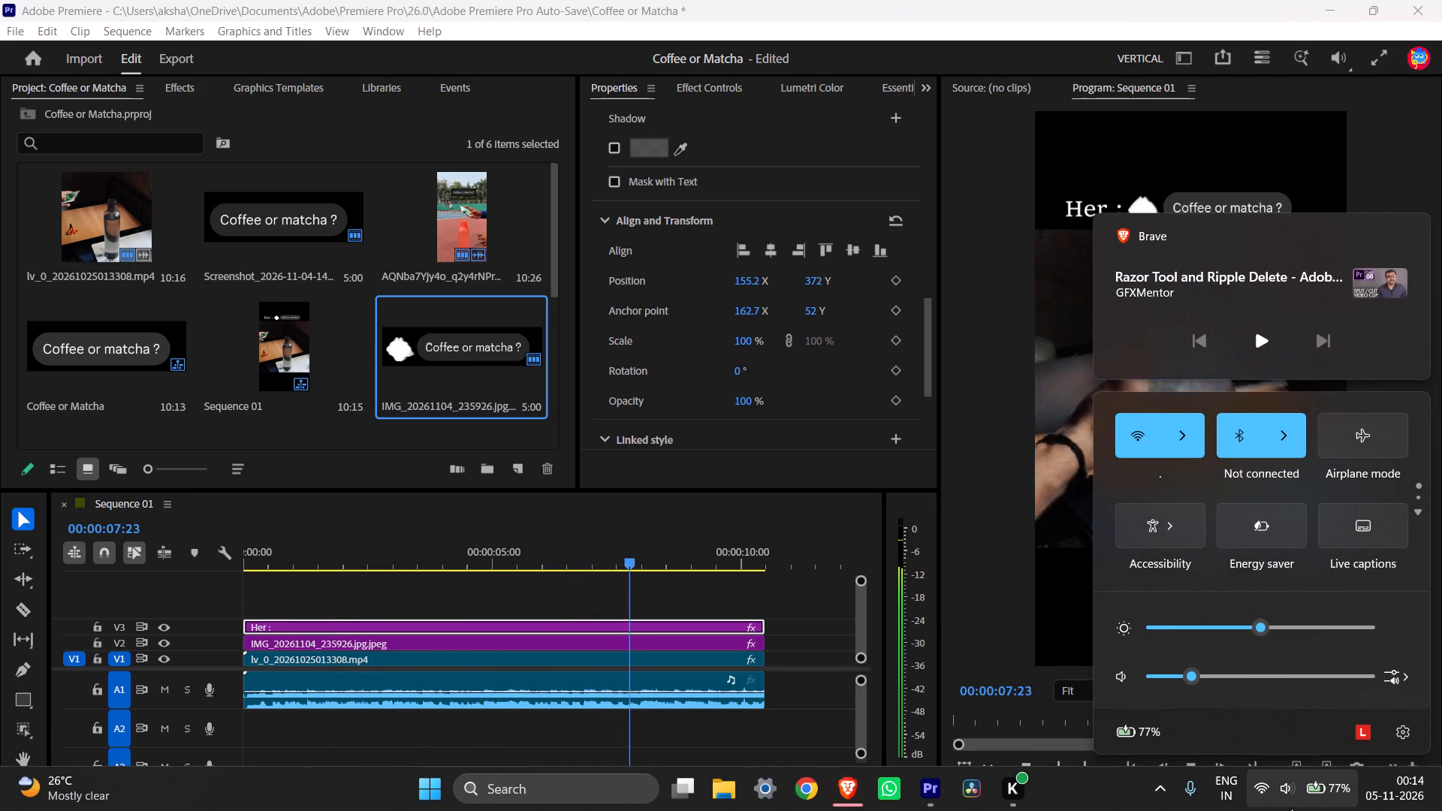
# Connect the OnePlus Nord Buds 2r over Bluetooth.
pyautogui.click(1294, 453)
pyautogui.click(1188, 481)
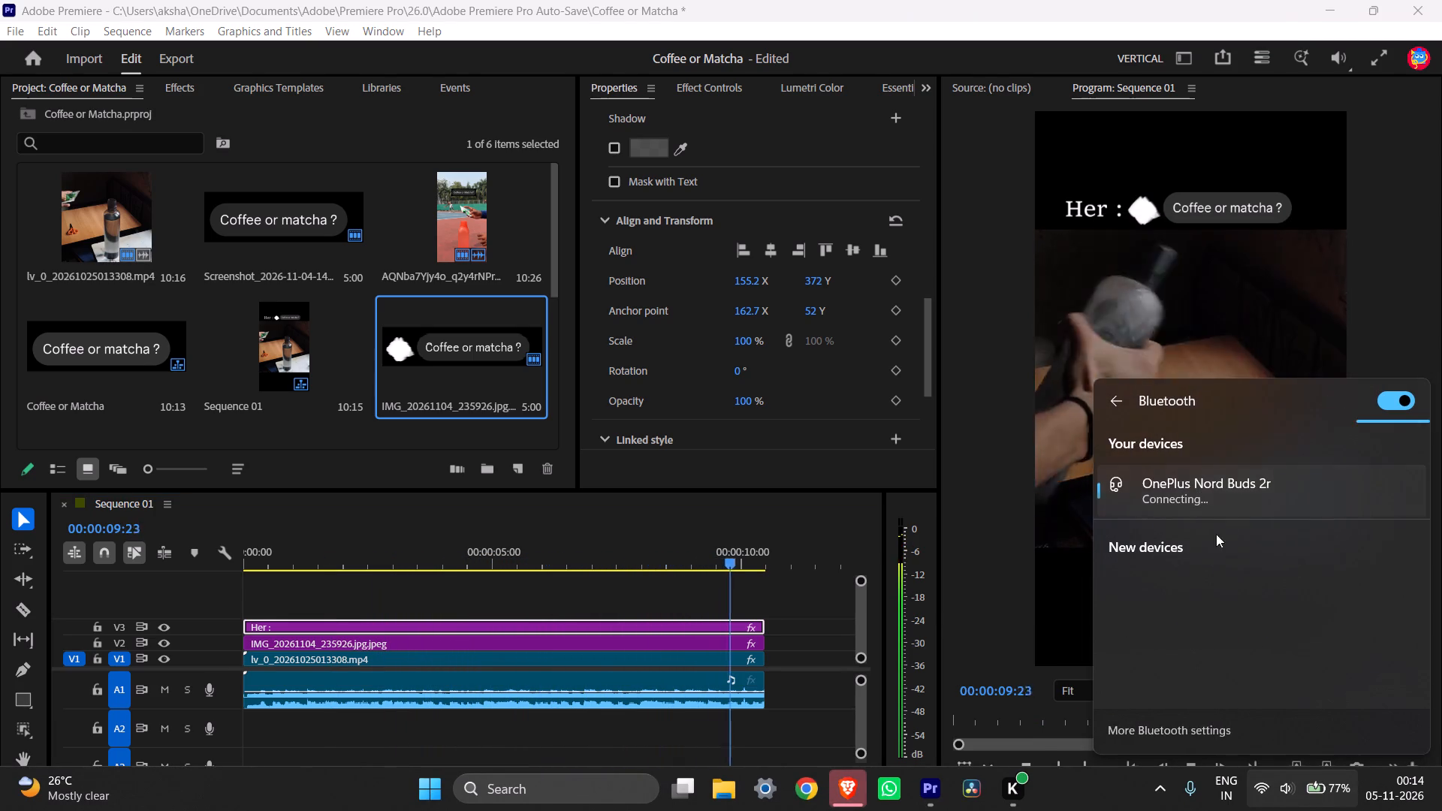
pyautogui.click(1326, 810)
# Replay the sequence with the Selection tool active.
pyautogui.press('c')
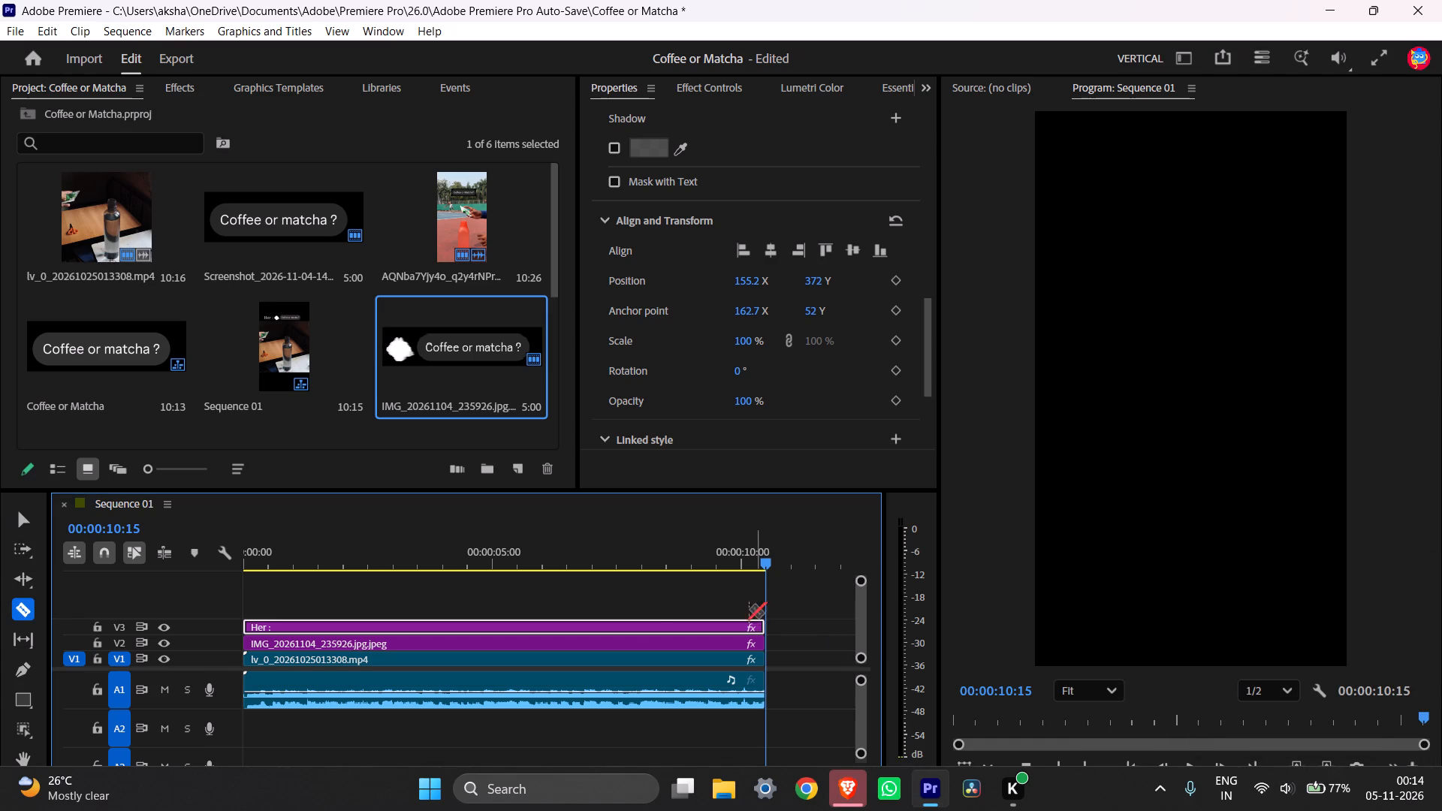
pyautogui.press('v')
pyautogui.press('space')
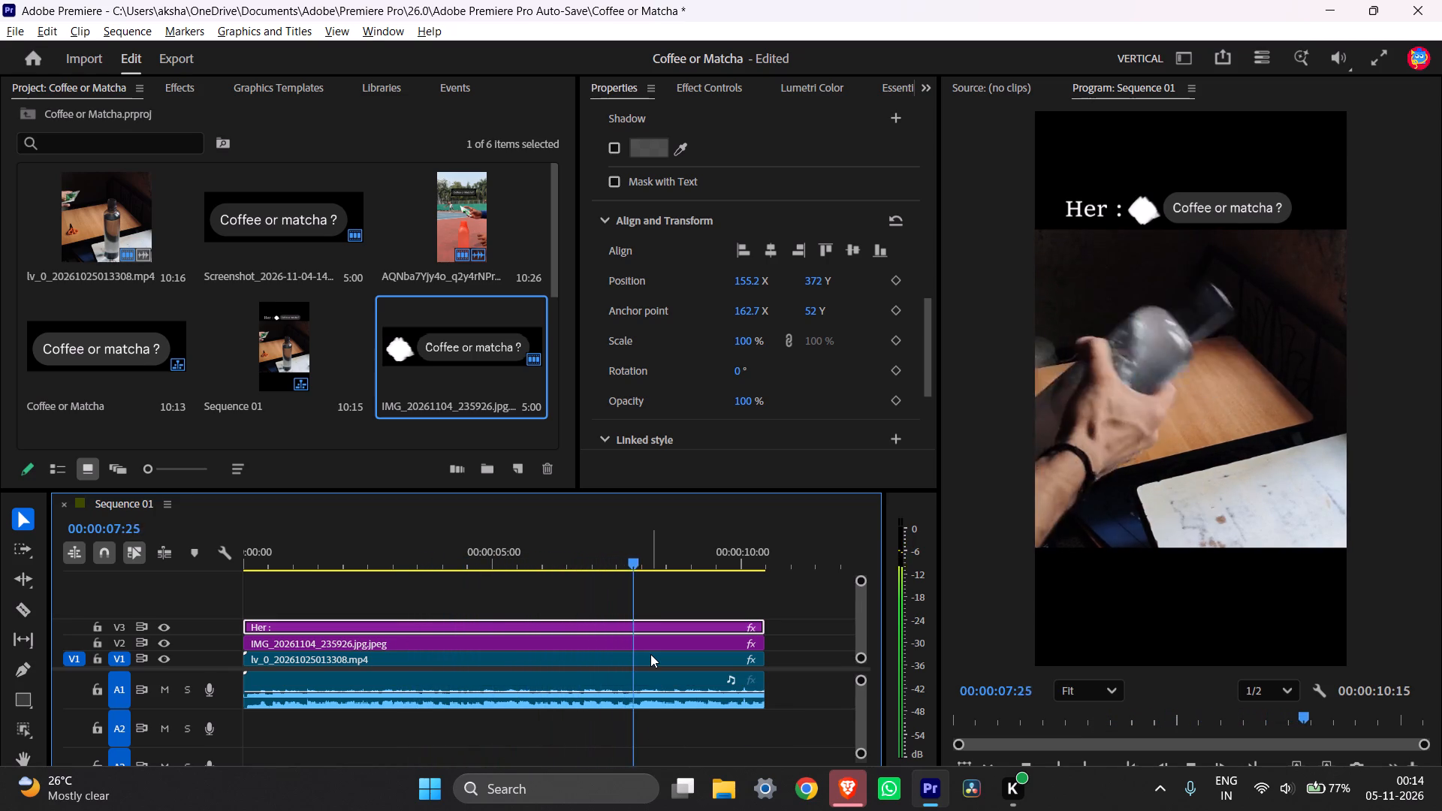
# Switch to Brave, close the Premiere Help page, pause the Razor Tool tutorial video and return to Premiere.
pyautogui.hotkey('alt', 'Tab')
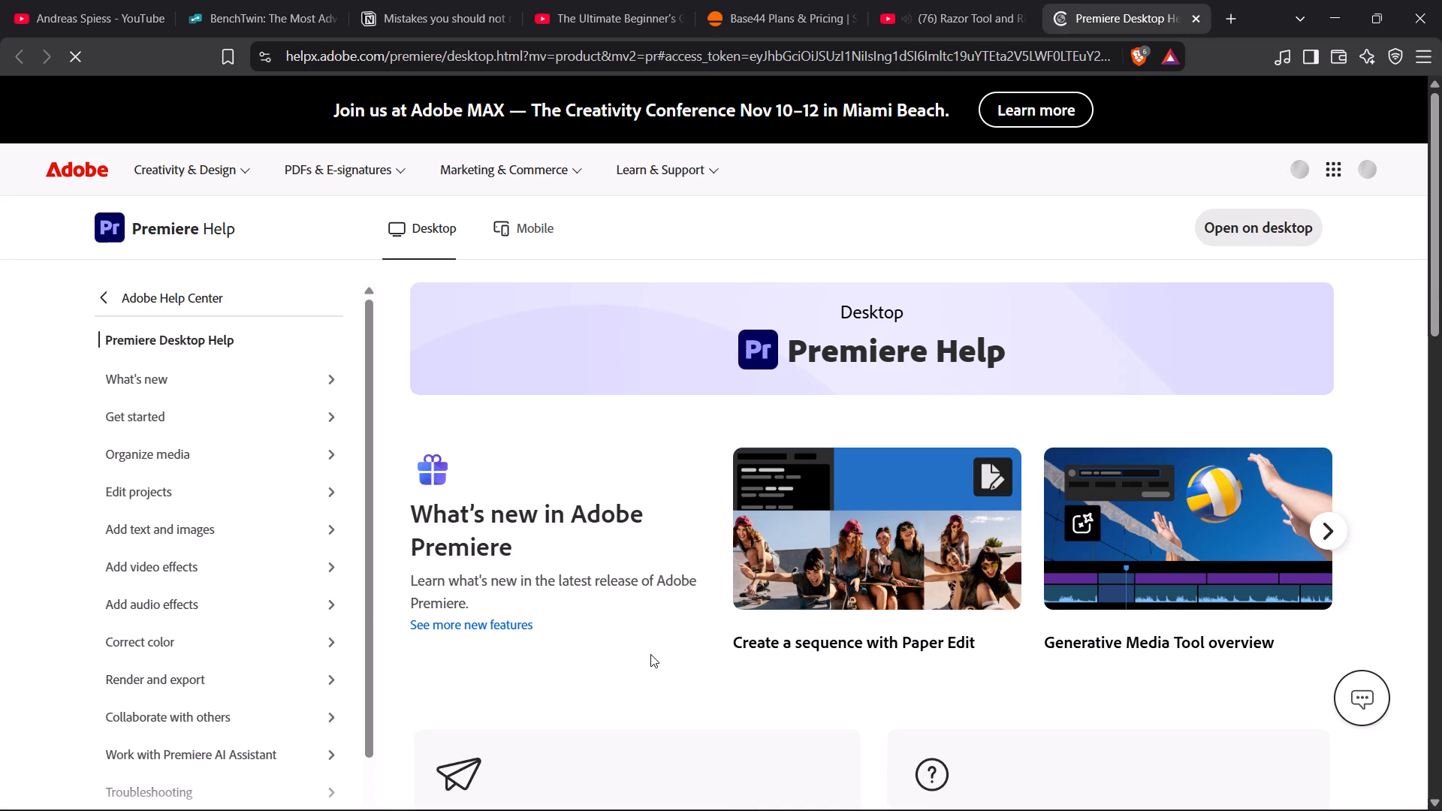
pyautogui.click(1190, 17)
pyautogui.click(943, 342)
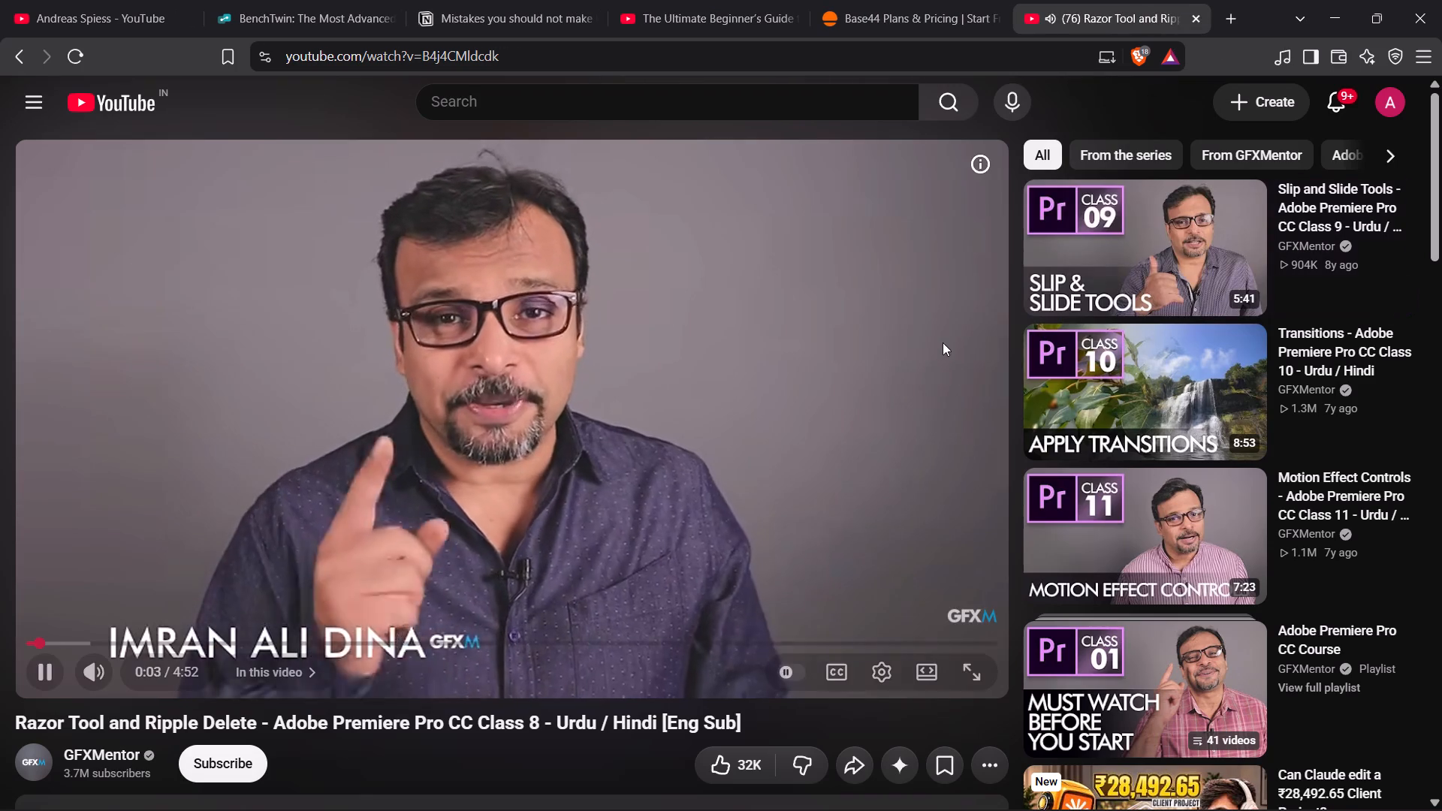
pyautogui.hotkey('alt', 'Tab')
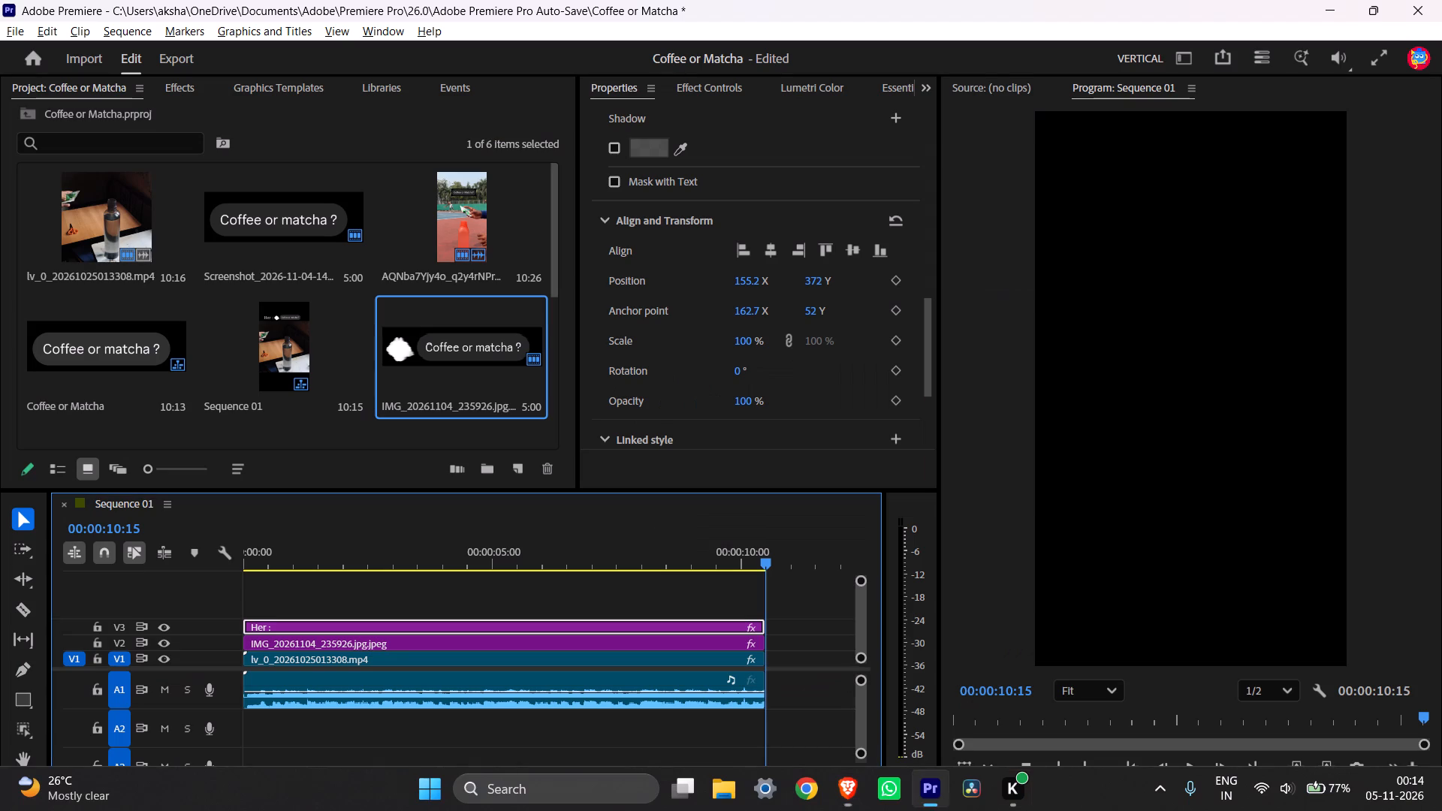
# Return the playhead to the start of the sequence and play it through to check the ending.
pyautogui.moveTo(771, 561); pyautogui.dragTo(0, 499)
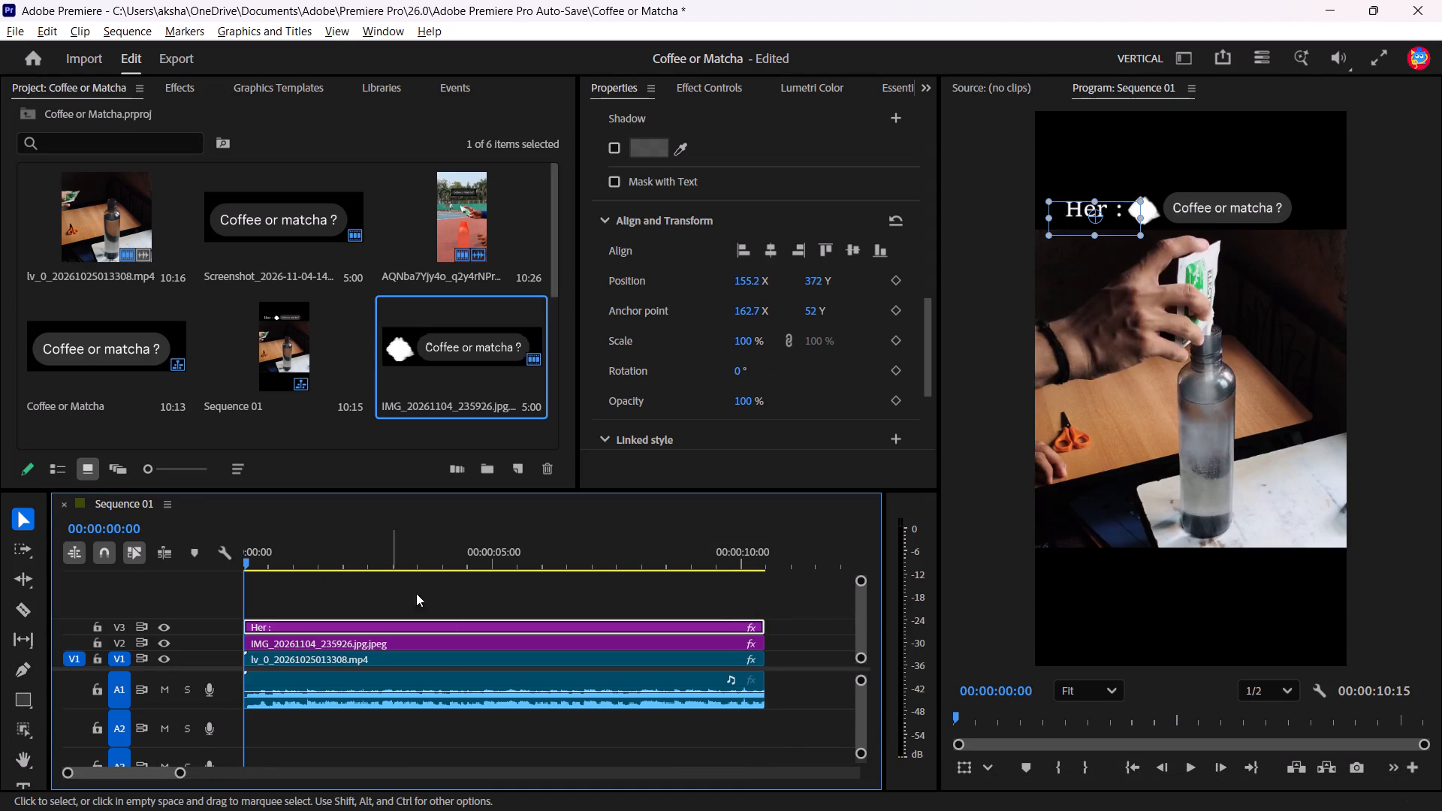
pyautogui.click(1187, 768)
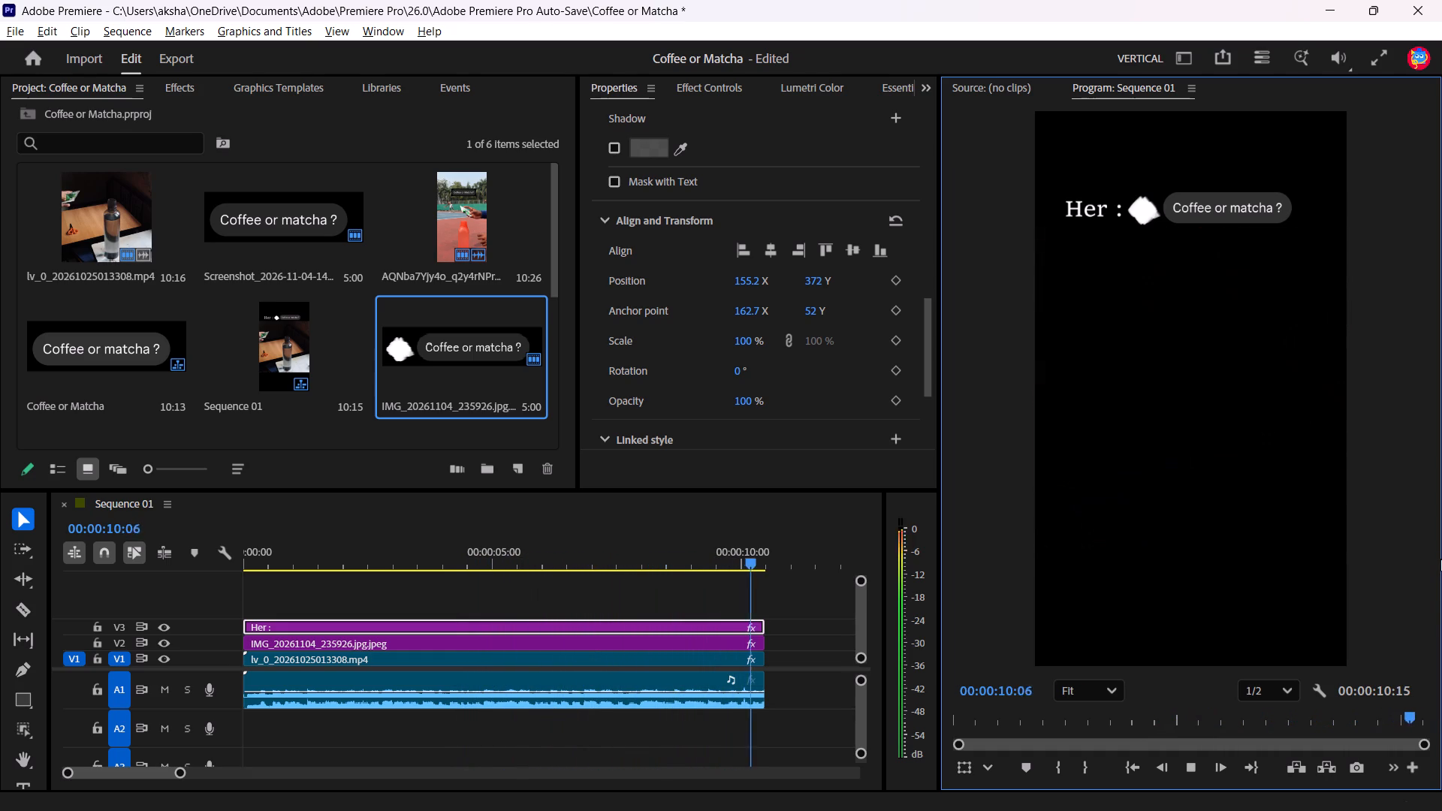
# Add 100 % opacity keyframes at 00:00:09:17 to the "Her :" text and the title image clip.
pyautogui.moveTo(768, 558); pyautogui.dragTo(742, 559)
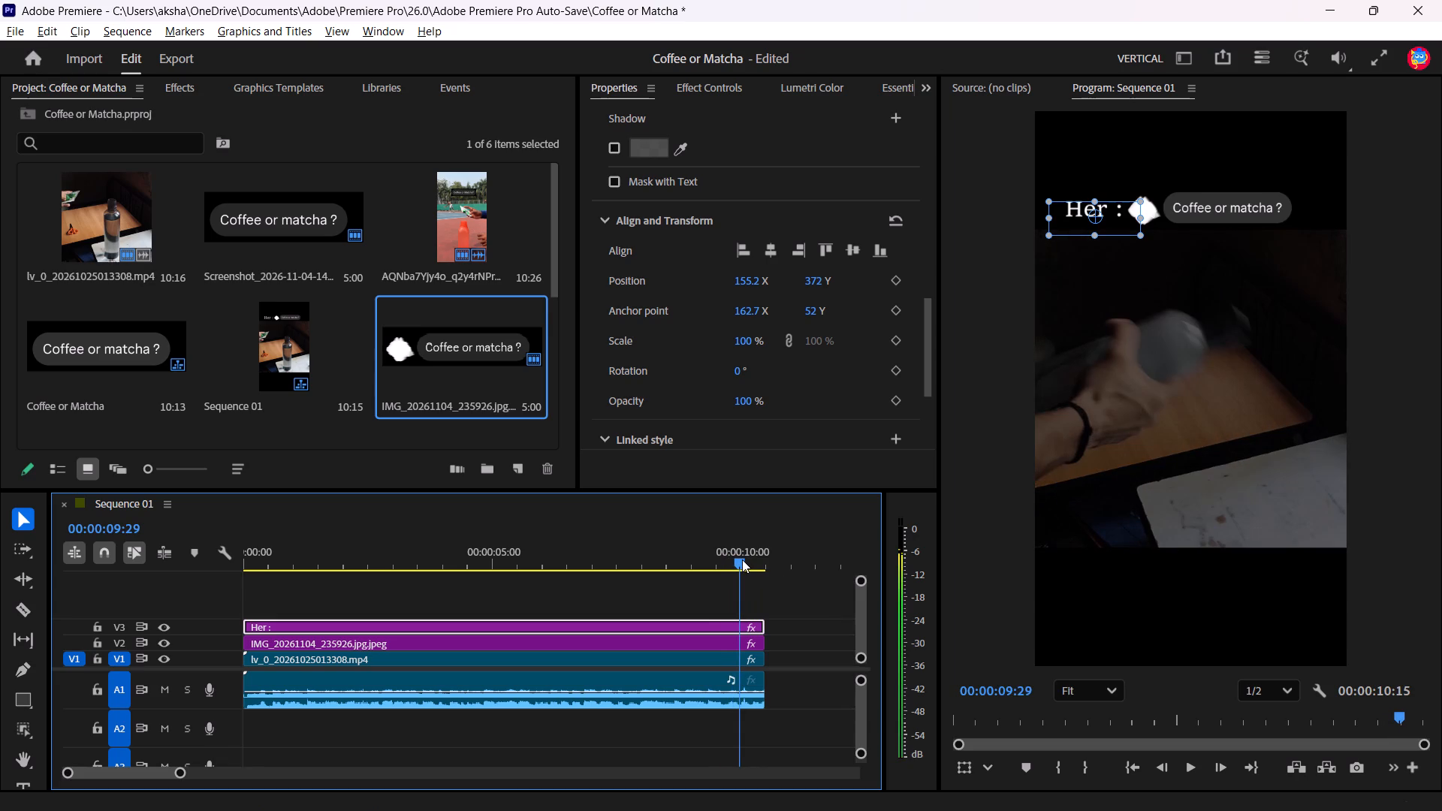
pyautogui.moveTo(742, 559); pyautogui.dragTo(721, 561)
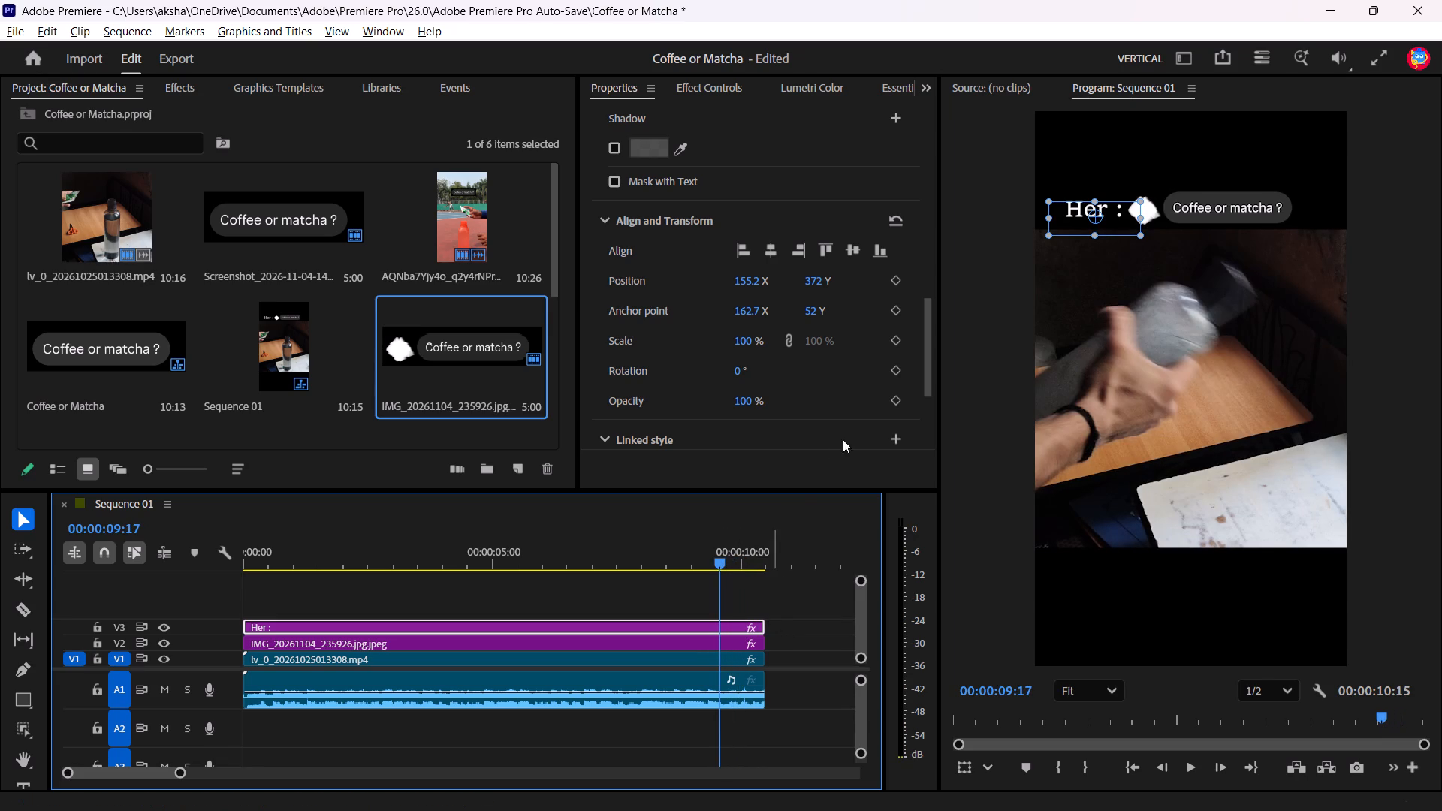
pyautogui.click(896, 402)
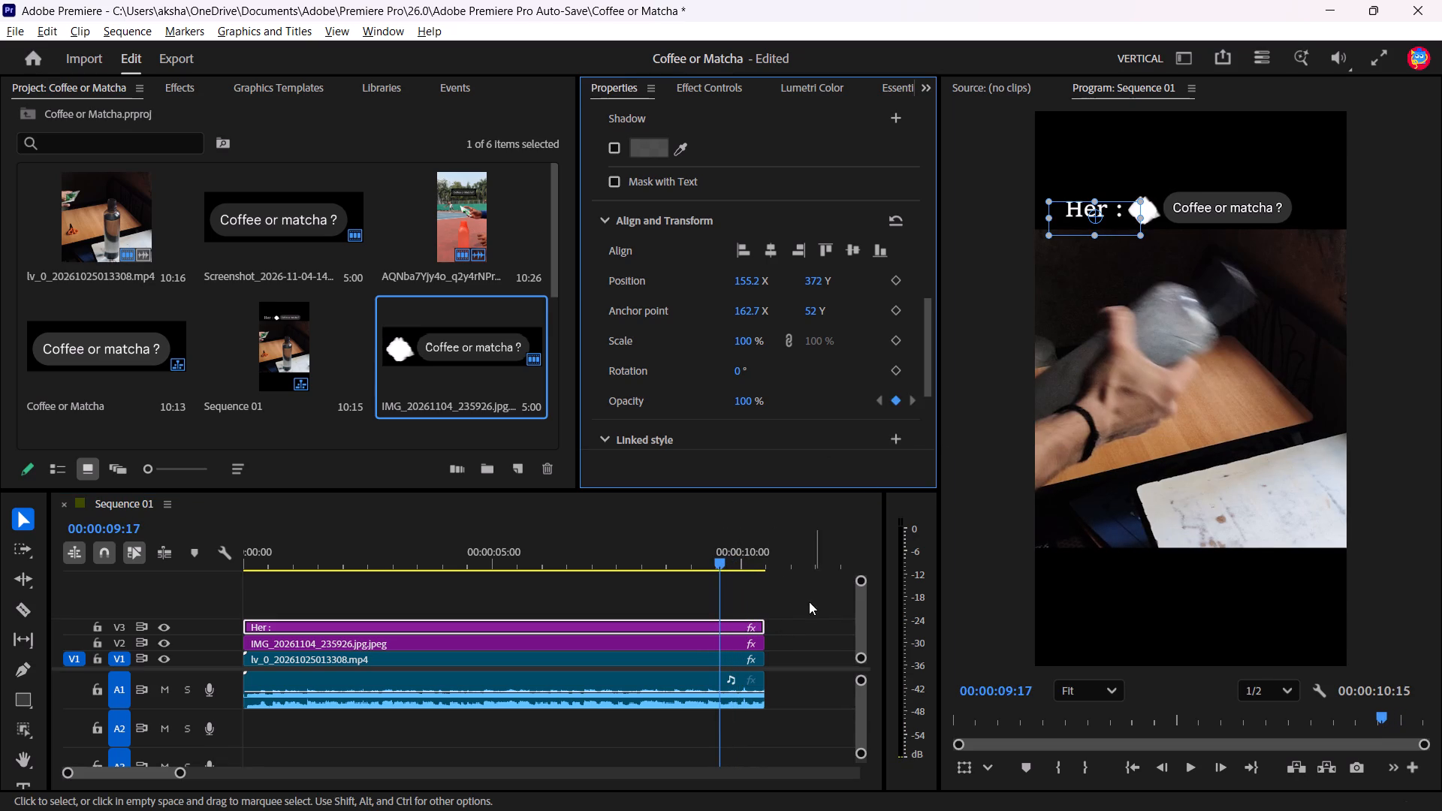
pyautogui.click(729, 640)
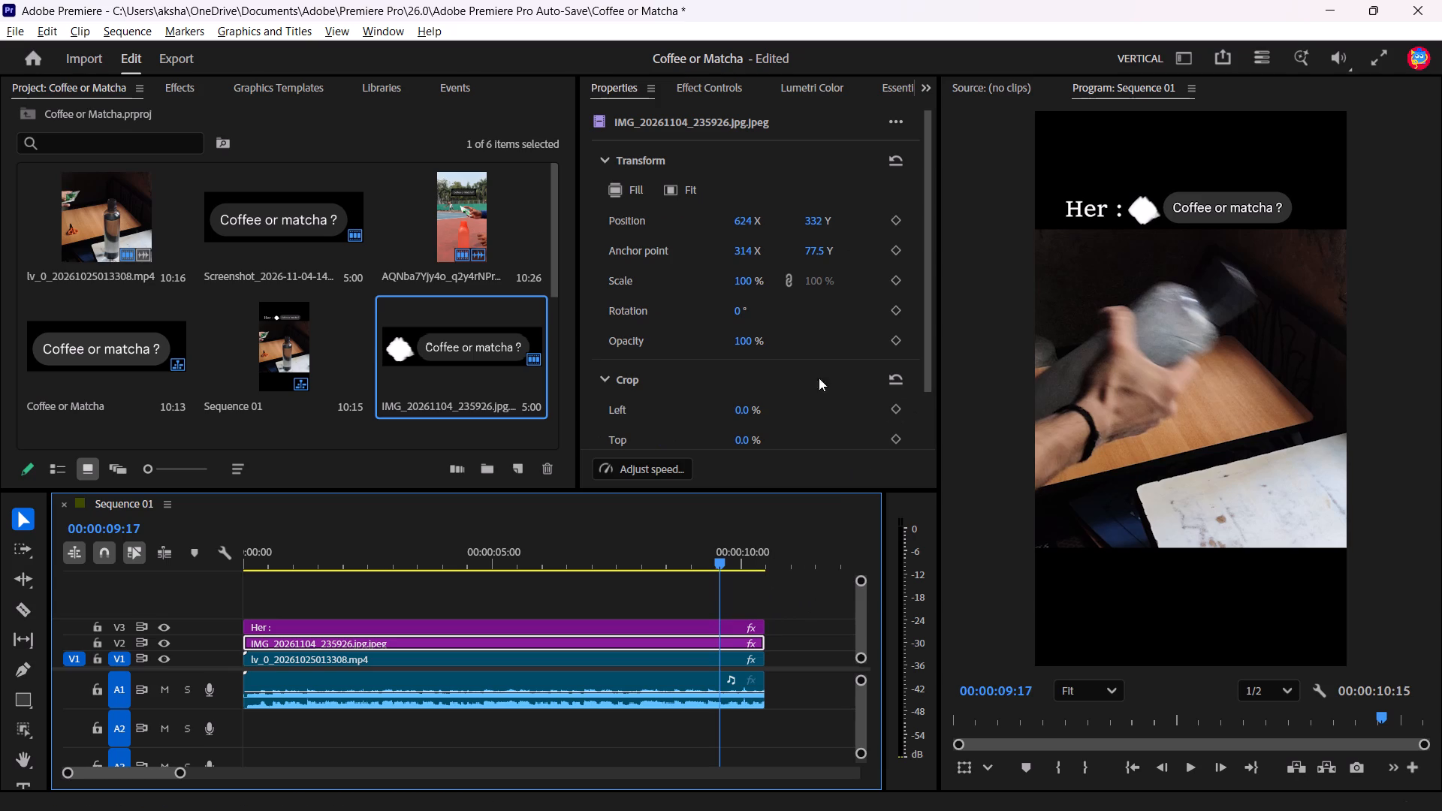
pyautogui.click(896, 345)
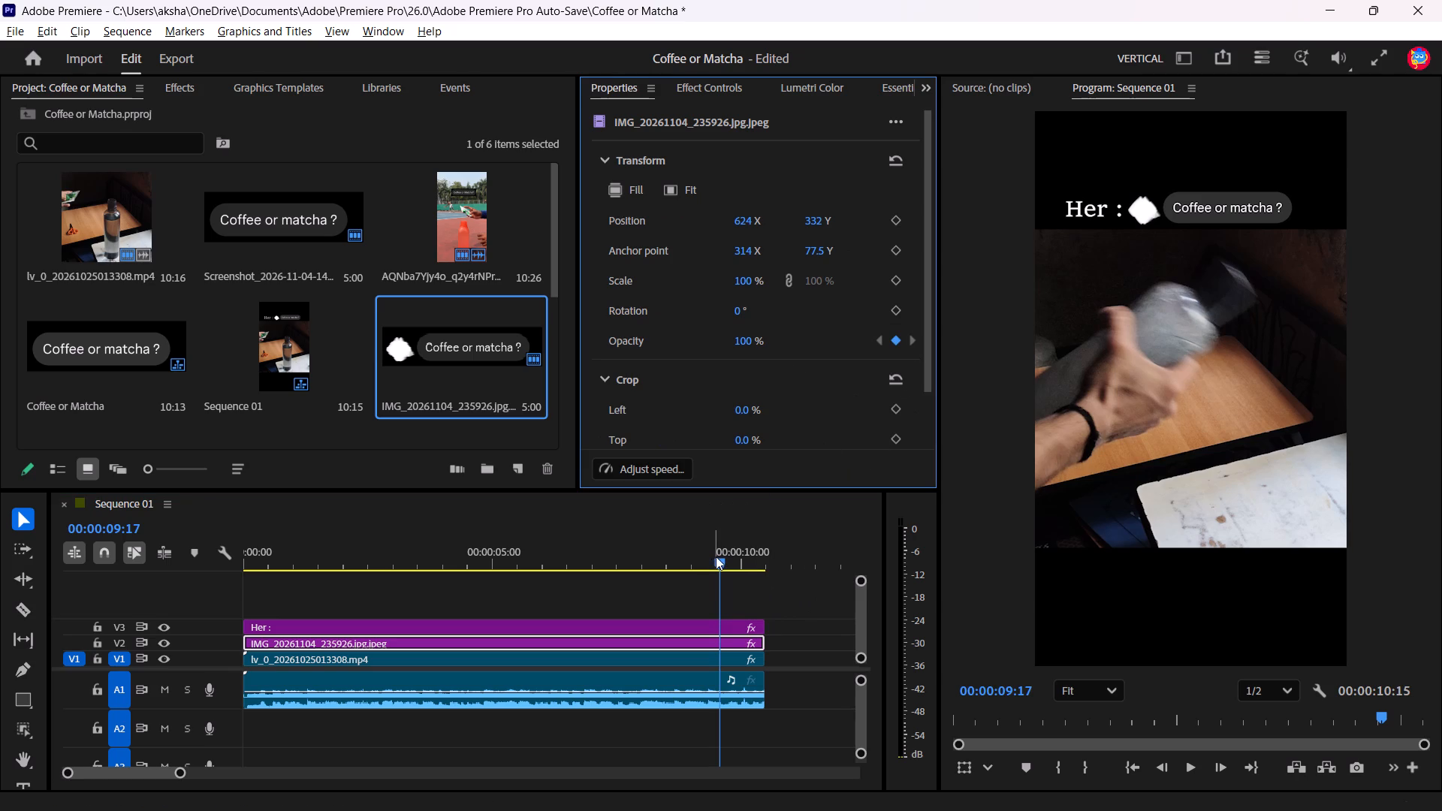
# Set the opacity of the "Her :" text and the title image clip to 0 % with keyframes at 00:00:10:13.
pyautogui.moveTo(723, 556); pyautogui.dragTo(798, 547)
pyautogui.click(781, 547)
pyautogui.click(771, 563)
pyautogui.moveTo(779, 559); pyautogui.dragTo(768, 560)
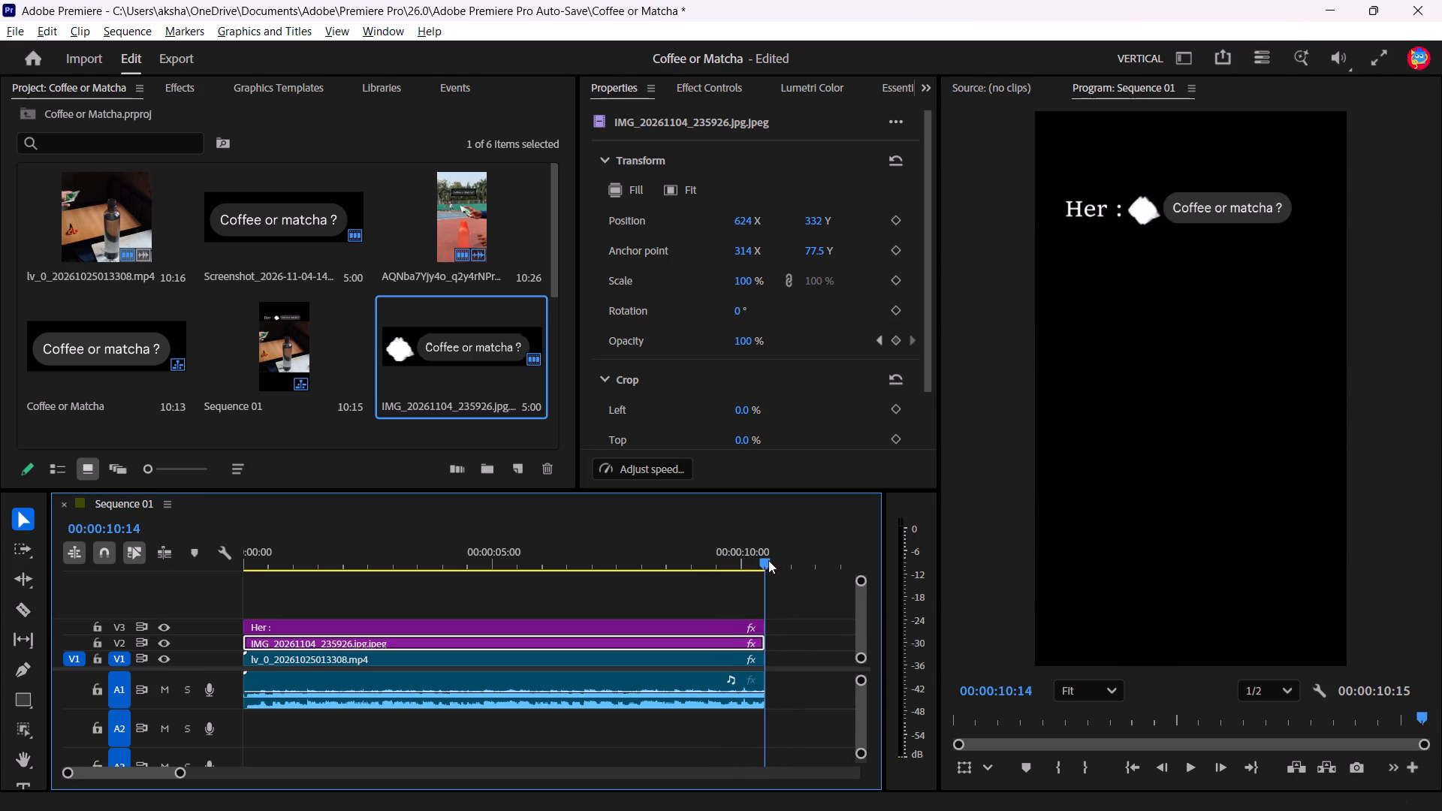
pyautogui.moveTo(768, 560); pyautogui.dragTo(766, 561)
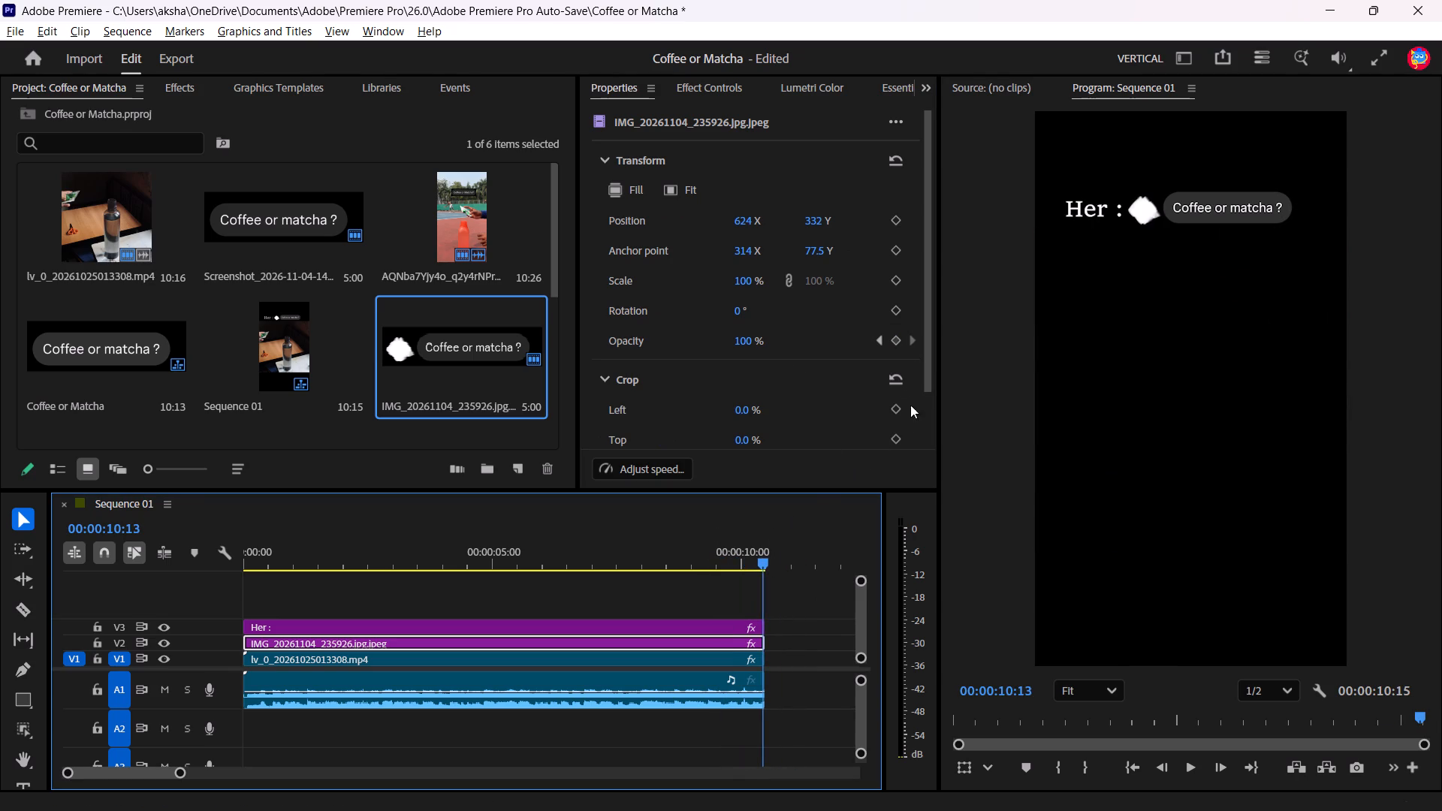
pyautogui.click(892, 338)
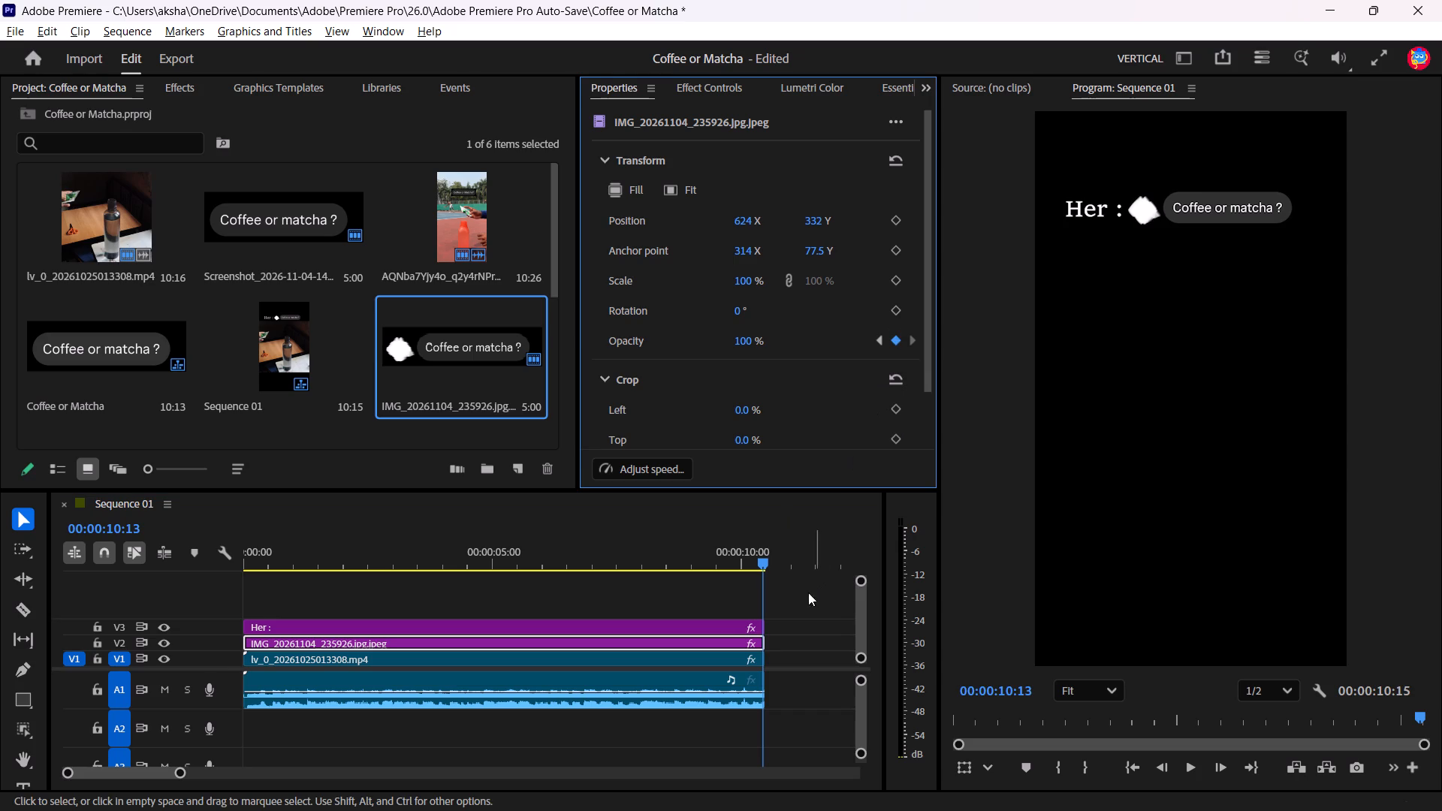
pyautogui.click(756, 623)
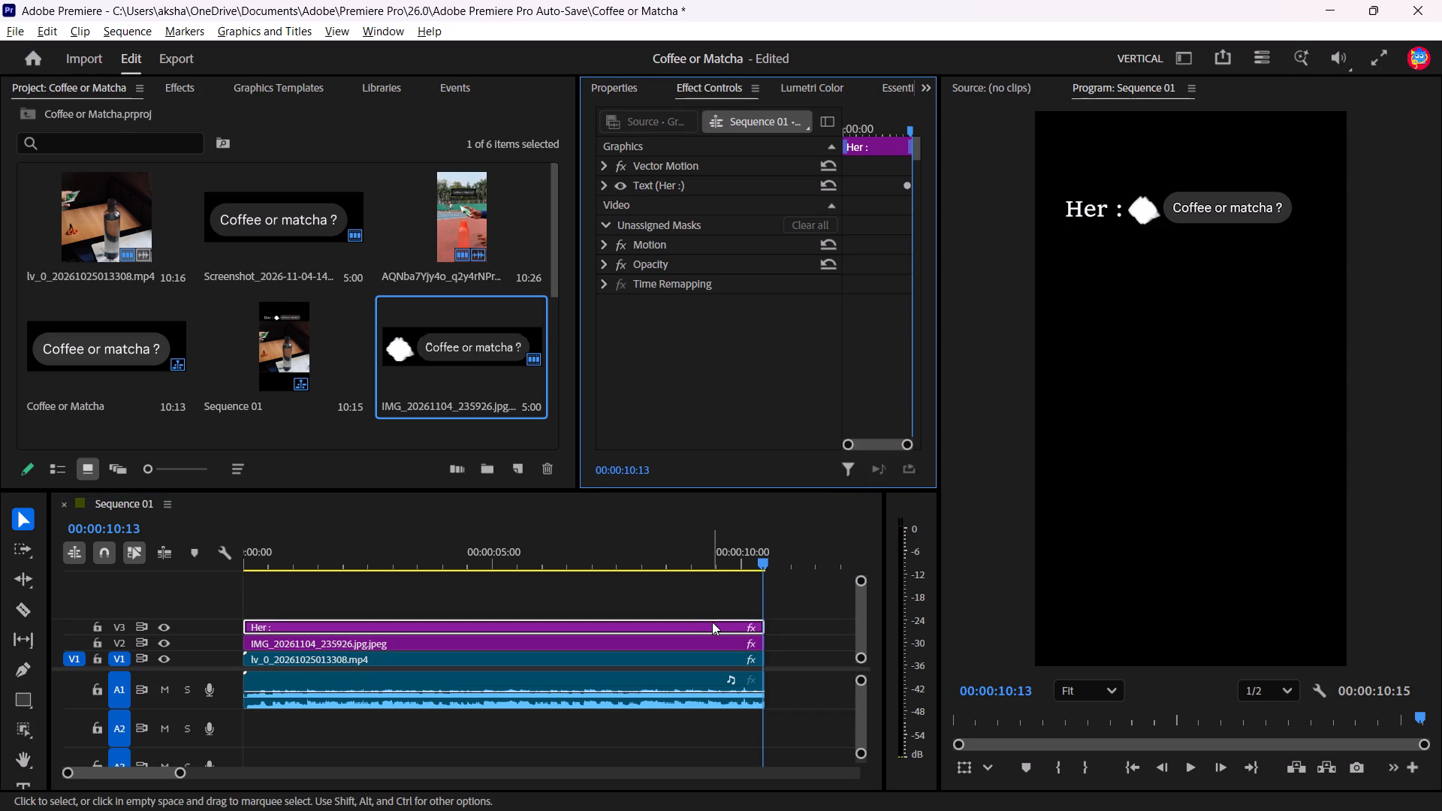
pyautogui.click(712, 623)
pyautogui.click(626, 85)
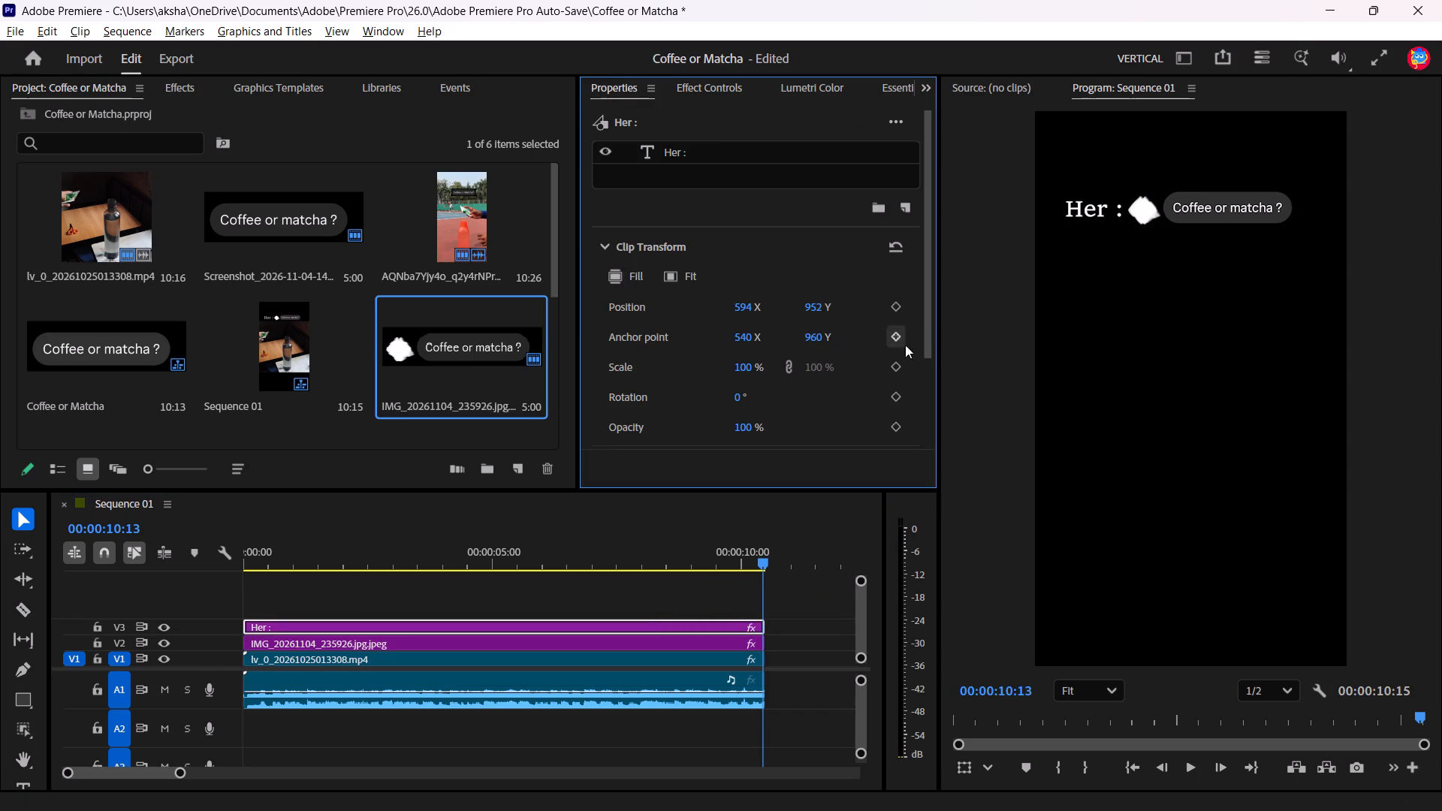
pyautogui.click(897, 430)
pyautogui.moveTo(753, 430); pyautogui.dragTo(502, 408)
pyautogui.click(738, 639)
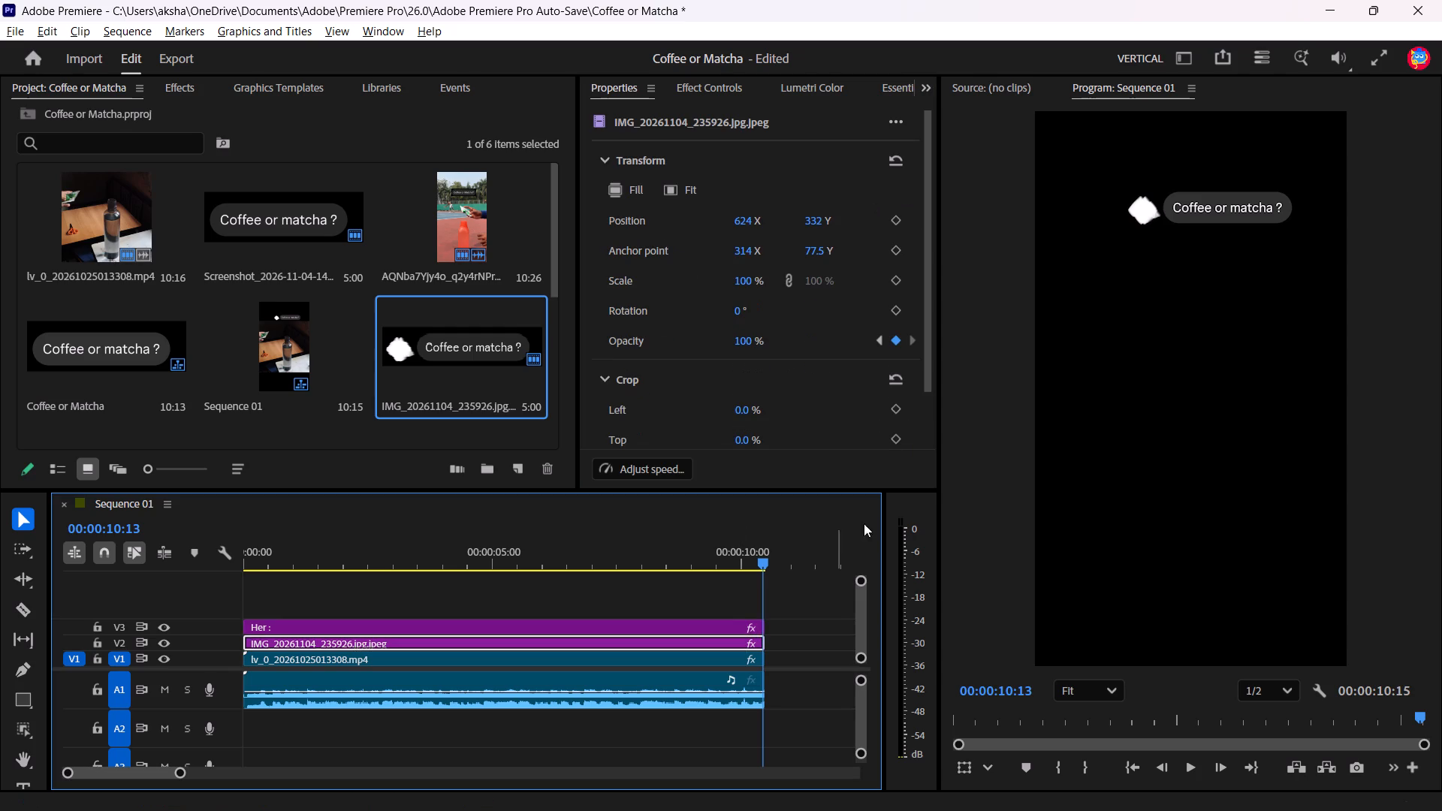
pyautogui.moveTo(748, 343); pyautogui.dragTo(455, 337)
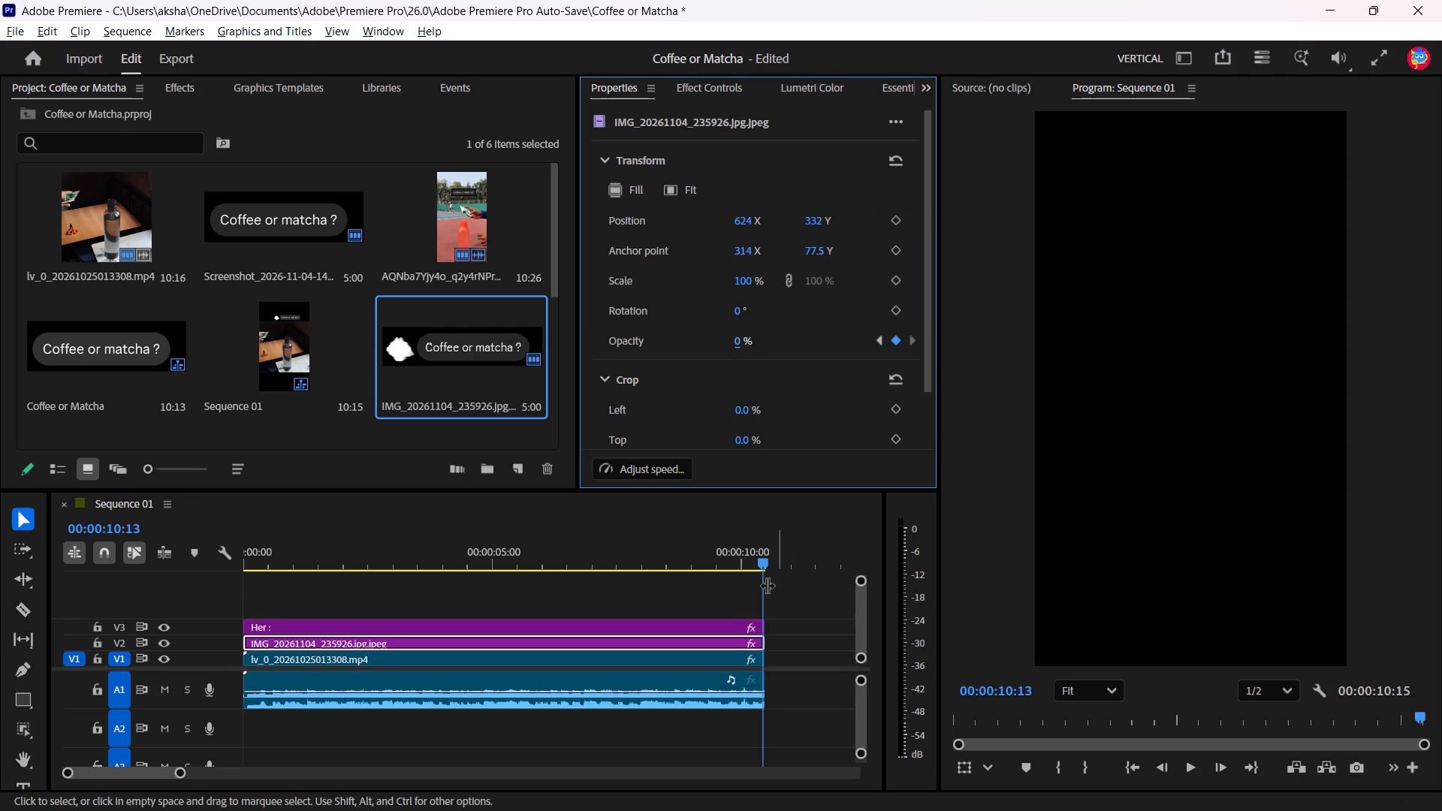
# Play and scrub the last seconds of the sequence to check how the text and title image fade out.
pyautogui.moveTo(764, 556); pyautogui.dragTo(653, 559)
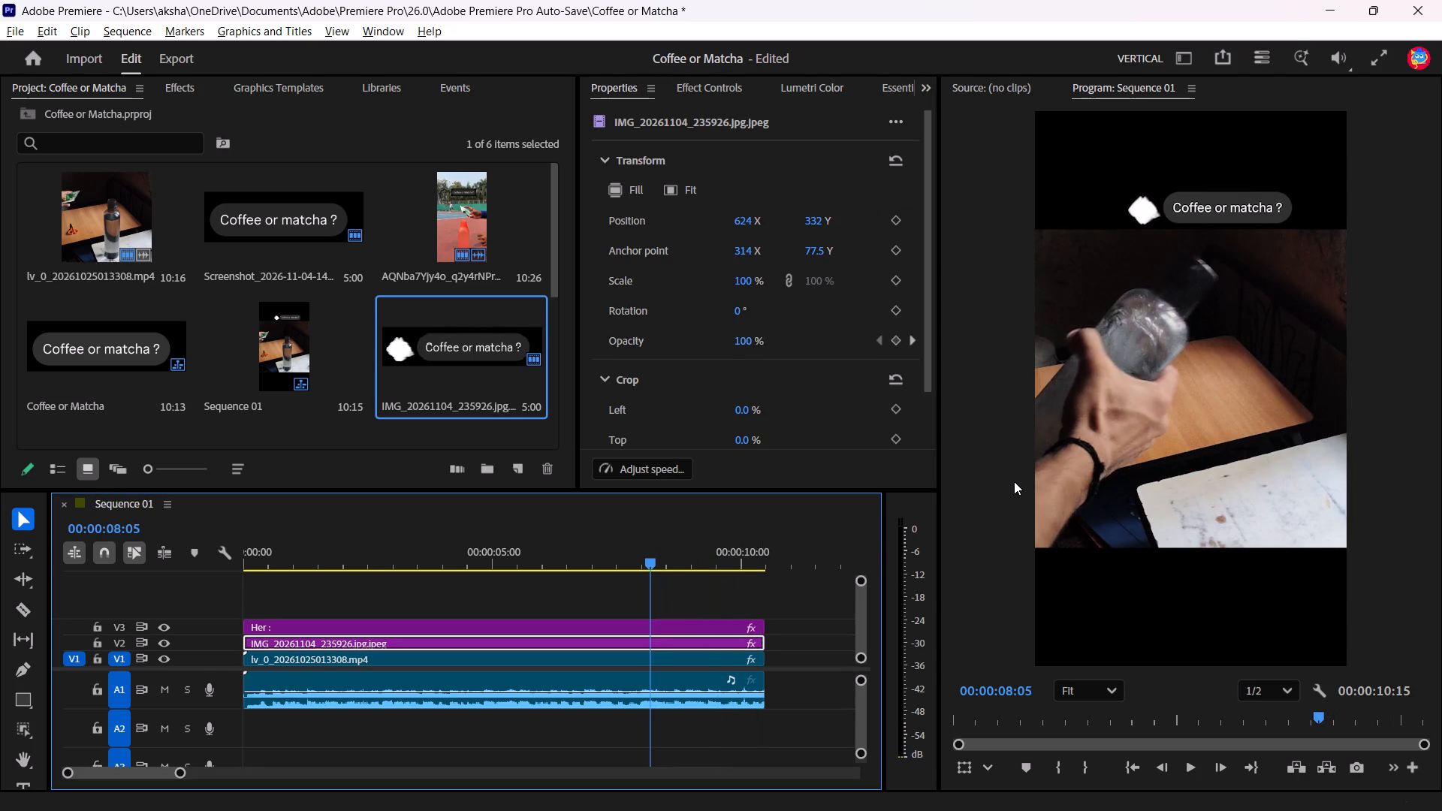
pyautogui.press('space')
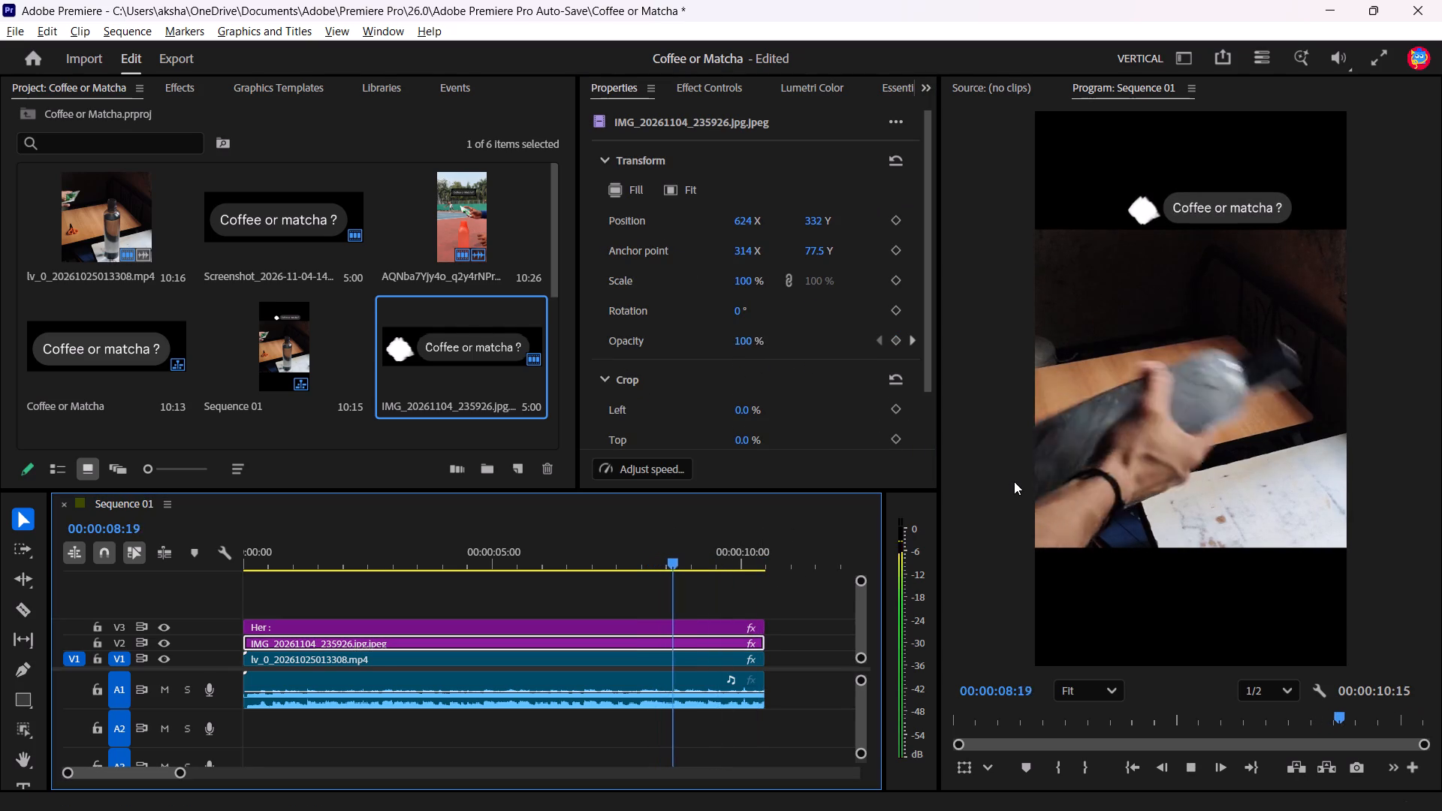
pyautogui.press('space')
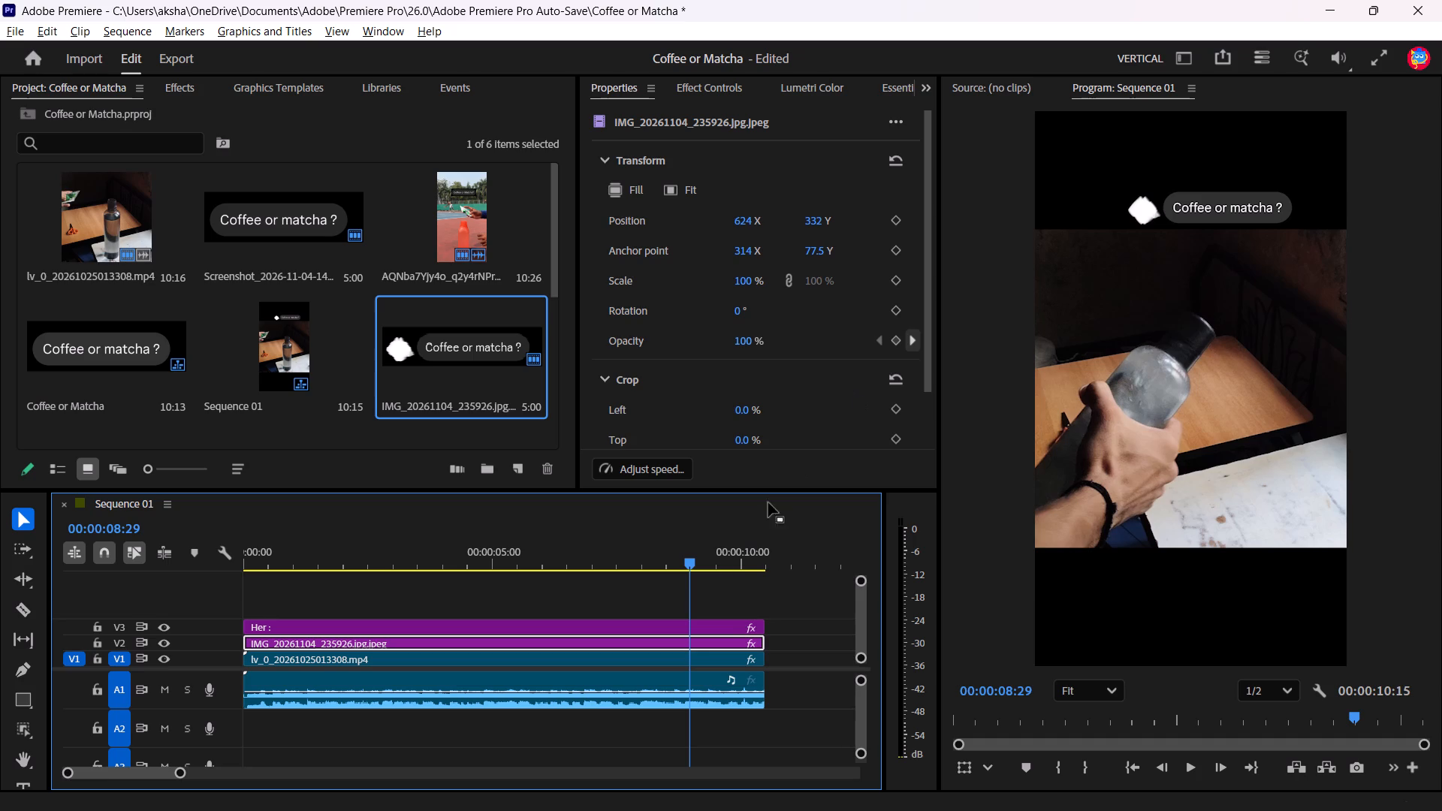
pyautogui.click(709, 638)
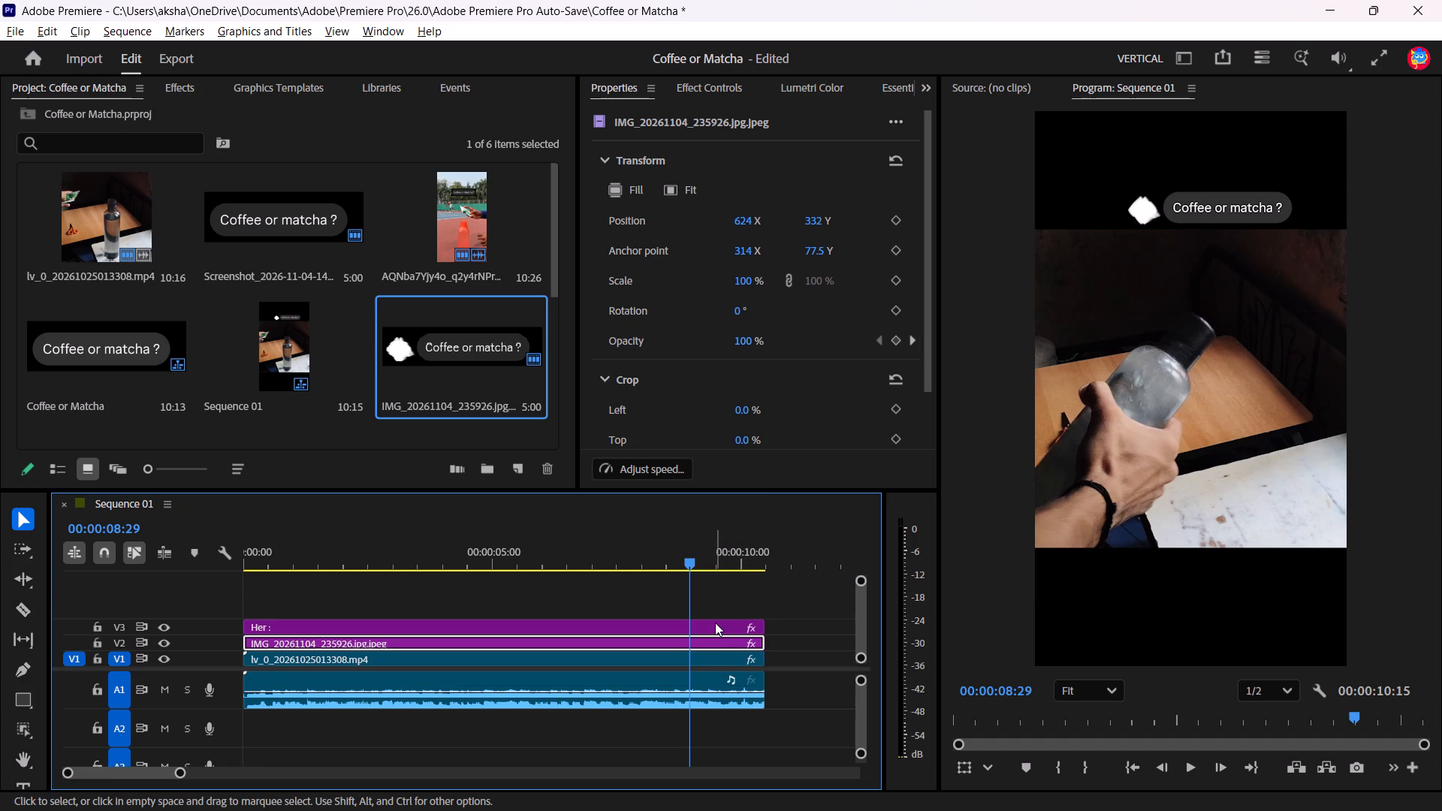
pyautogui.click(715, 623)
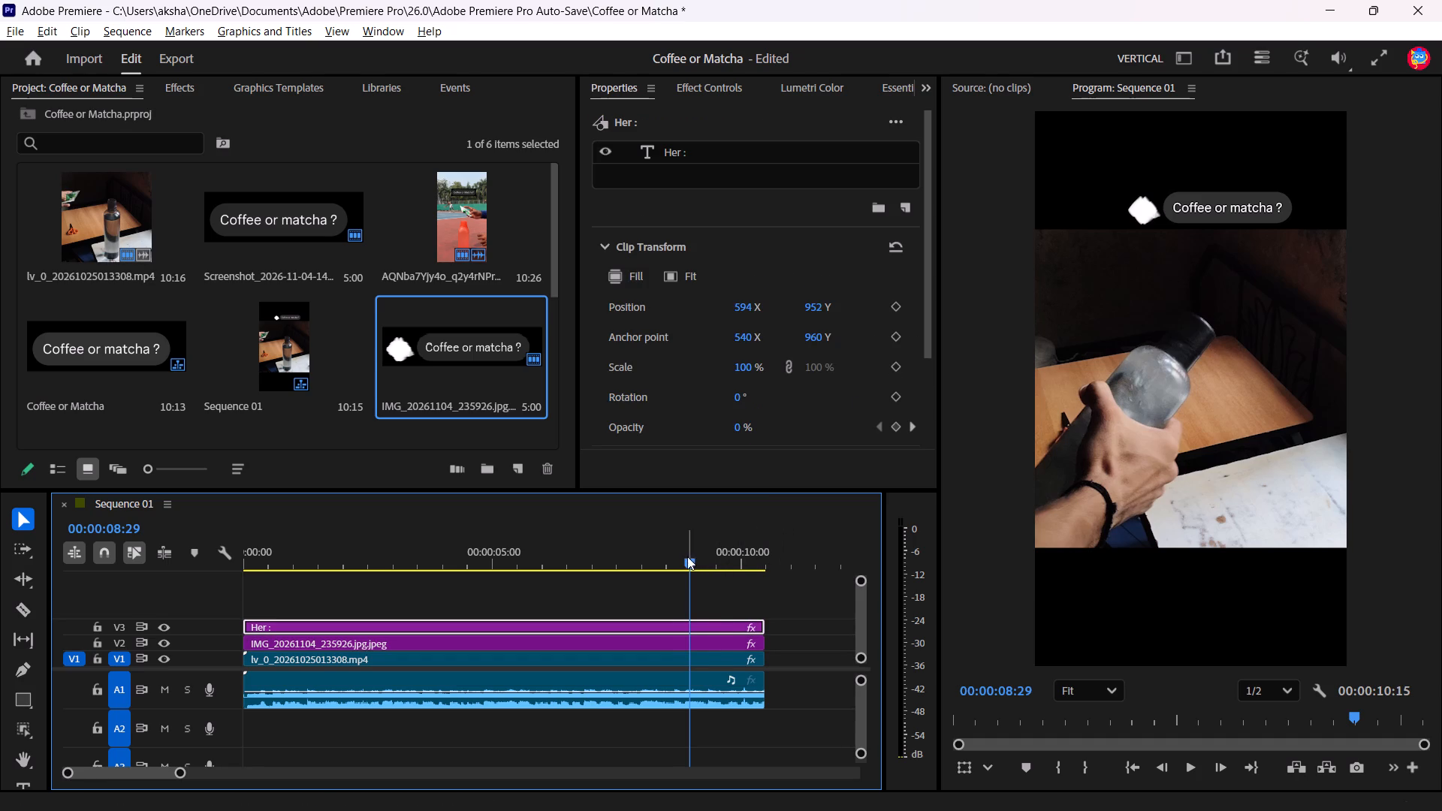
pyautogui.moveTo(687, 556); pyautogui.dragTo(712, 555)
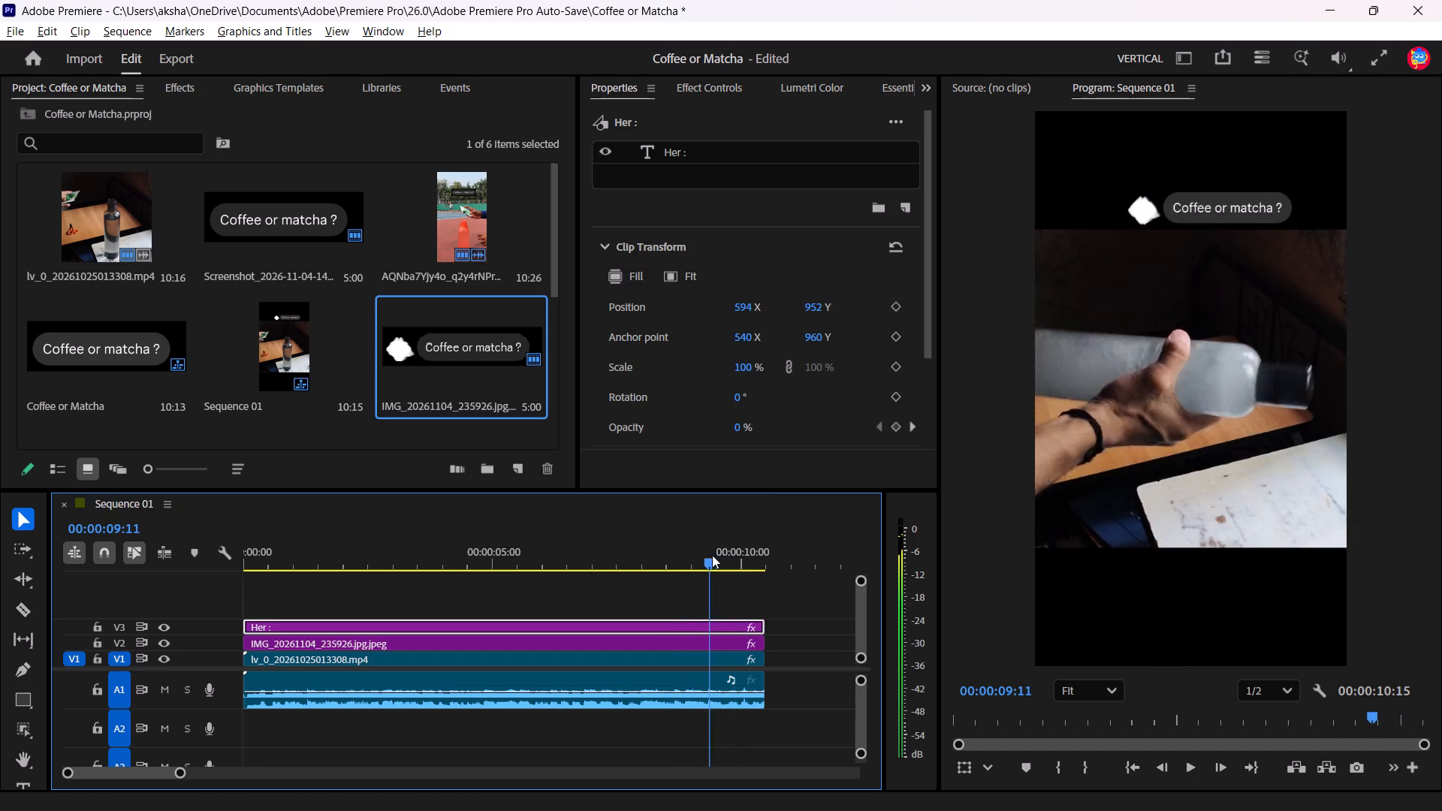
pyautogui.moveTo(712, 555); pyautogui.dragTo(765, 553)
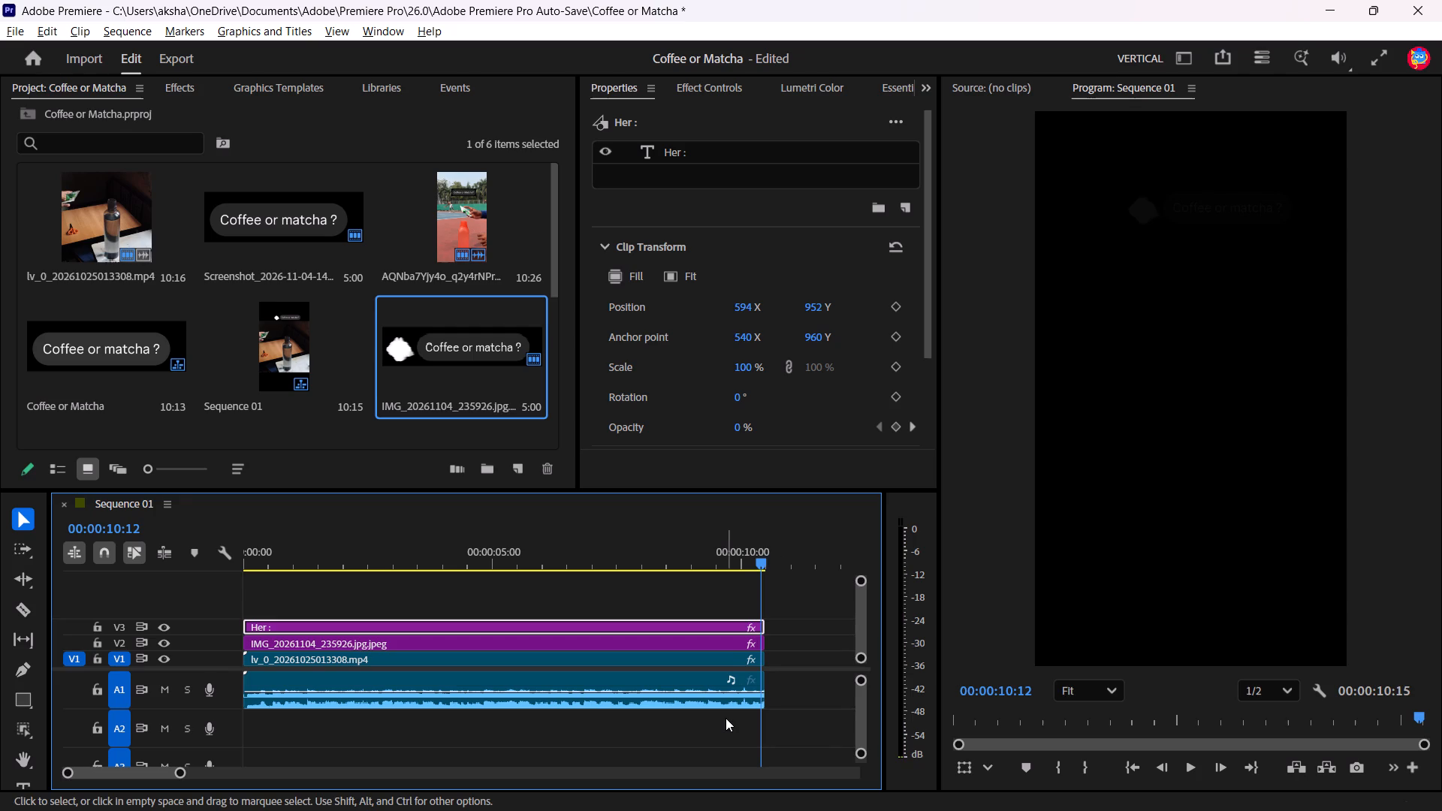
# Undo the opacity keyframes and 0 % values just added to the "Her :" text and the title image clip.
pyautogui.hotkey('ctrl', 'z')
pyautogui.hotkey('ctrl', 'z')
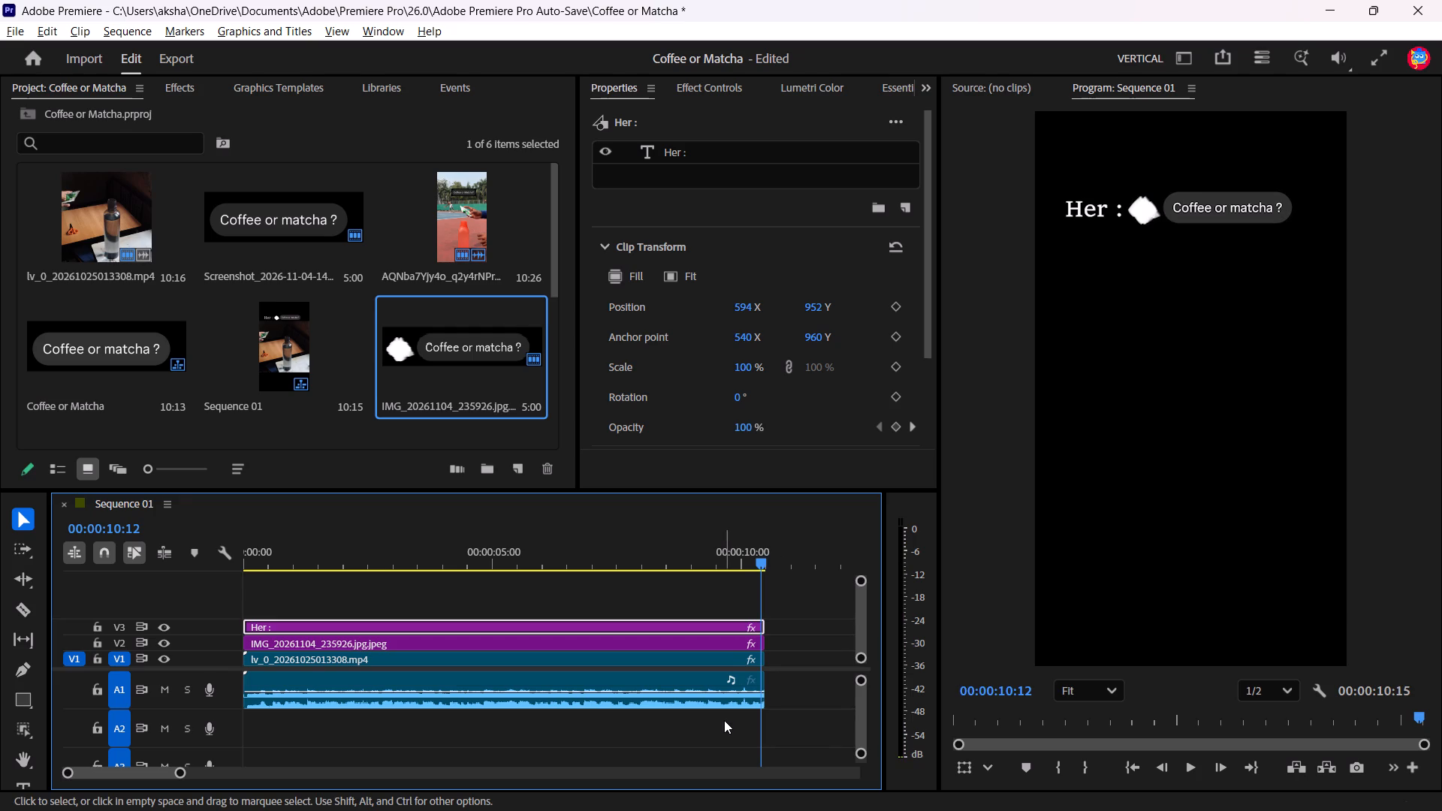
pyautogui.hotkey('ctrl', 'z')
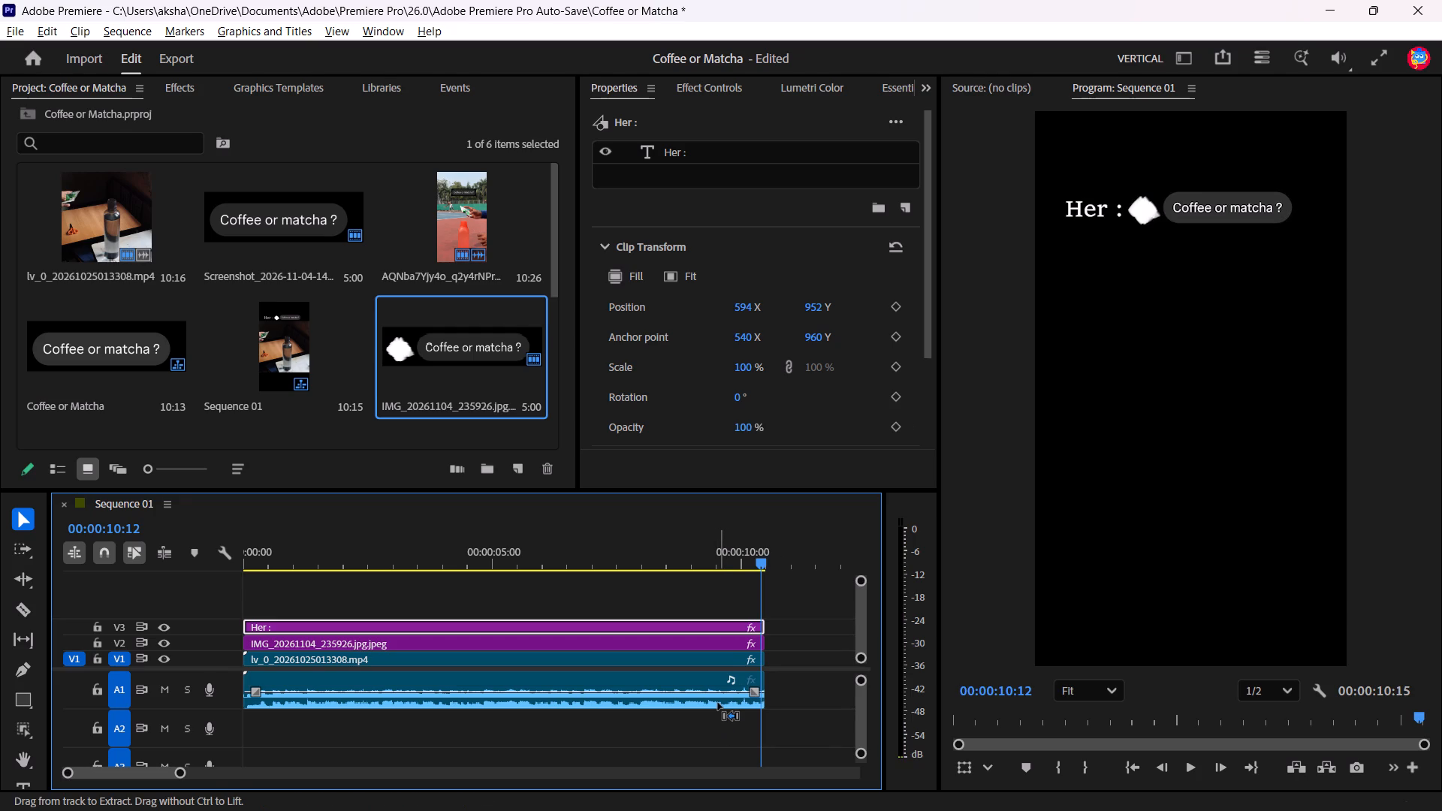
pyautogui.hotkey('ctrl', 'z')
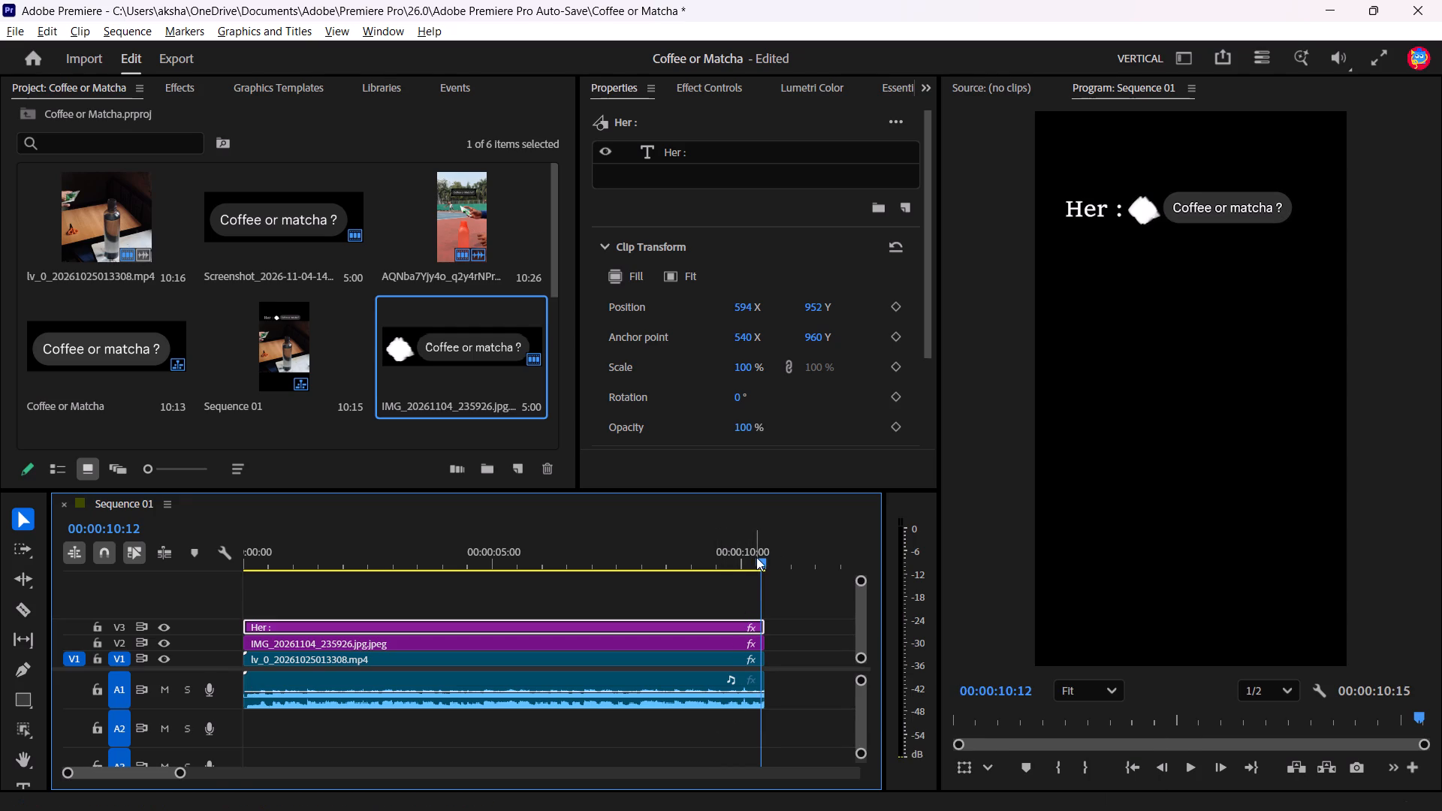
# At 00:00:09:14, keyframe the "Her :" text's opacity at 100 % and the title image clip's top crop at 0.0 %.
pyautogui.moveTo(757, 559); pyautogui.dragTo(744, 581)
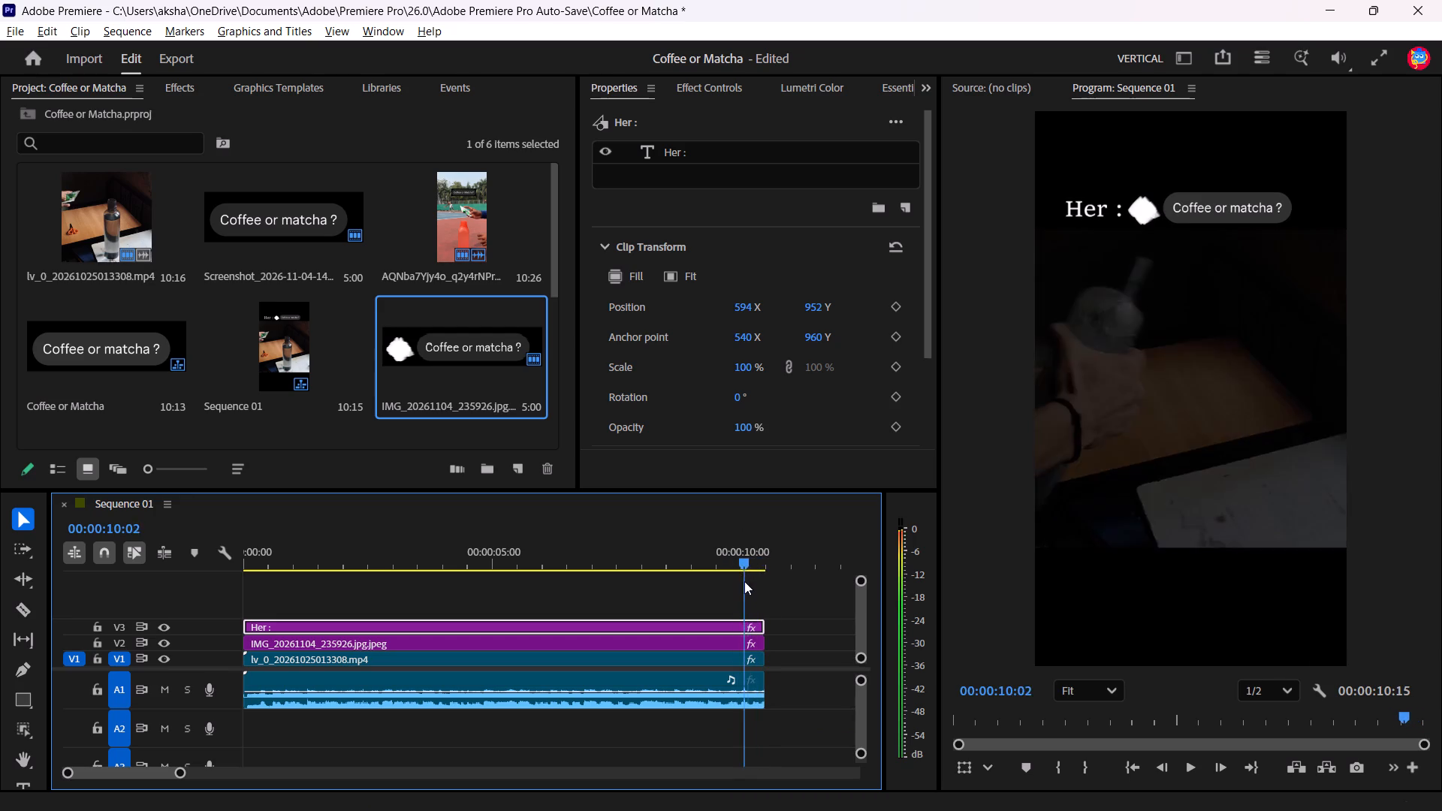
pyautogui.moveTo(744, 581); pyautogui.dragTo(760, 580)
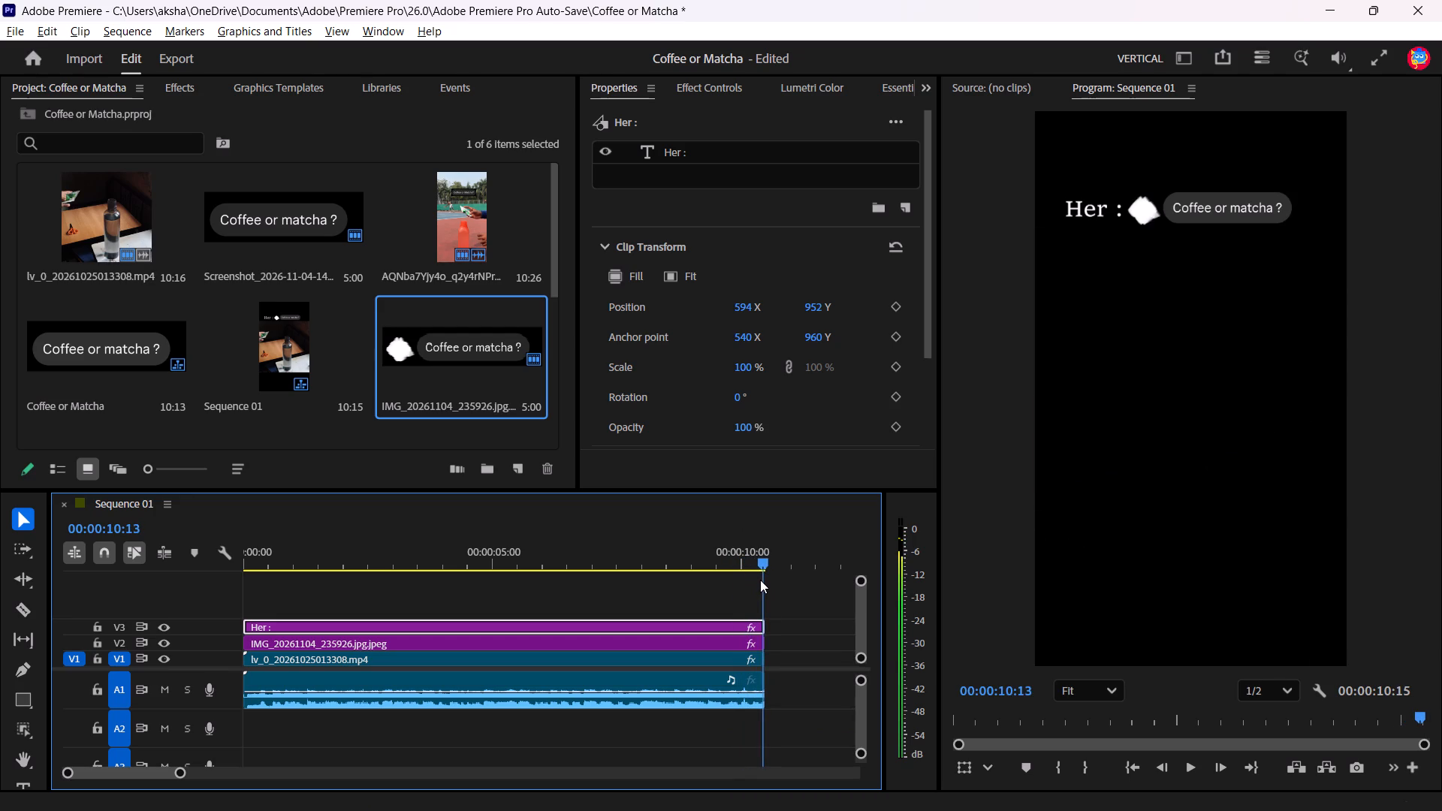
pyautogui.moveTo(760, 580); pyautogui.dragTo(713, 585)
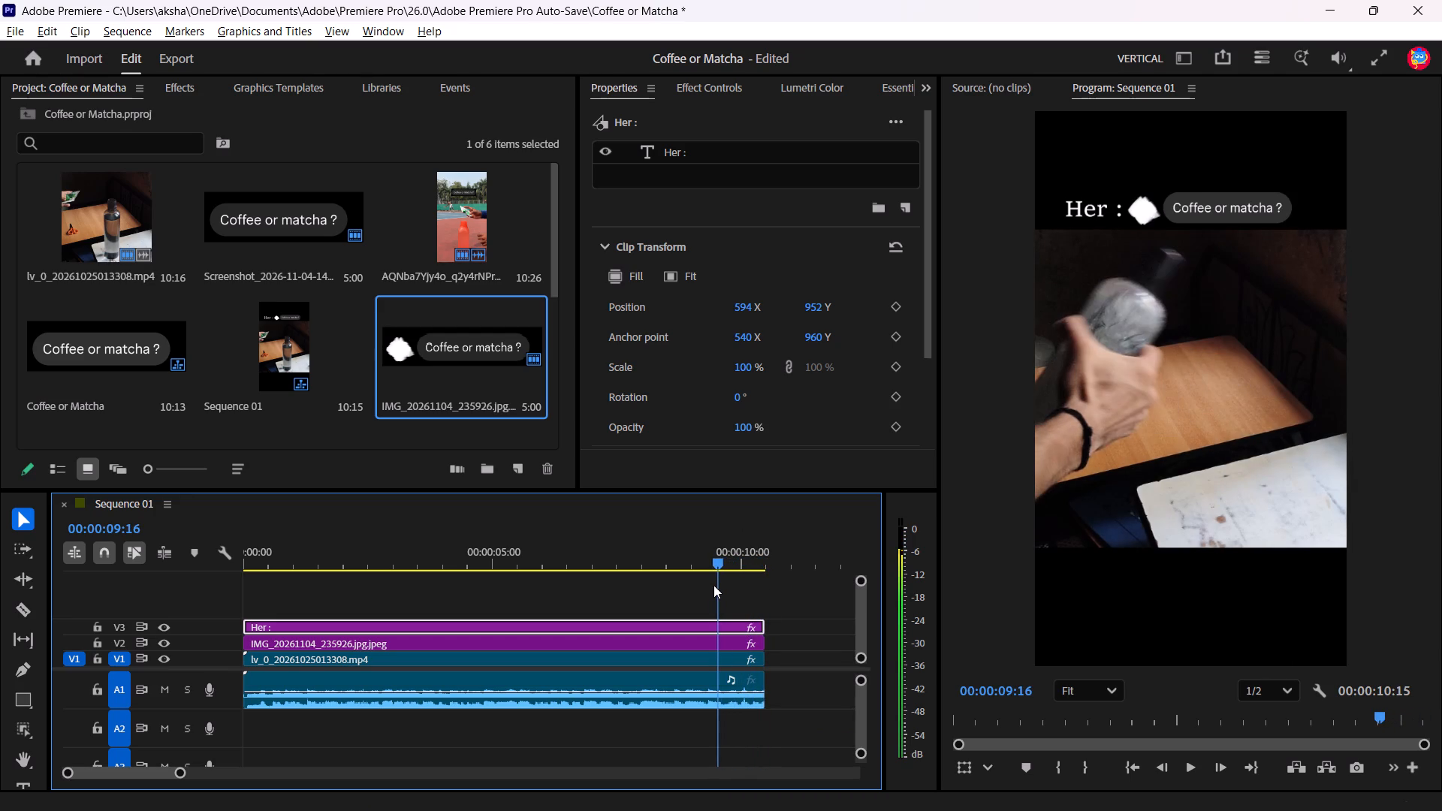
pyautogui.moveTo(713, 585); pyautogui.dragTo(710, 586)
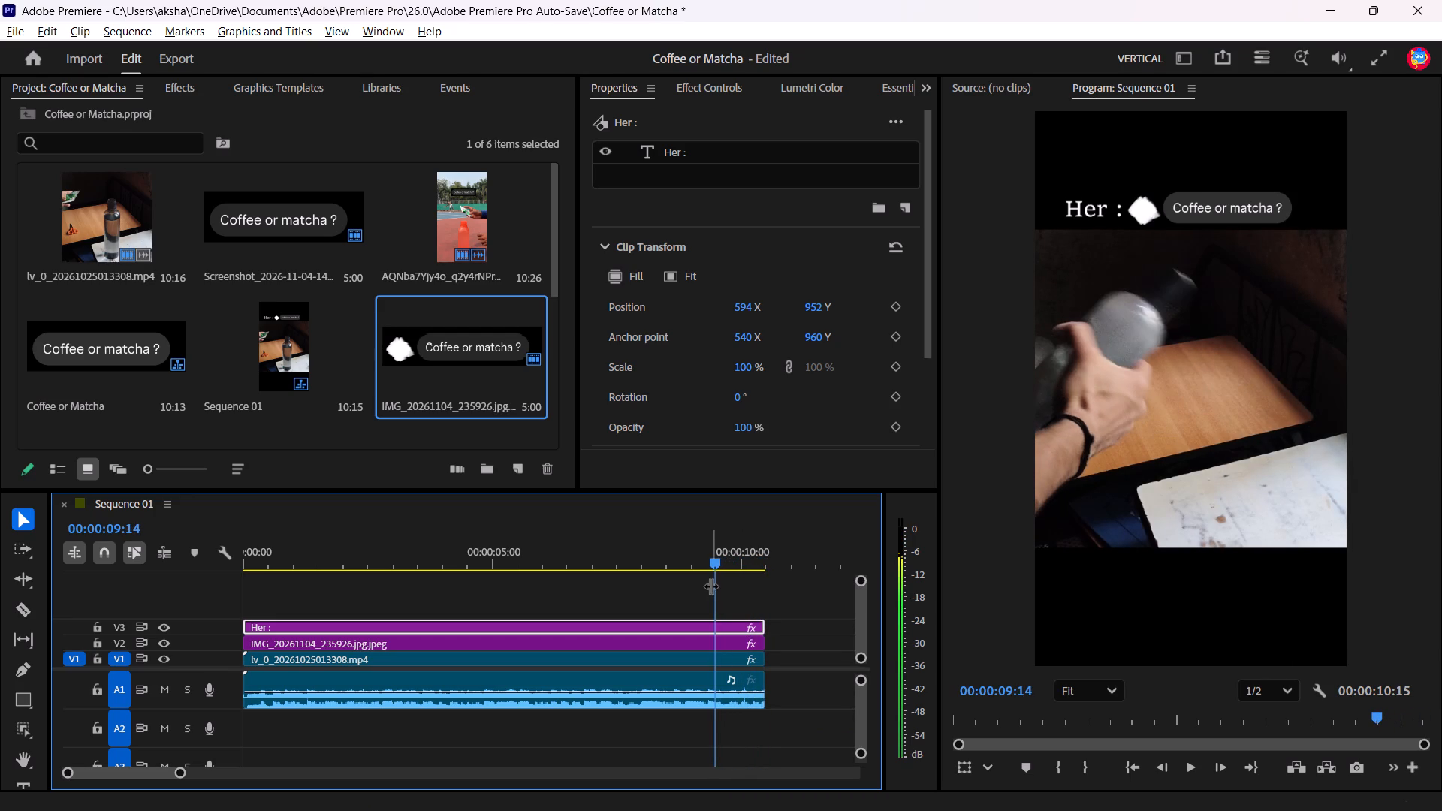
pyautogui.click(894, 424)
pyautogui.click(732, 638)
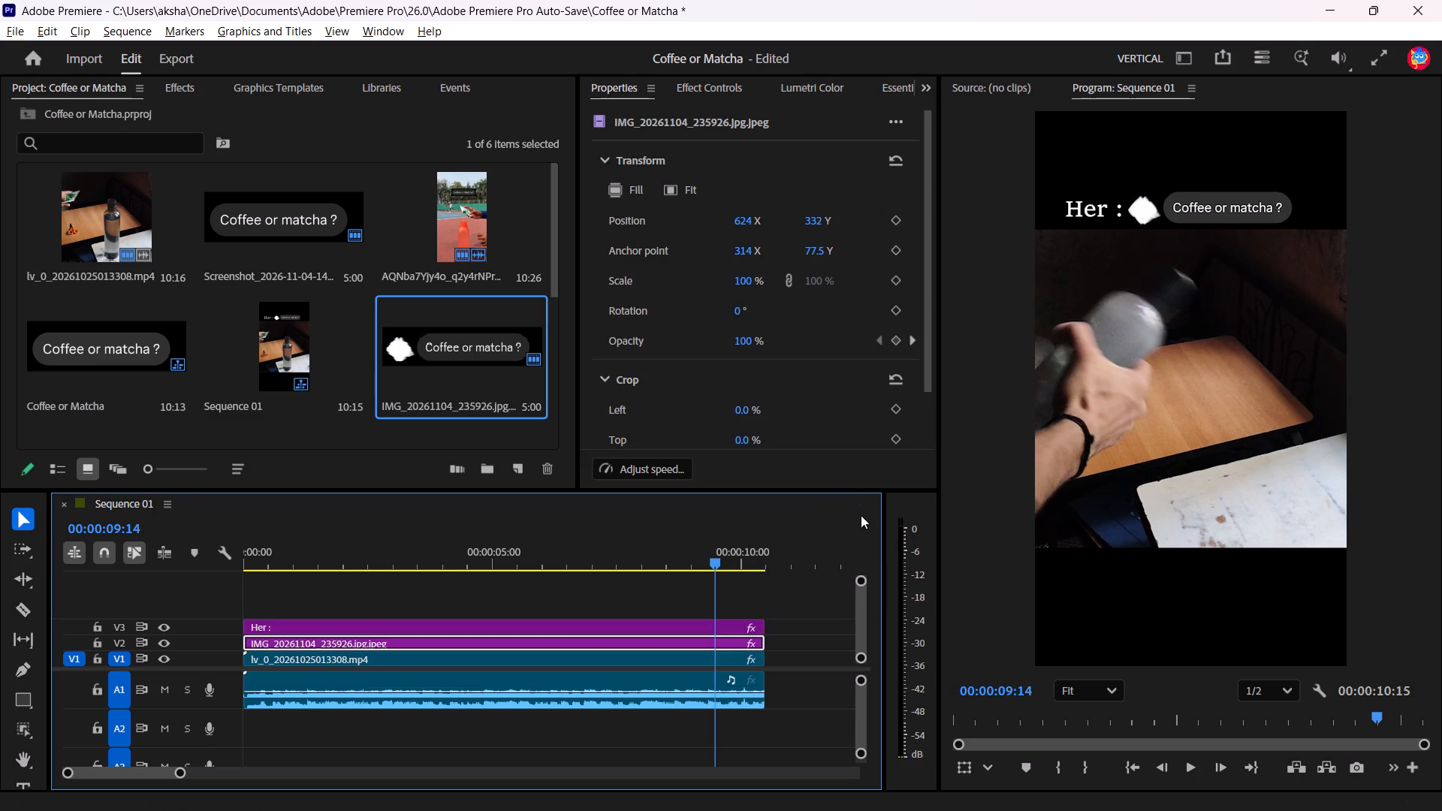
pyautogui.click(897, 436)
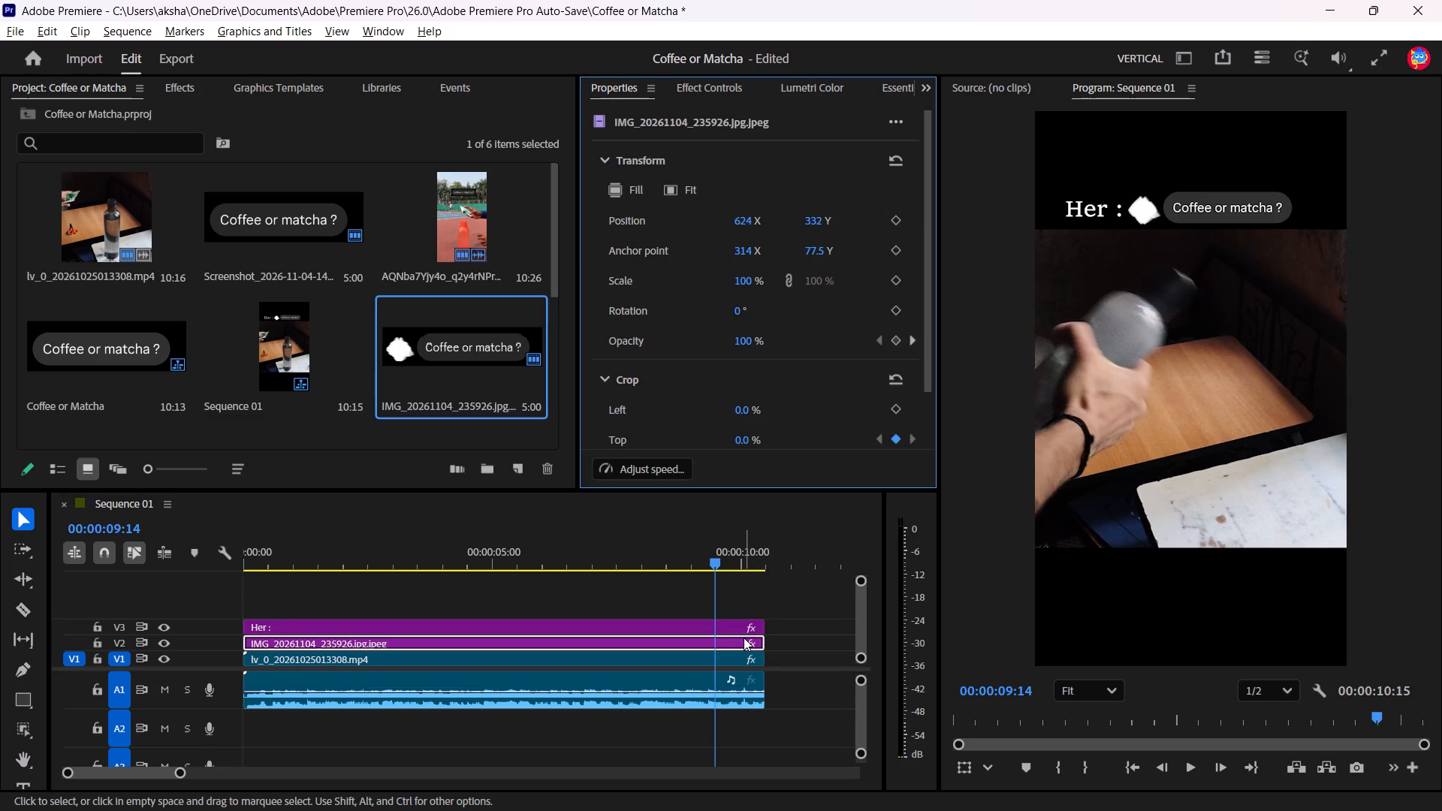
# Set the "Her :" text's opacity to 0 % at 00:00:10:13.
pyautogui.click(720, 624)
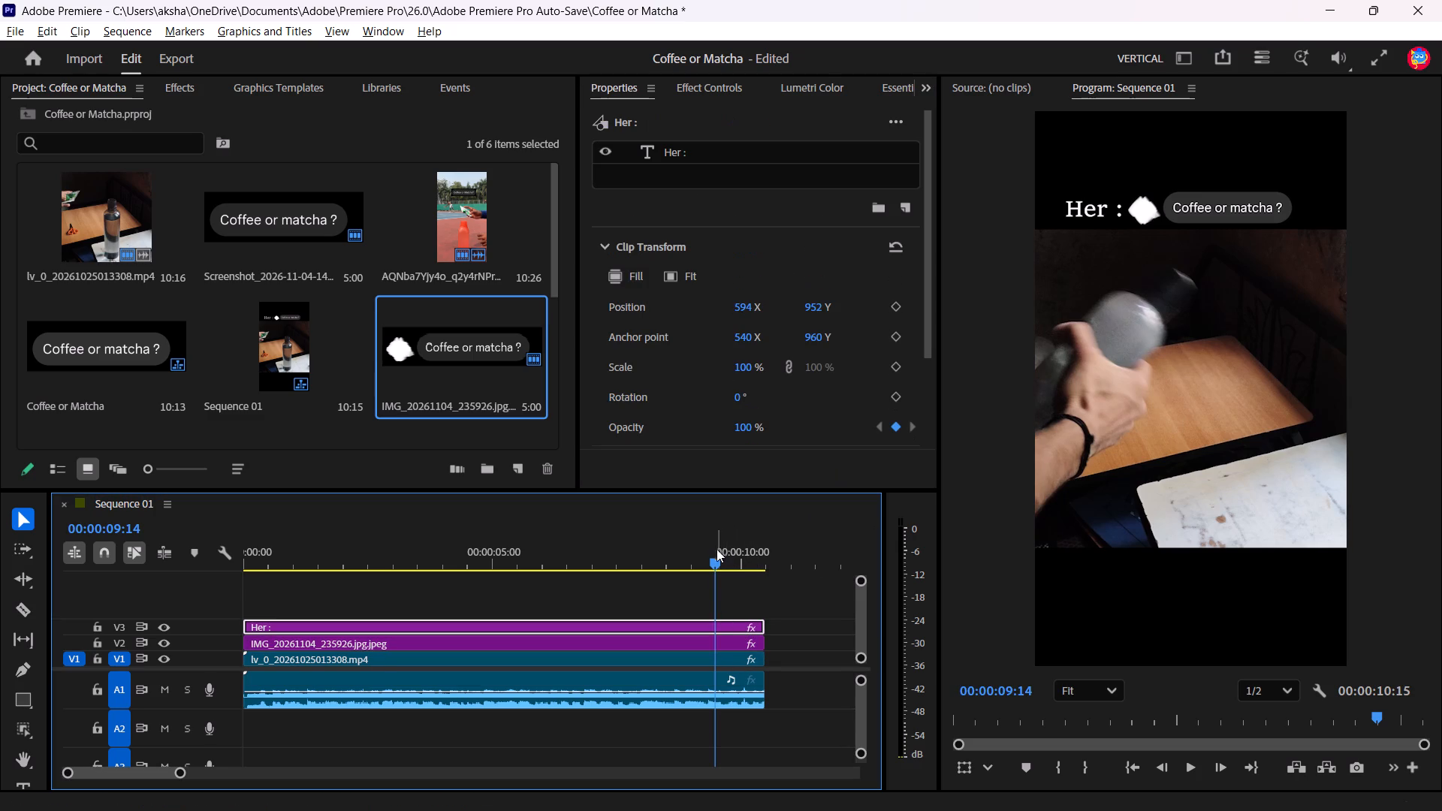
pyautogui.moveTo(713, 564); pyautogui.dragTo(747, 560)
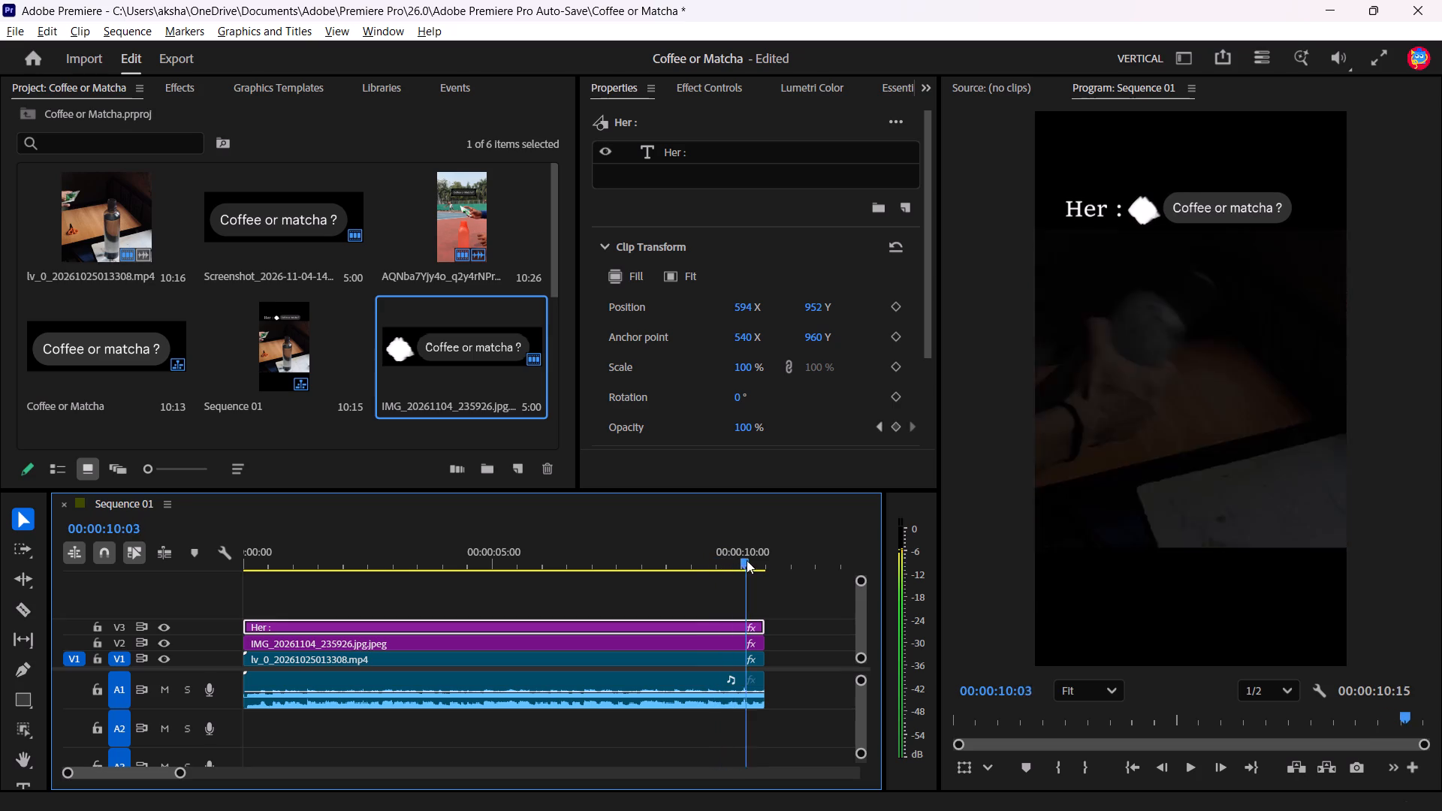
pyautogui.moveTo(747, 560); pyautogui.dragTo(762, 553)
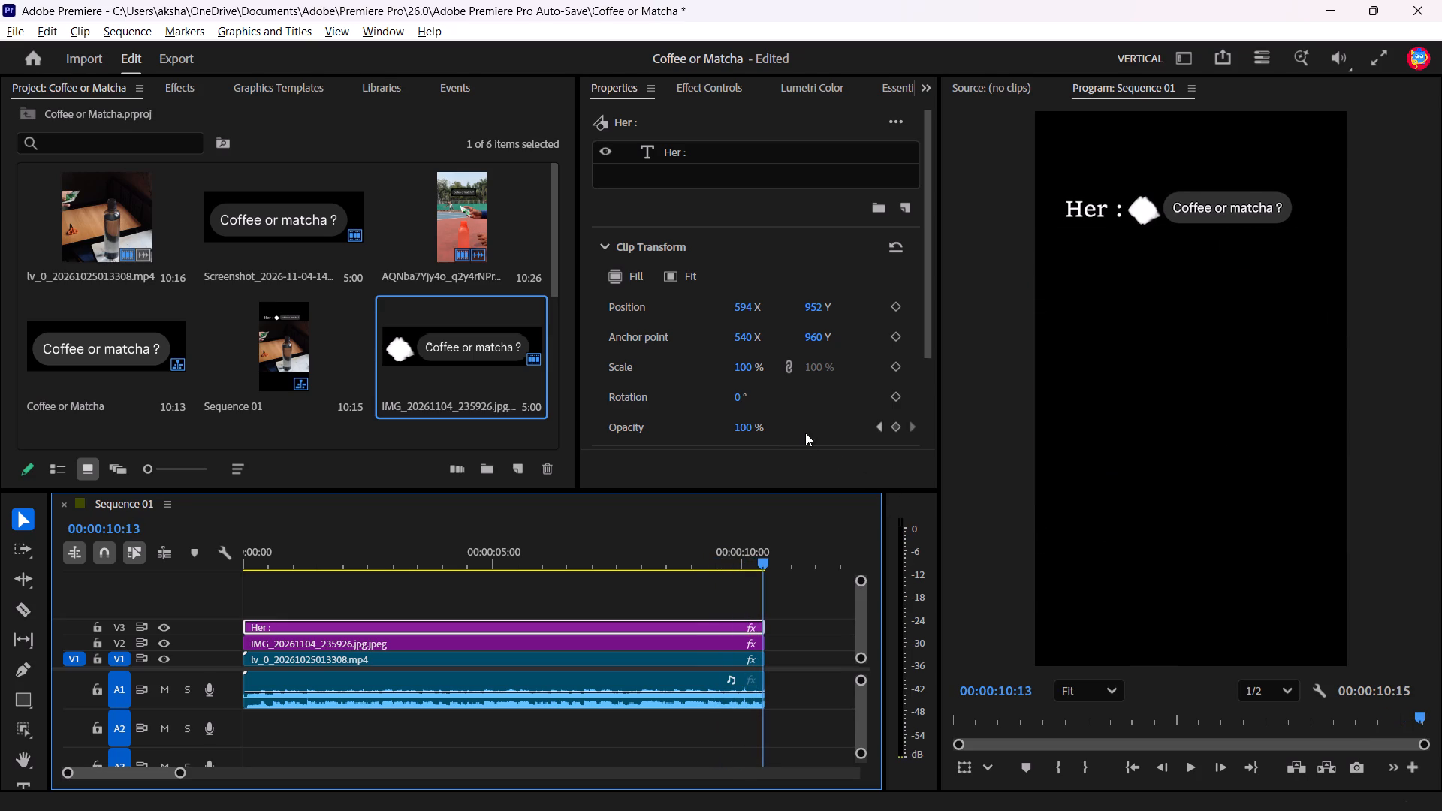
pyautogui.click(751, 434)
pyautogui.press('0')
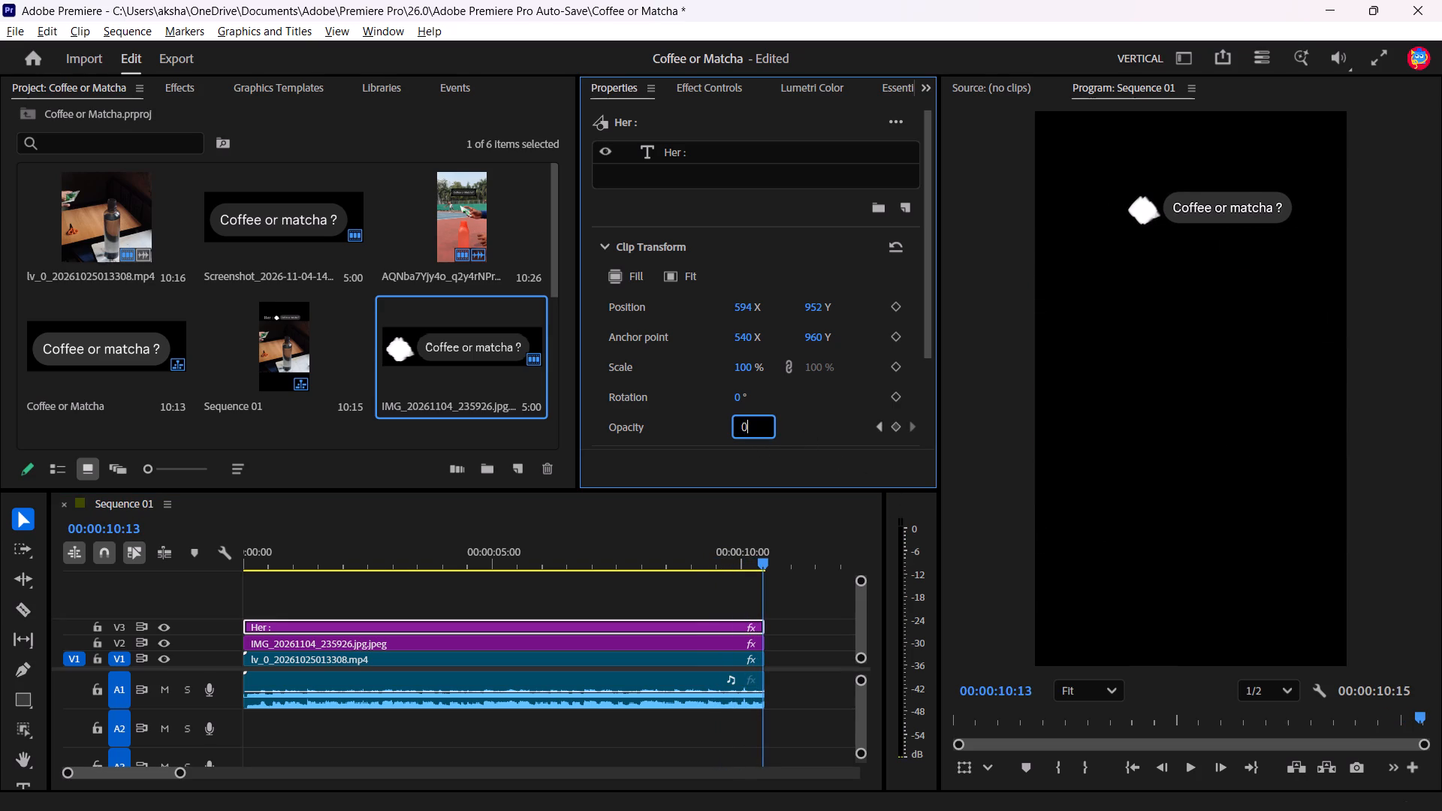
pyautogui.press('Return')
# Add an opacity keyframe of 0 % to the title image clip at 00:00:10:13.
pyautogui.click(729, 641)
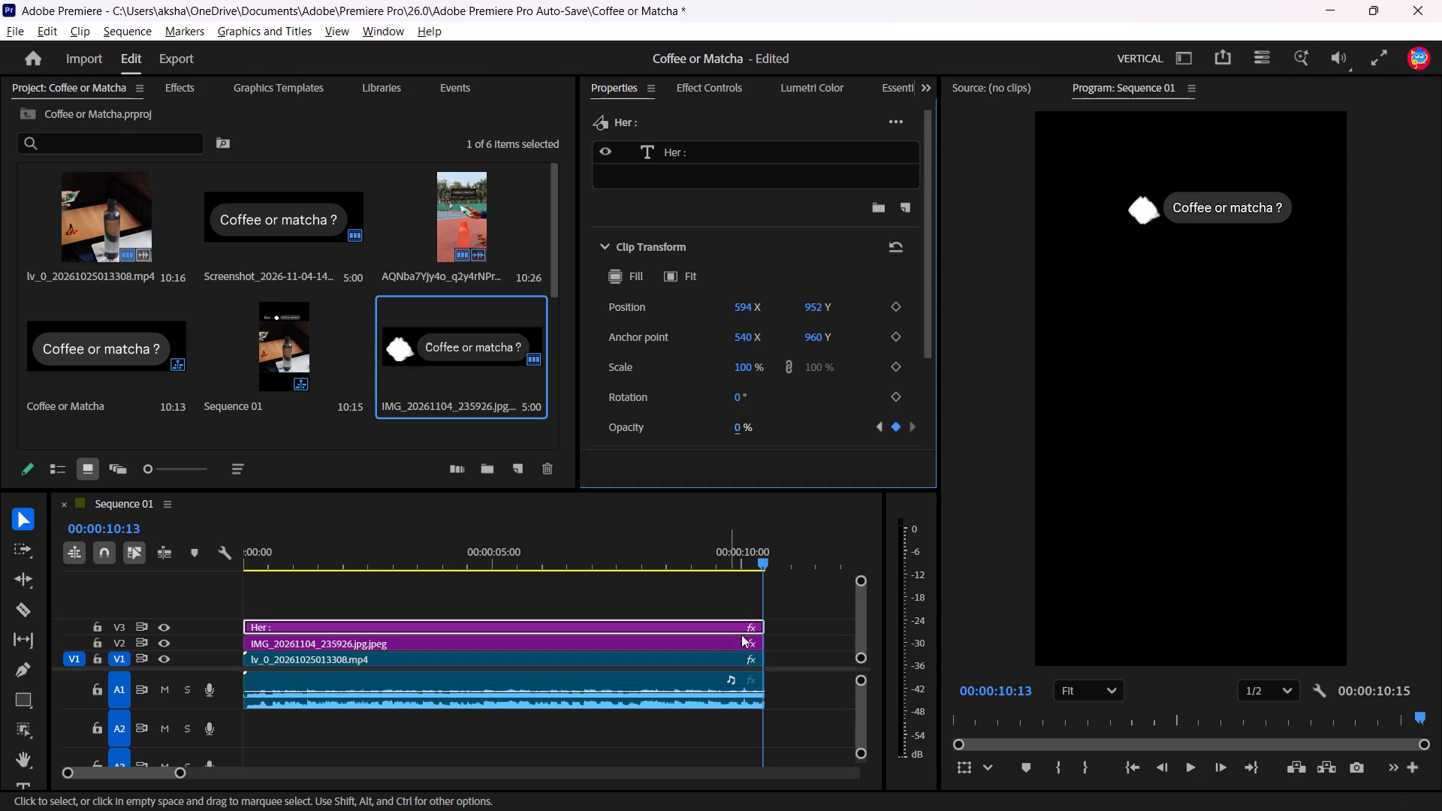
pyautogui.click(743, 342)
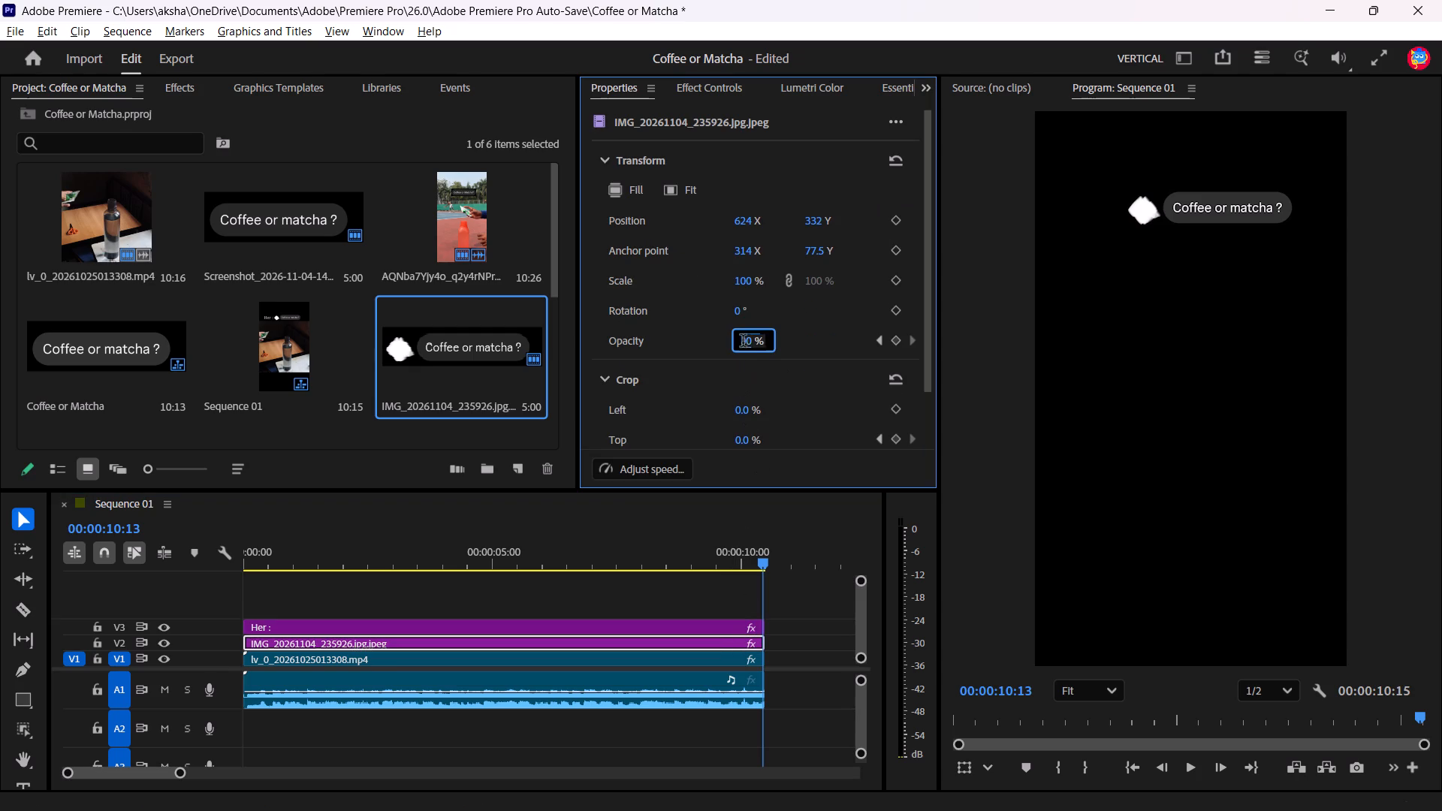
pyautogui.click(895, 336)
pyautogui.press('0')
pyautogui.click(739, 337)
pyautogui.press('0')
pyautogui.press('Return')
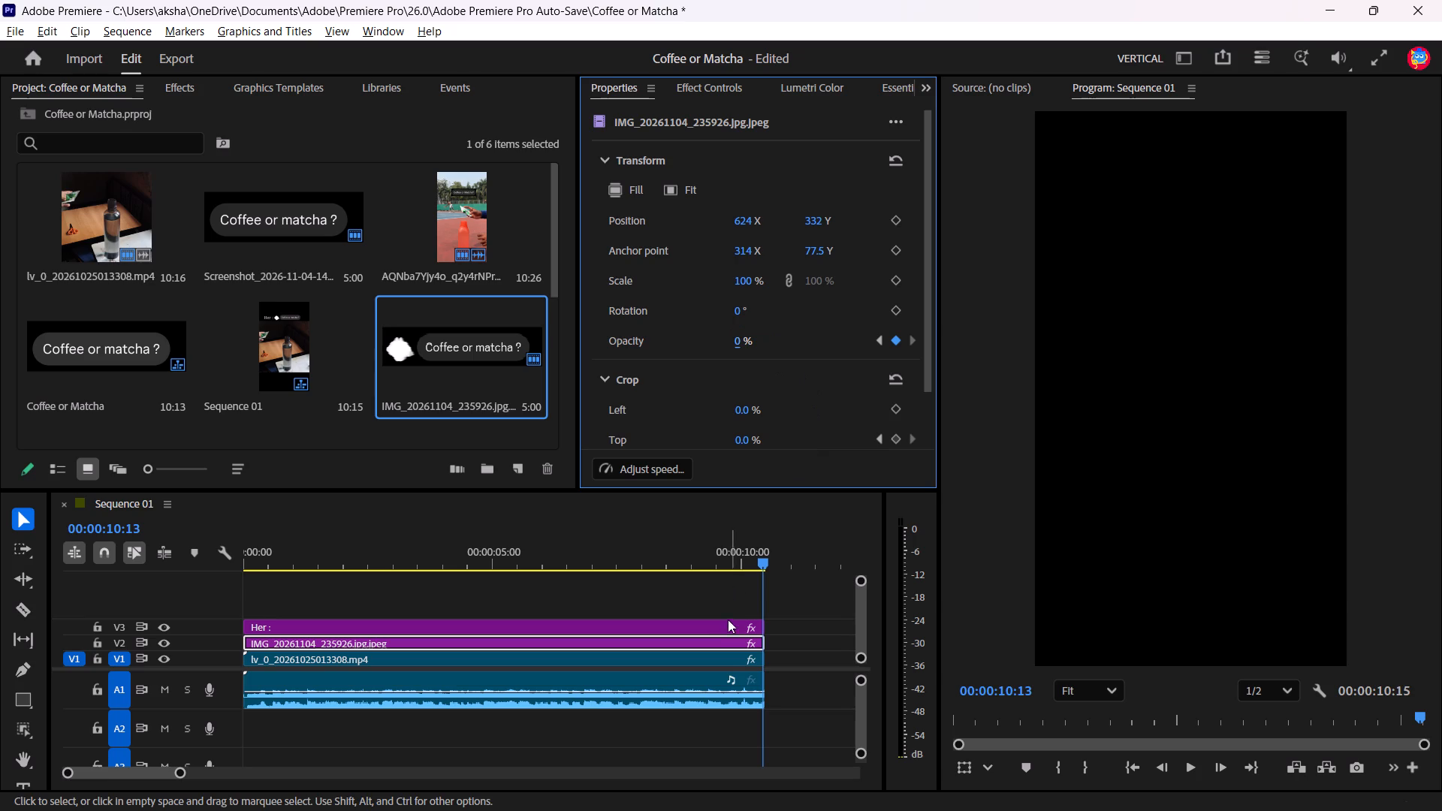
# Replay the last few seconds of the sequence through to its end to check the title fade-out.
pyautogui.click(724, 627)
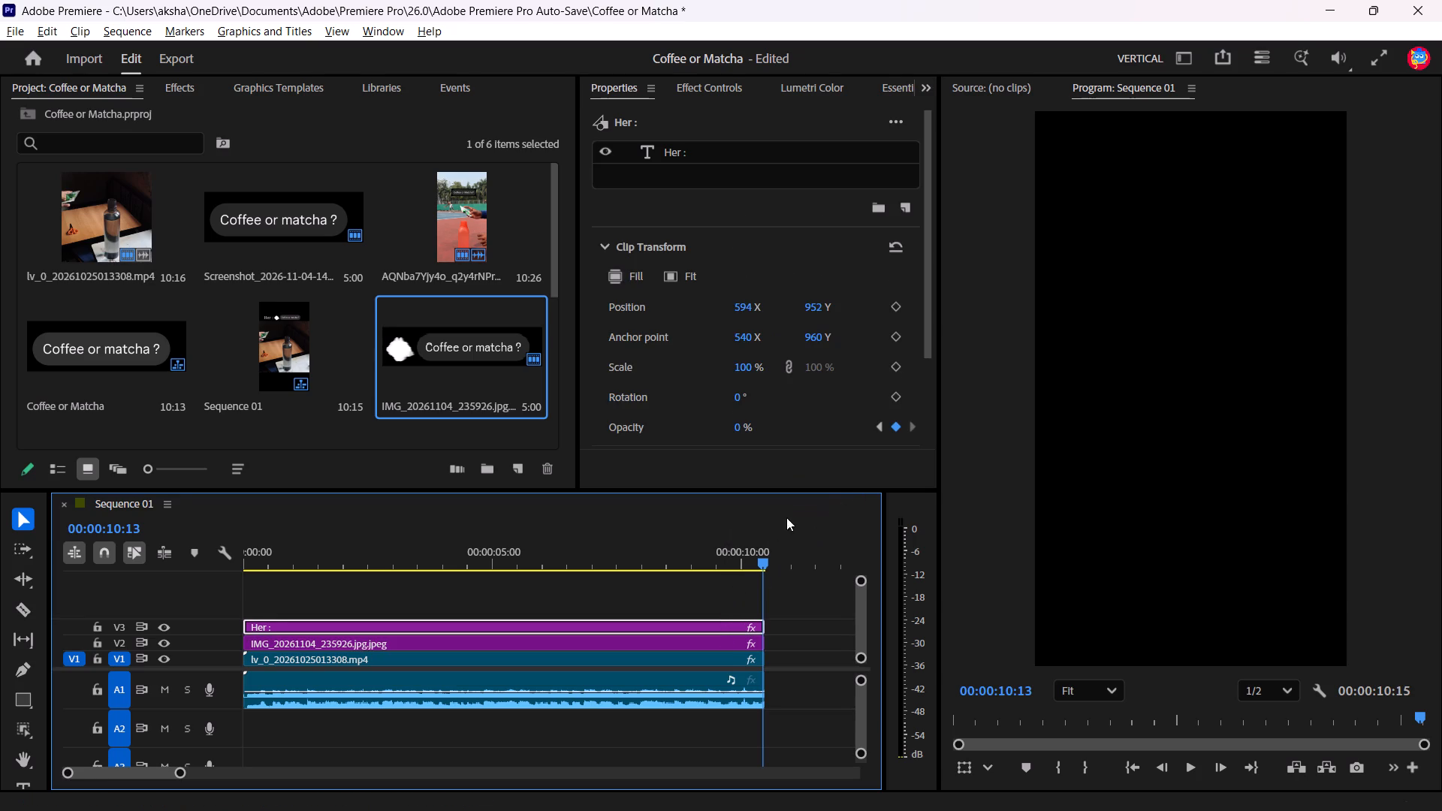
pyautogui.moveTo(759, 559); pyautogui.dragTo(592, 559)
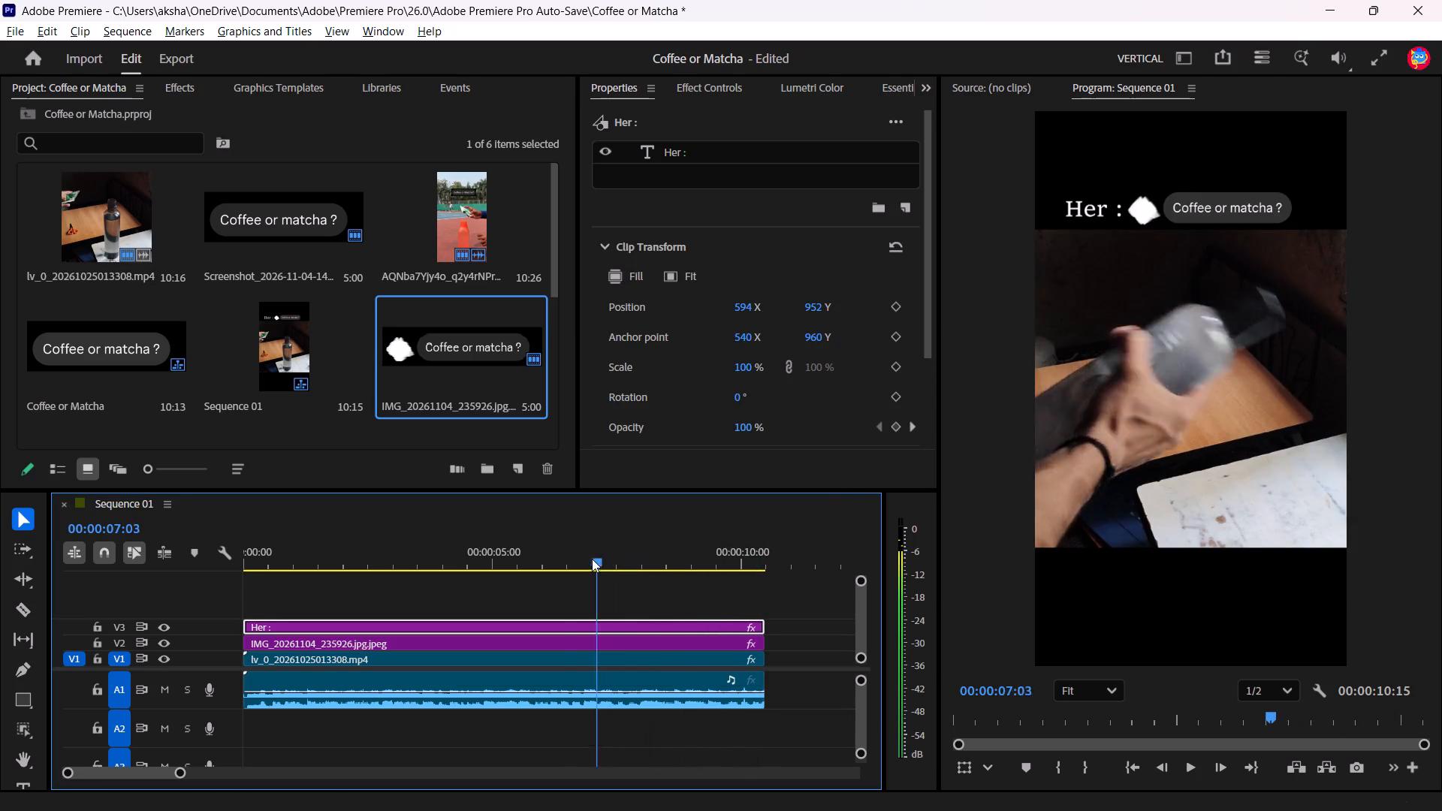
pyautogui.moveTo(592, 559); pyautogui.dragTo(560, 559)
pyautogui.press('space')
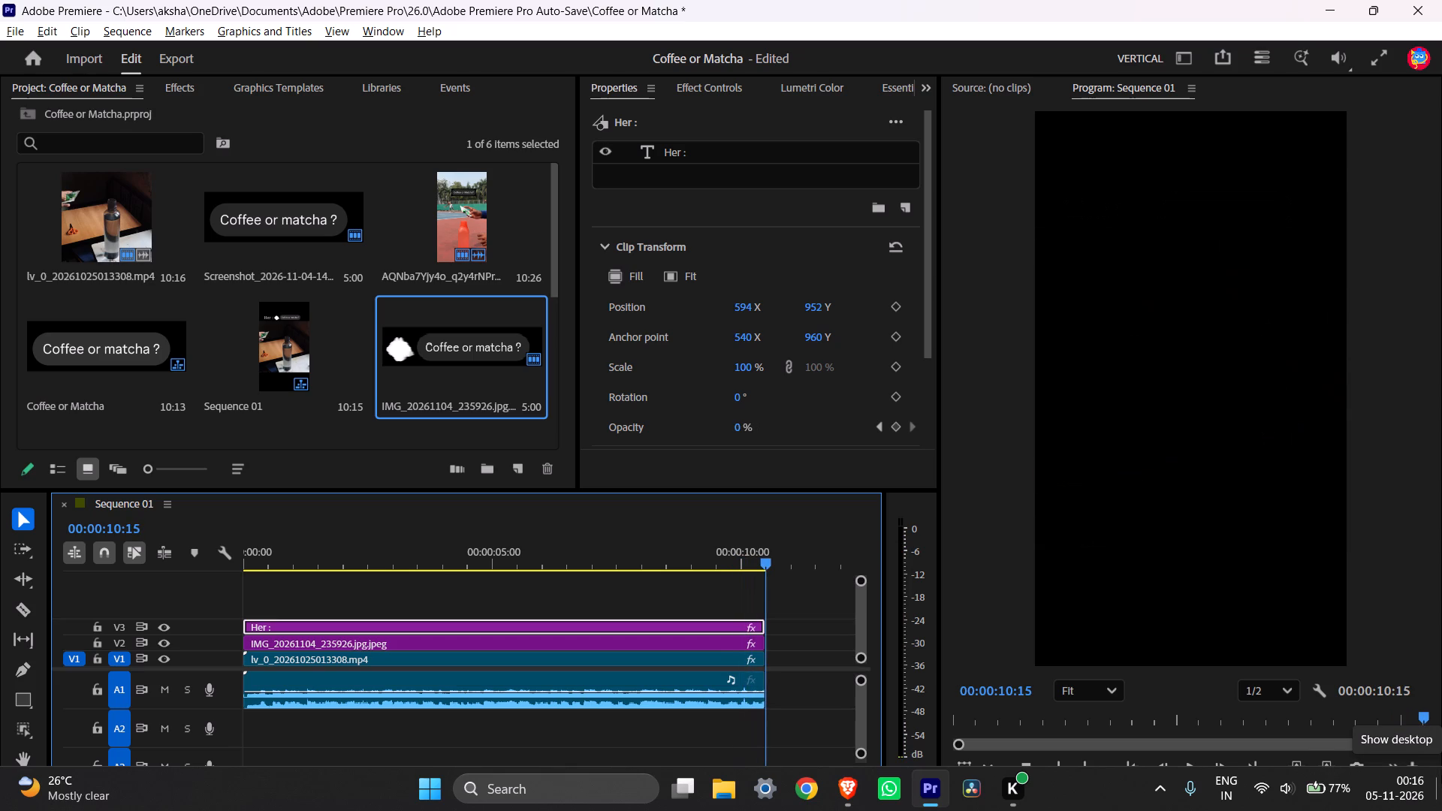
# Play Sequence 01 from 00:00:00:00 through to its end to review the finished edit.
pyautogui.moveTo(762, 562); pyautogui.dragTo(0, 526)
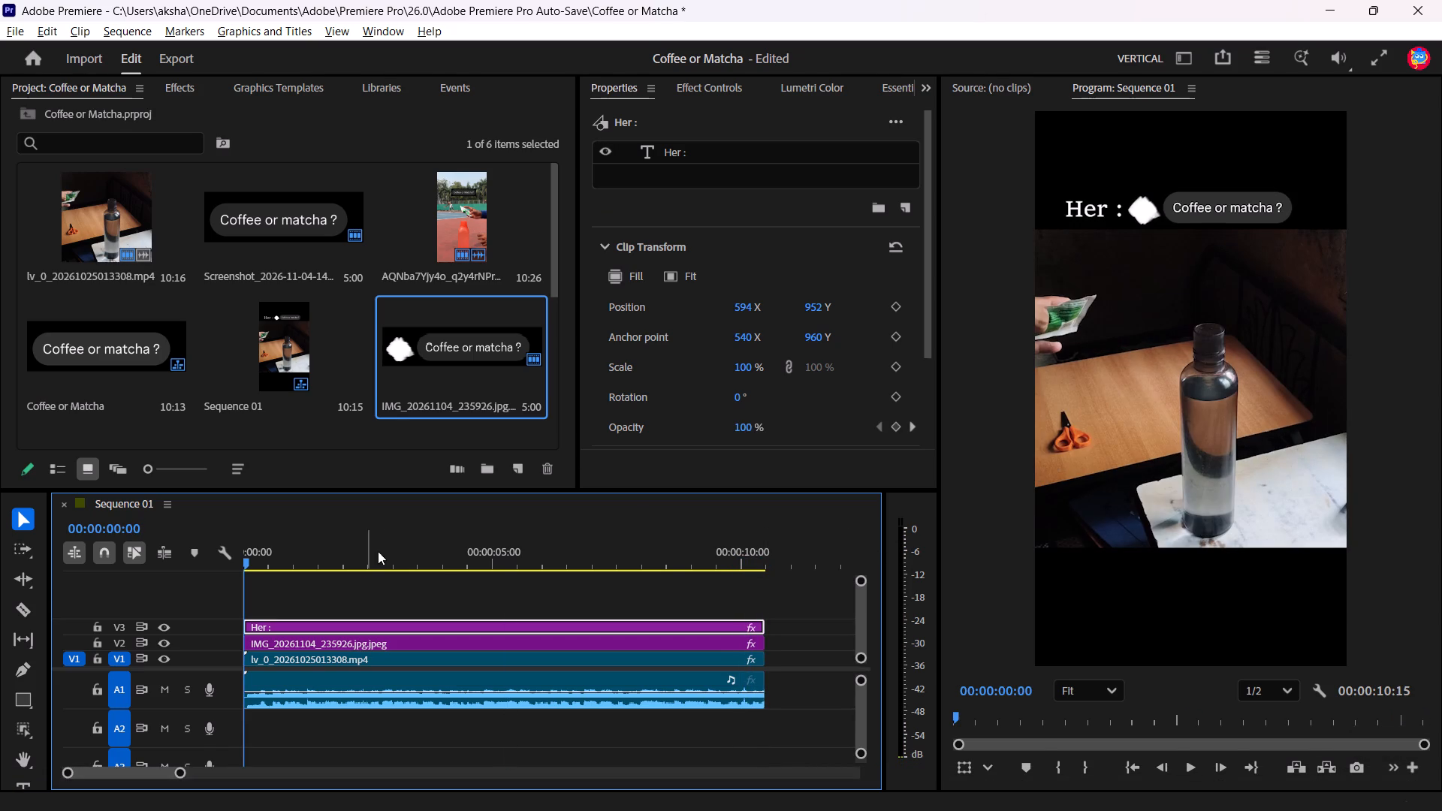
pyautogui.press('space')
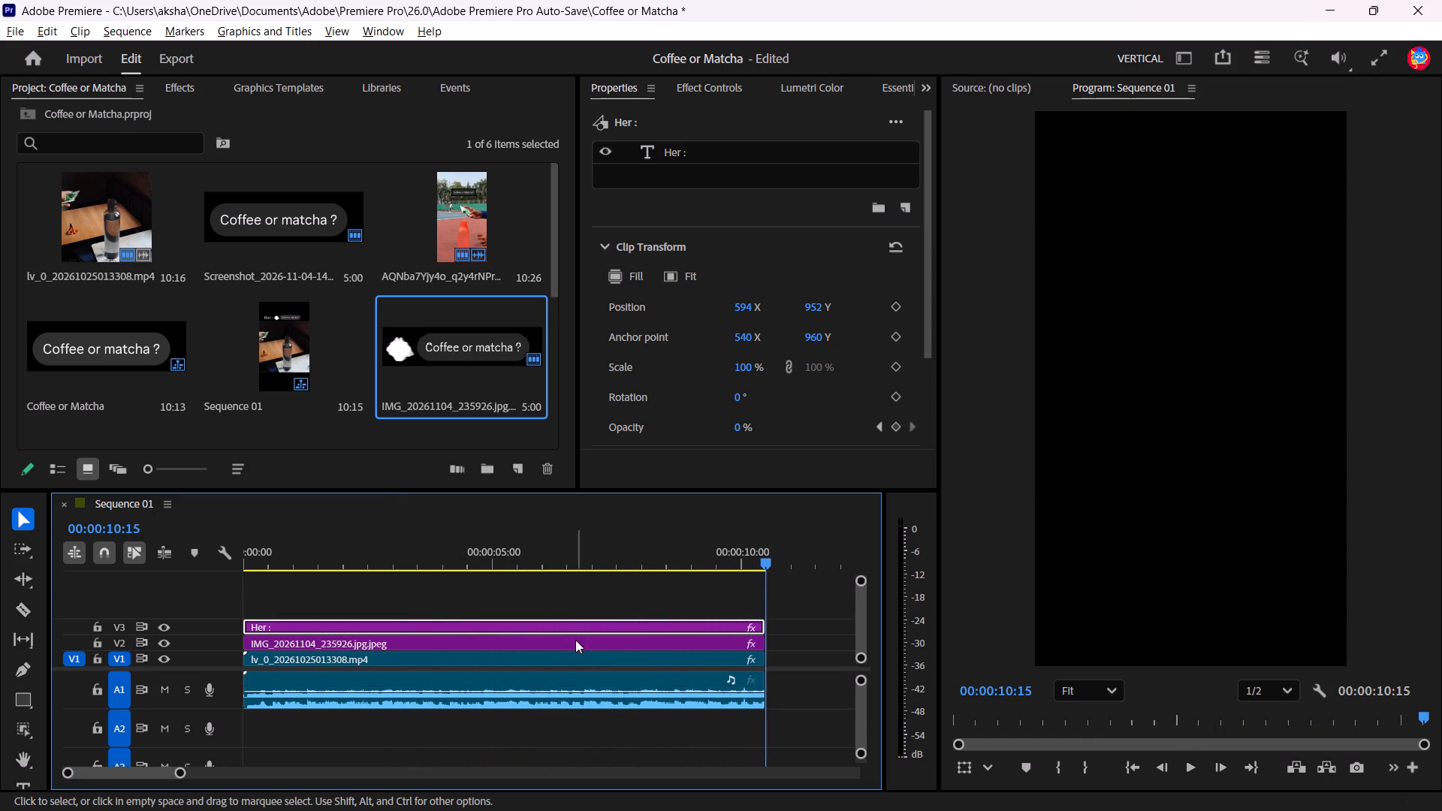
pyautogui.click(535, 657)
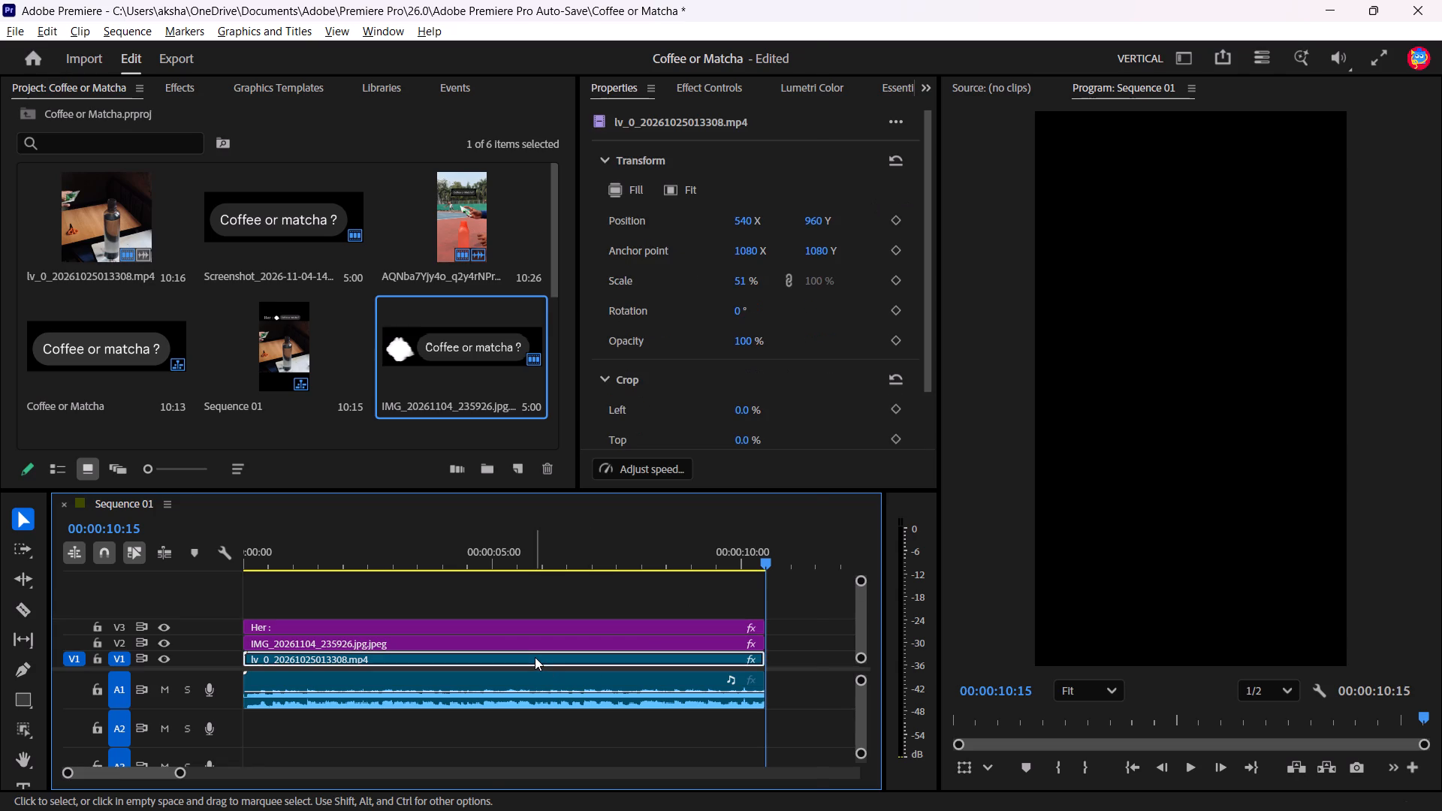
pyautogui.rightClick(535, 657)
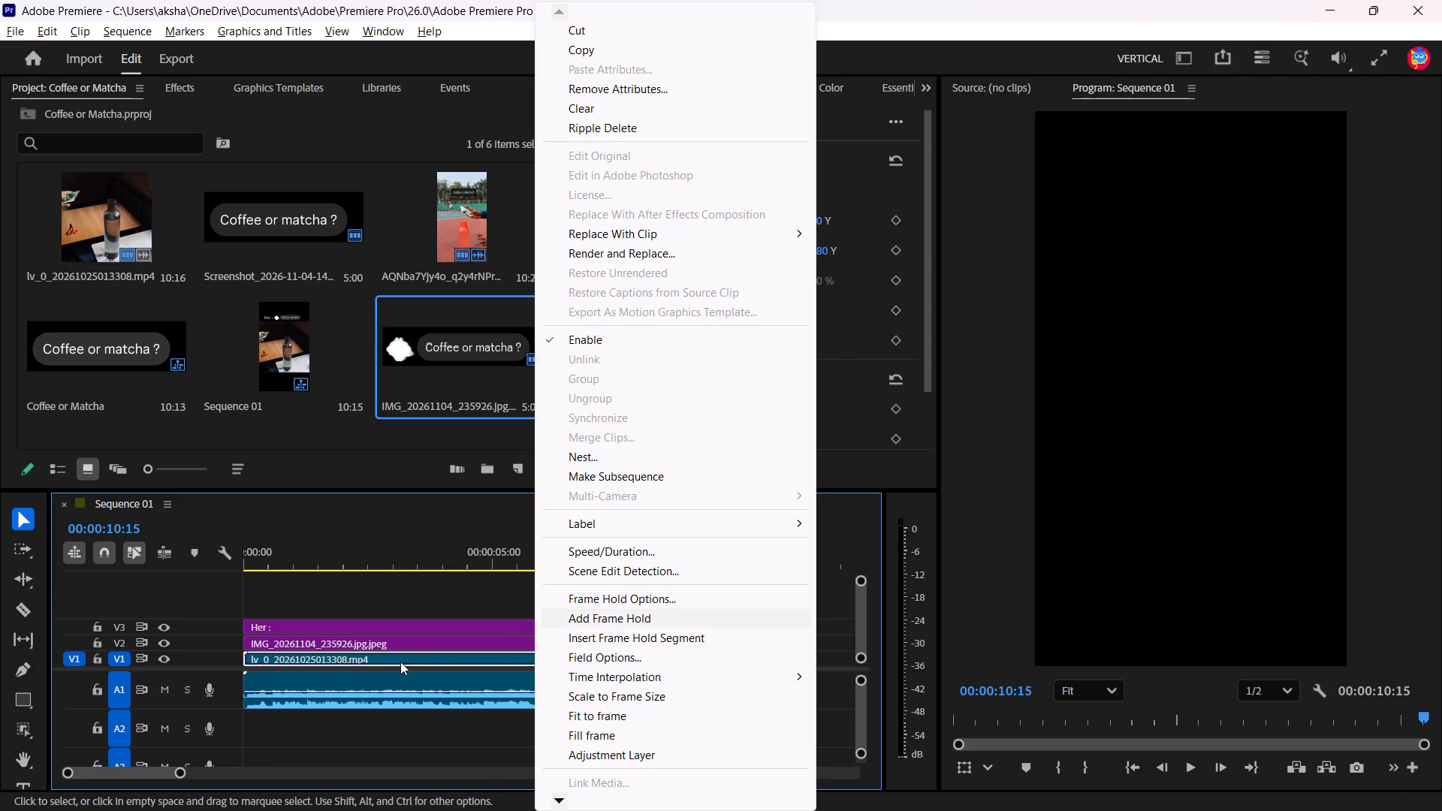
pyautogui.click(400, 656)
# Open the export settings for Sequence 01.
pyautogui.click(155, 51)
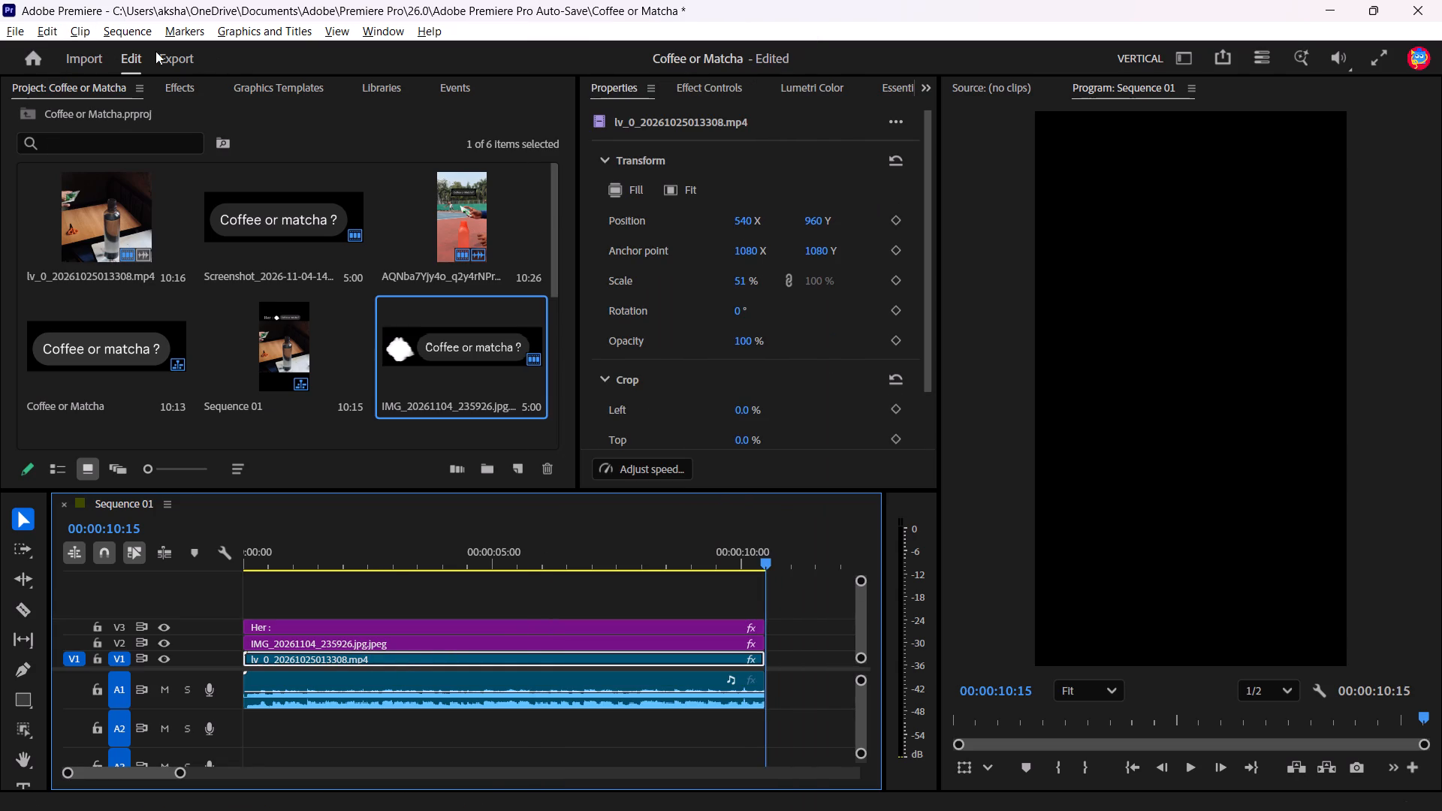
pyautogui.click(174, 56)
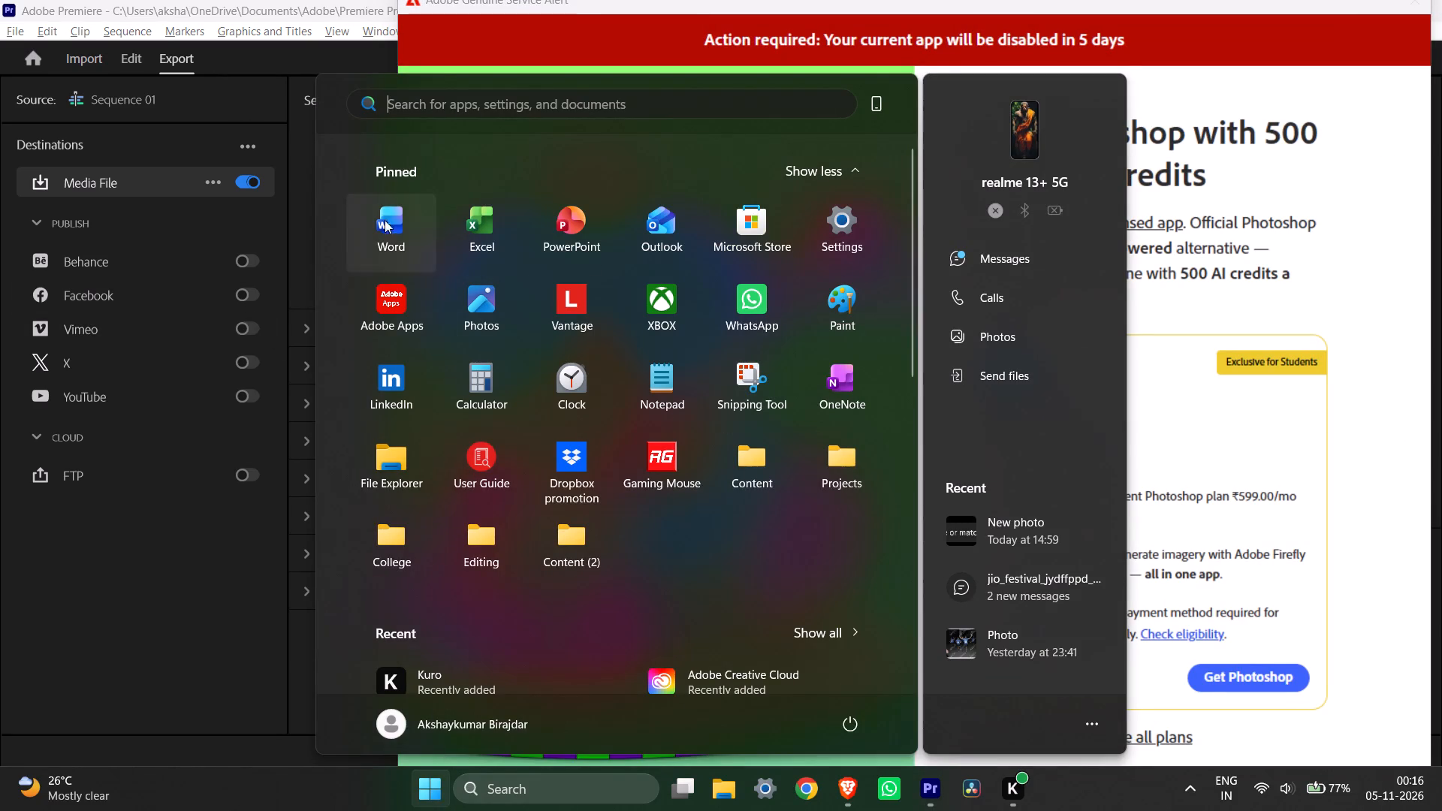
# Find Adobe Premiere through the Windows search and launch it again.
pyautogui.click(425, 101)
pyautogui.click(470, 188)
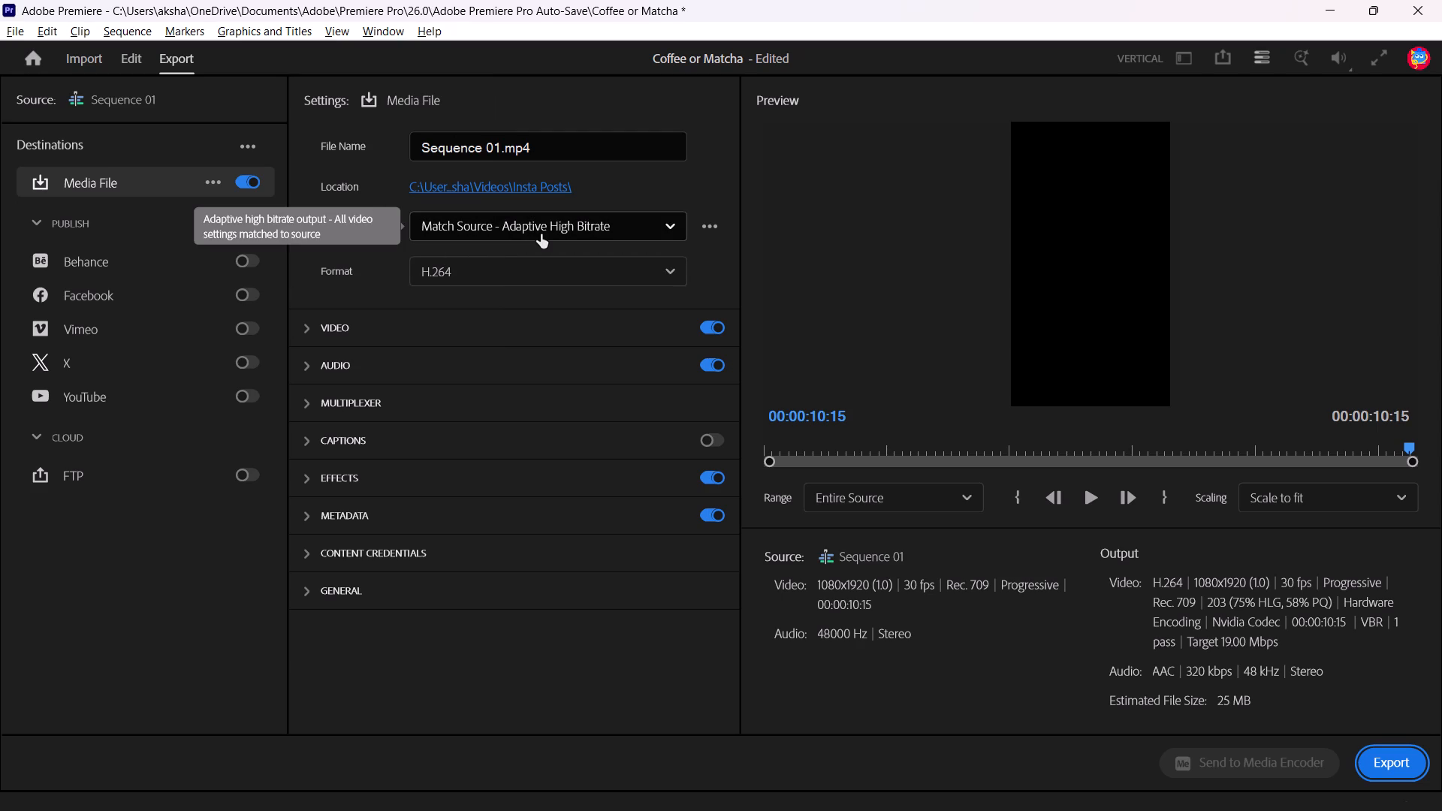
# Name the exported media file "Coffee or matcha", keeping the .mp4 extension.
pyautogui.moveTo(502, 150); pyautogui.dragTo(237, 163)
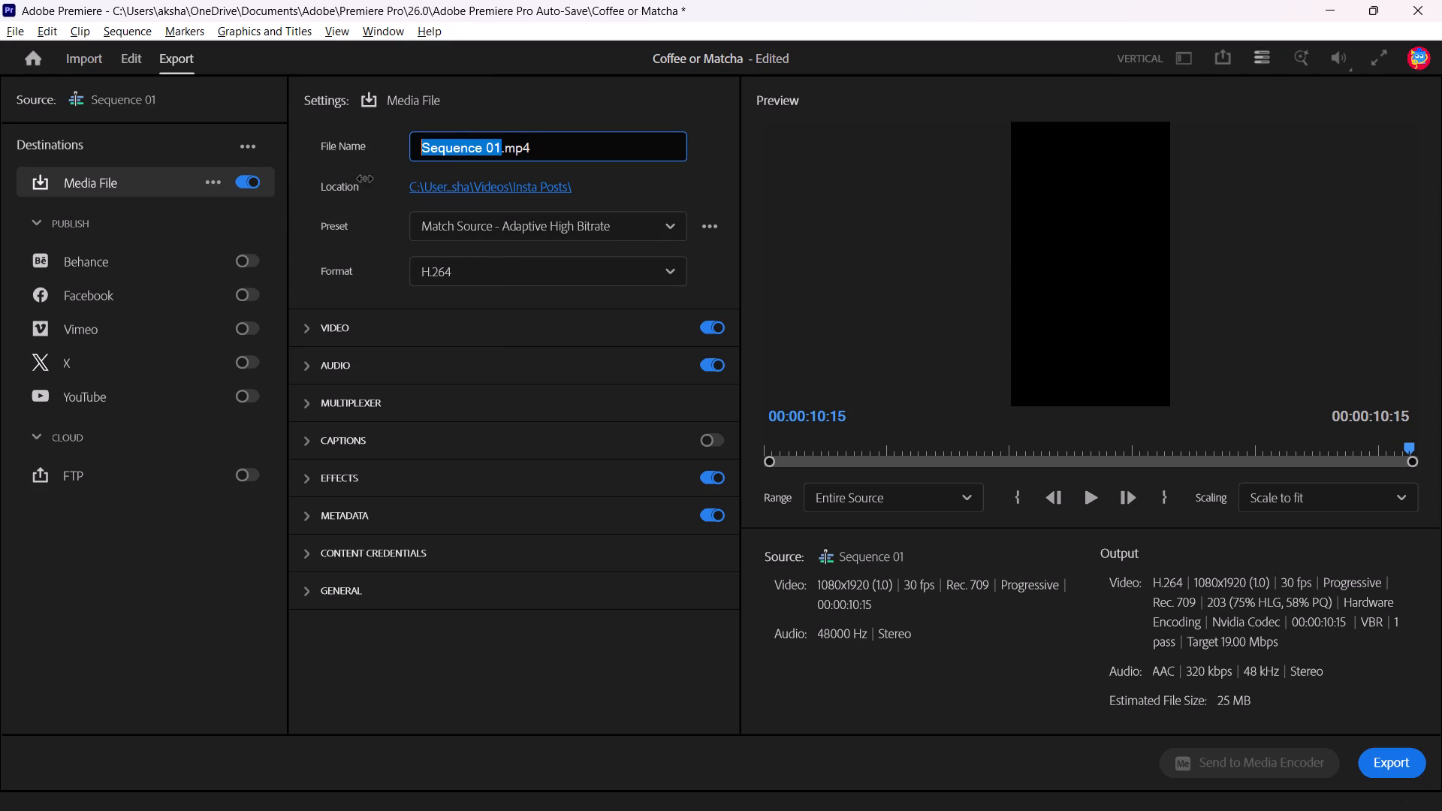
pyautogui.press('BackSpace')
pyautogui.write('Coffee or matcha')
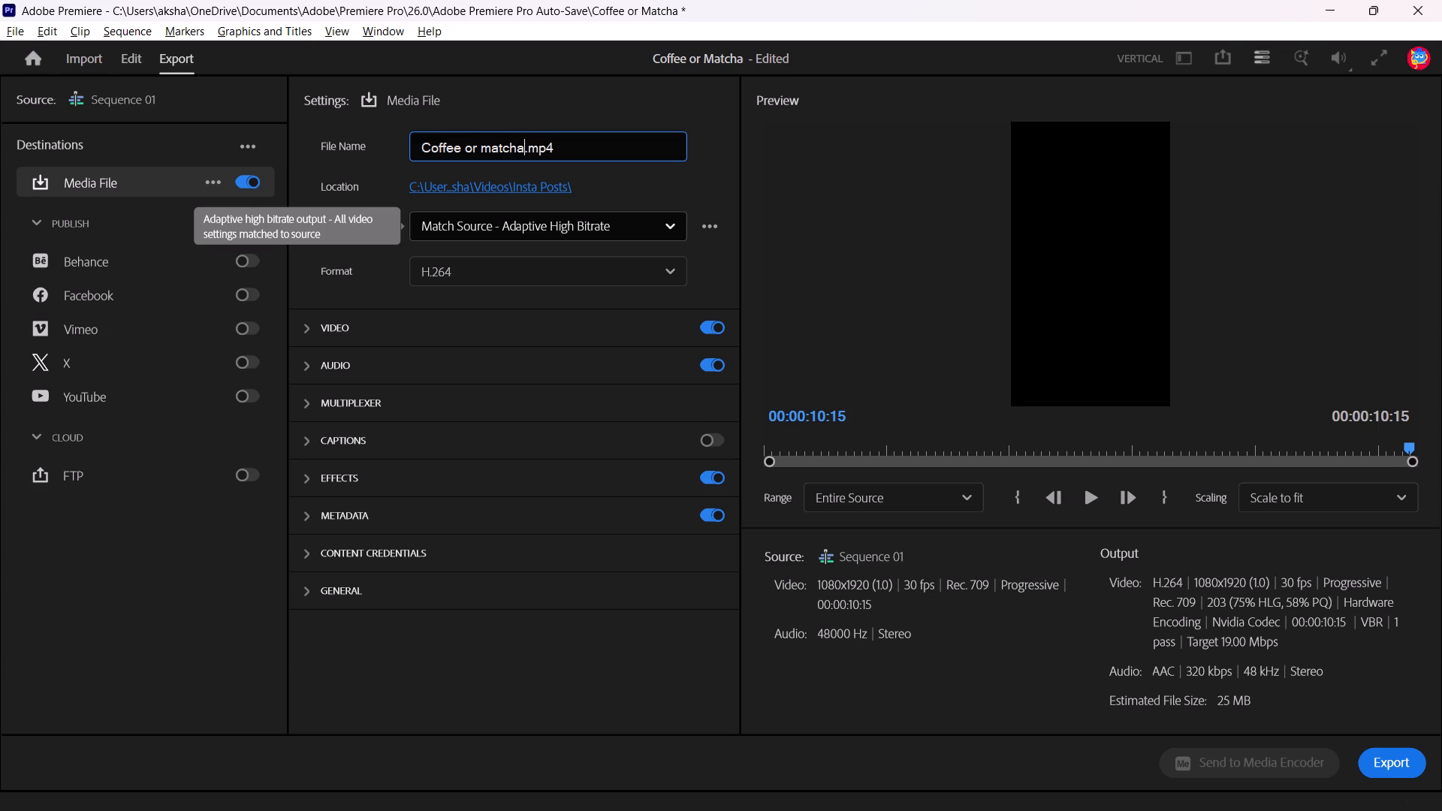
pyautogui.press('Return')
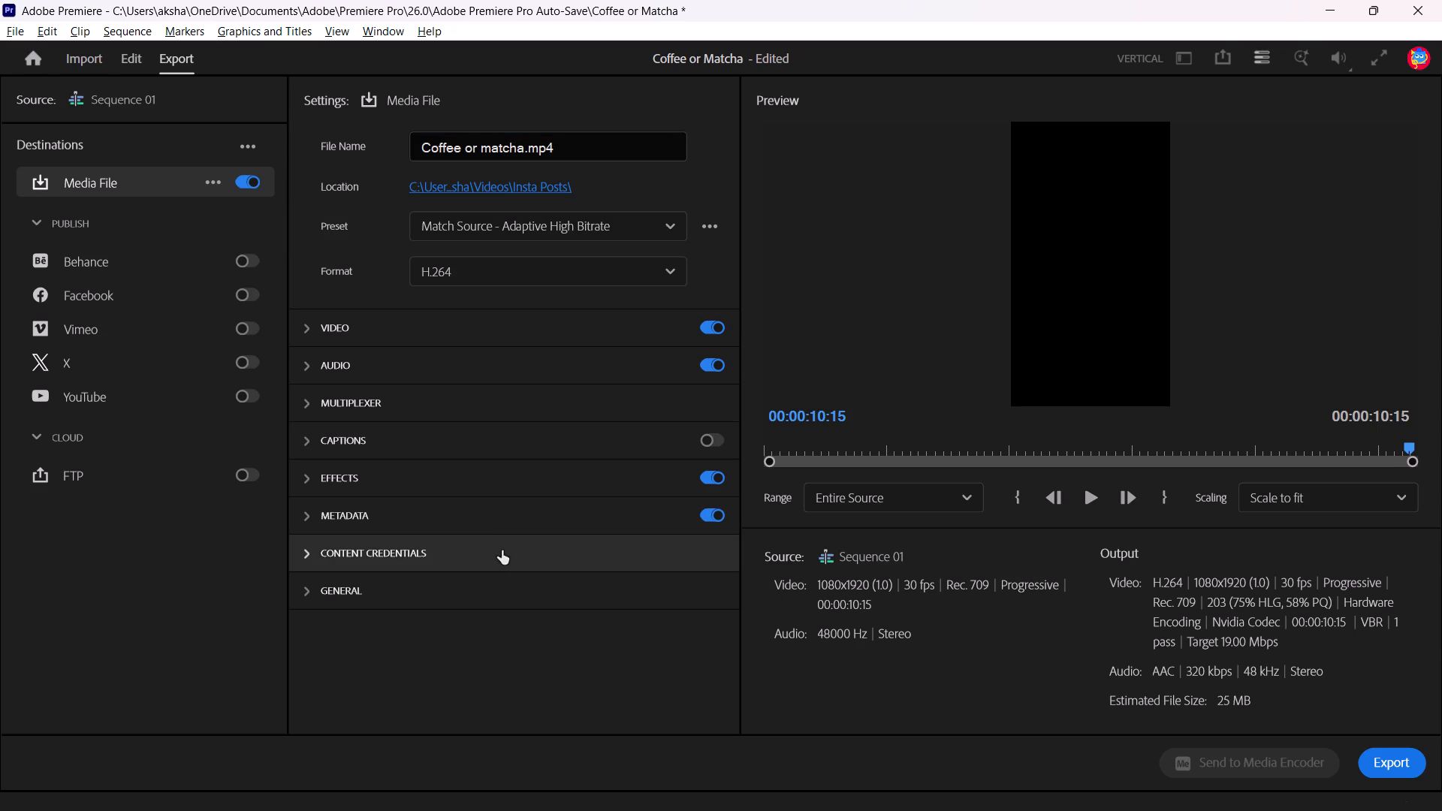
# Export Sequence 01 as a video file with the current H.264 Match Source - Adaptive High Bitrate settings.
pyautogui.click(1393, 762)
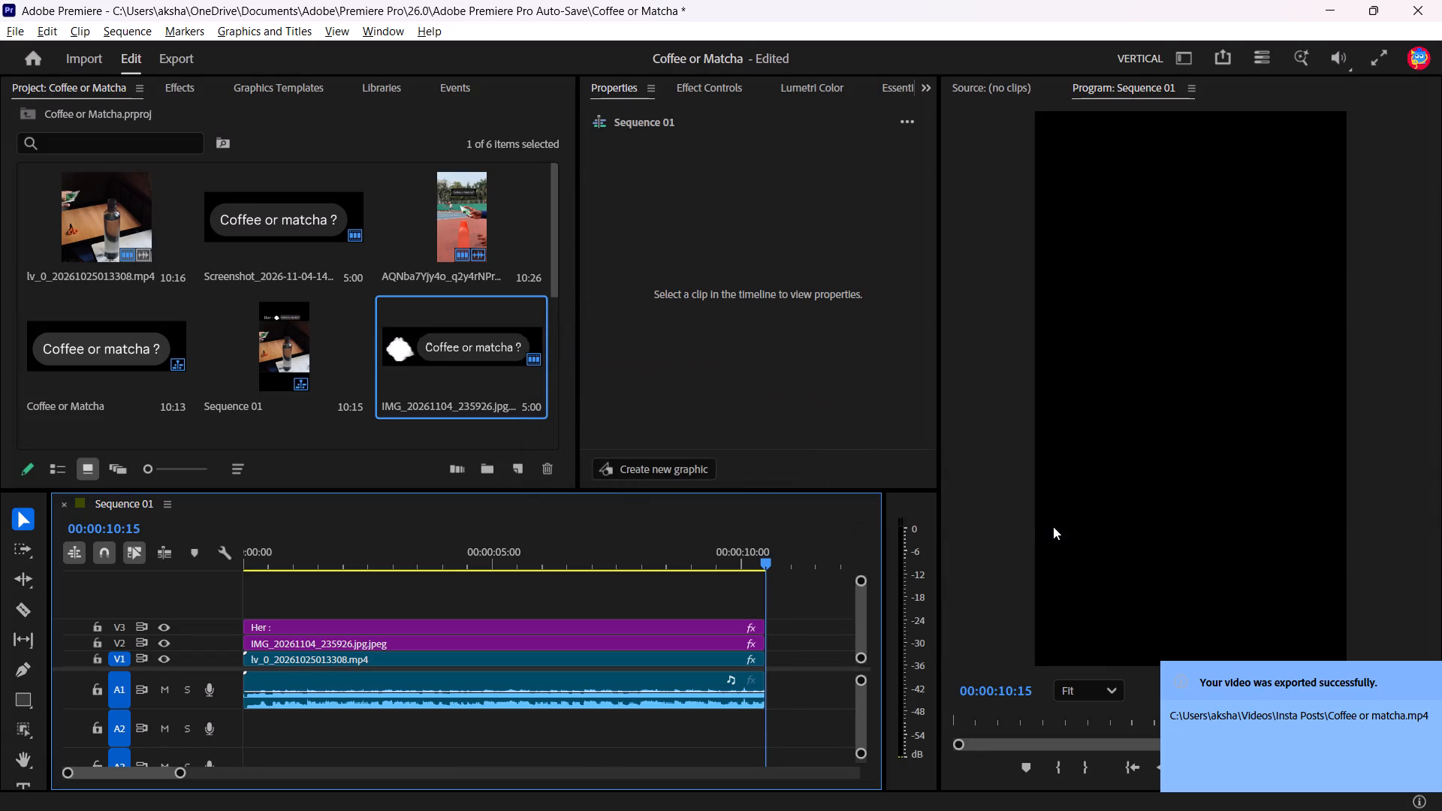
# Close Adobe Premiere and save the changes to the Coffee or Matcha project.
pyautogui.click(1441, 0)
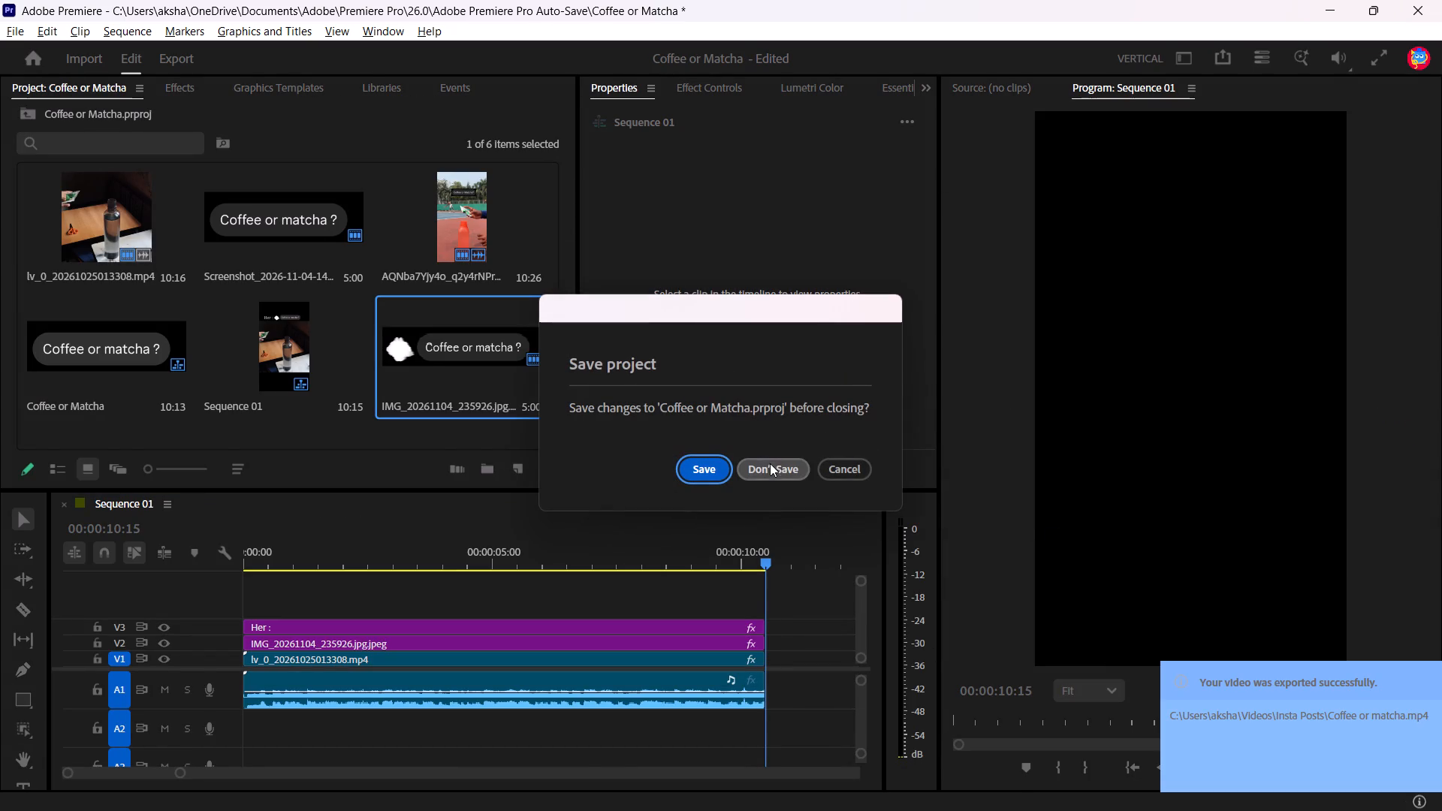
pyautogui.click(709, 463)
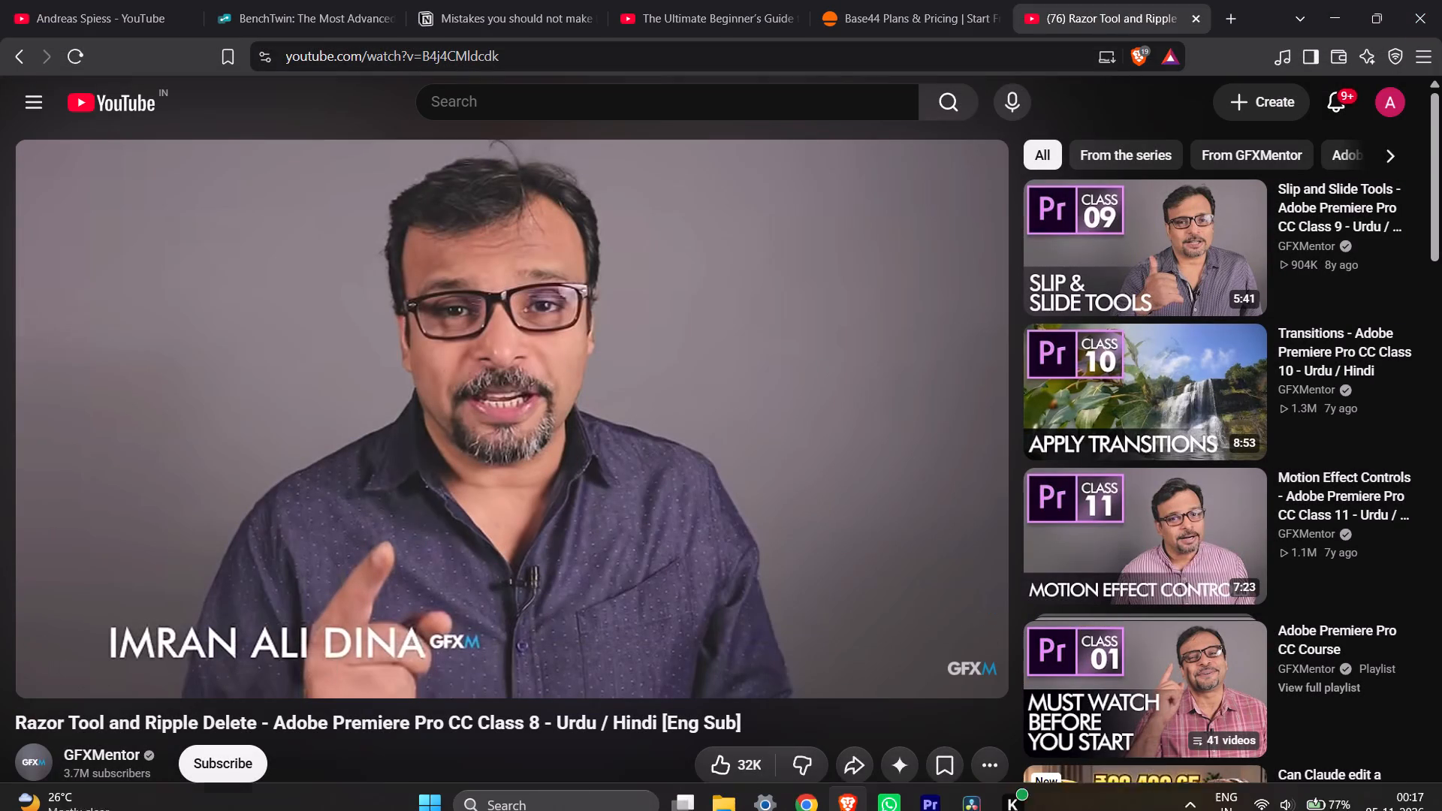
# Launch Adobe Premiere again from the desktop.
pyautogui.click(935, 787)
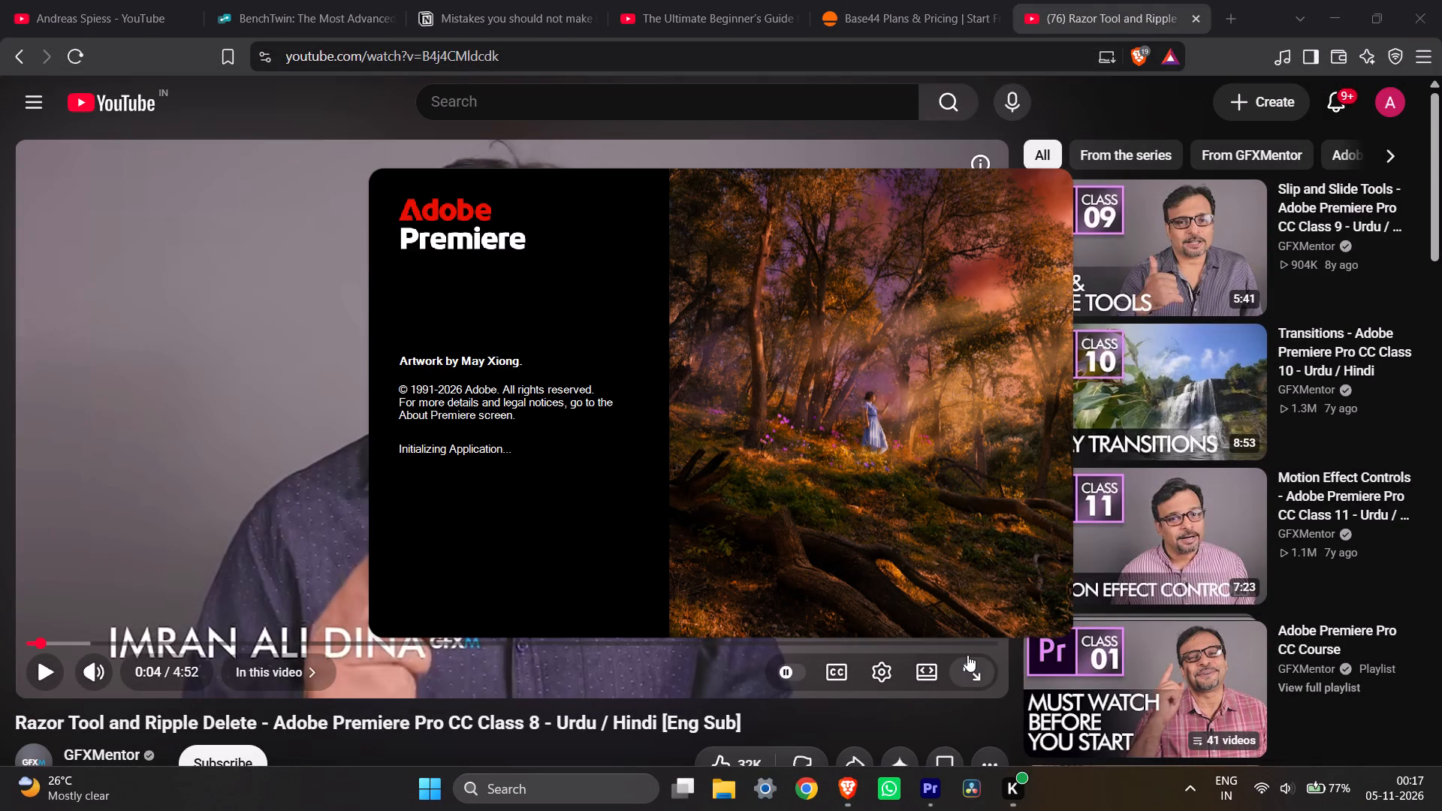